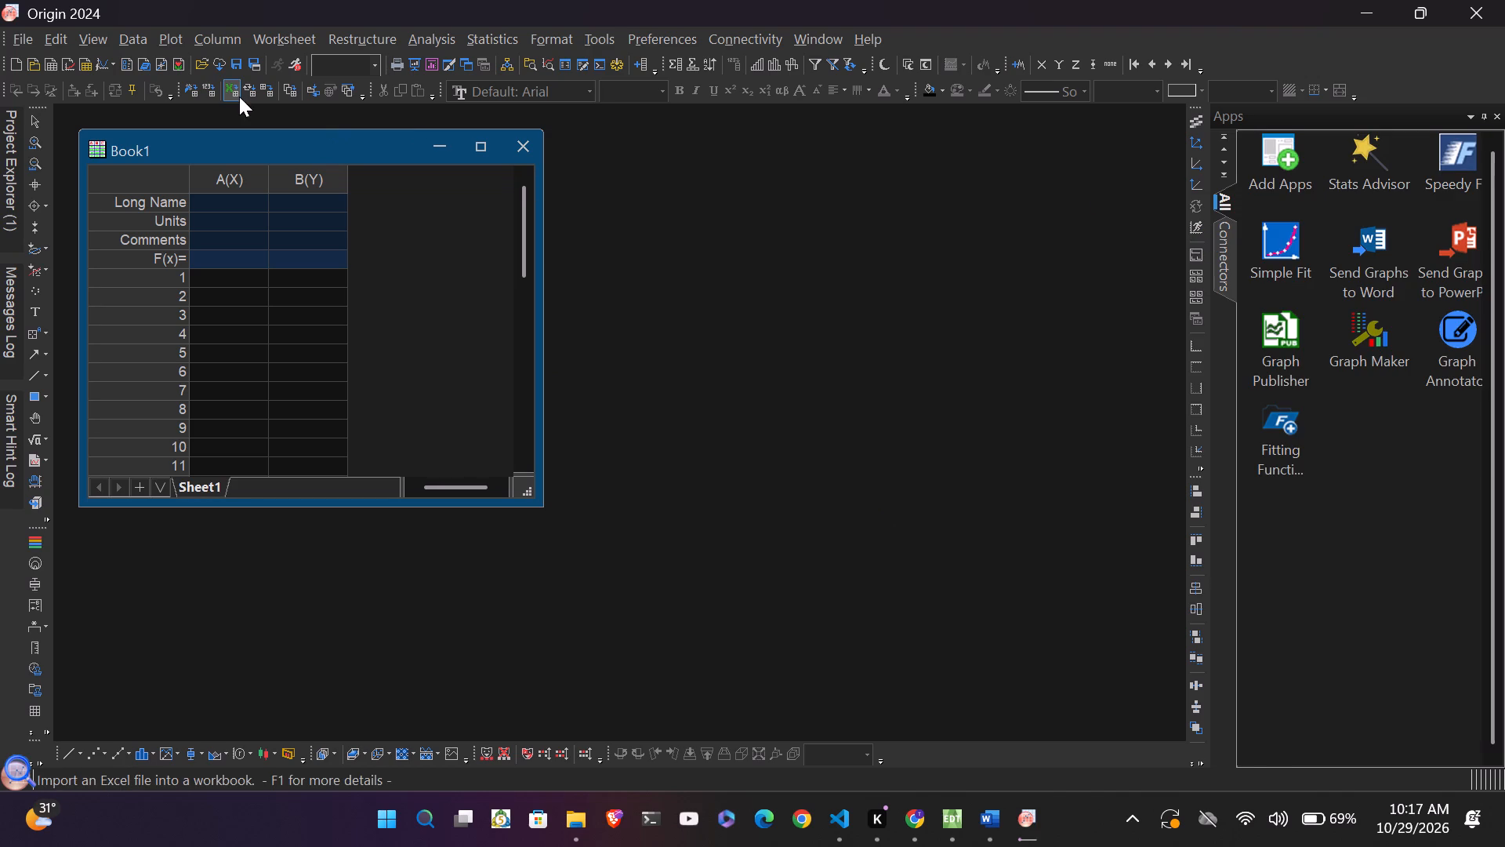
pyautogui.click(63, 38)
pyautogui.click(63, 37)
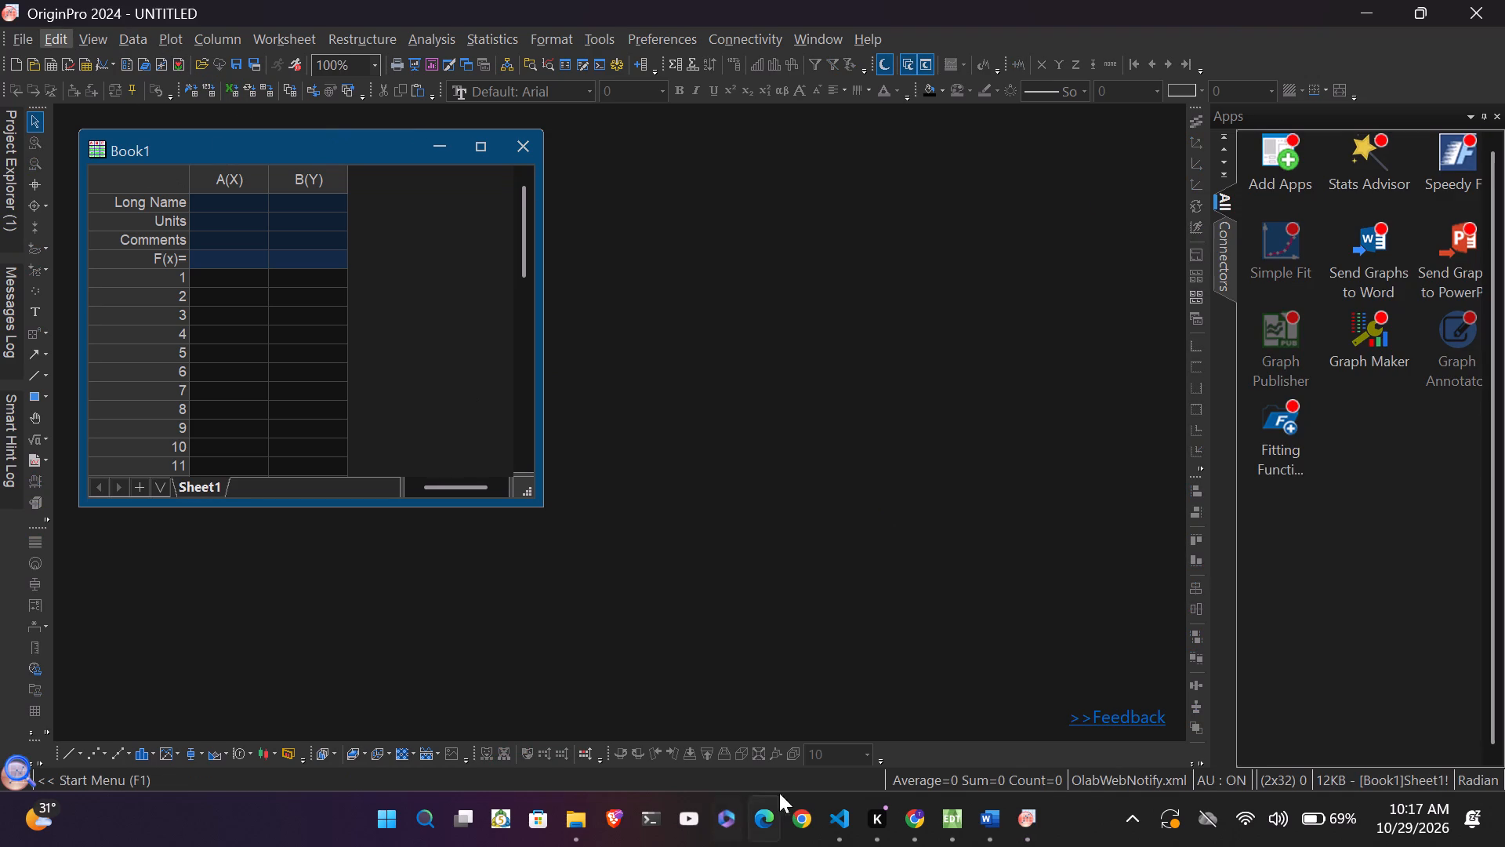
# Switch to File Explorer and open XY Plot 10.csv from the Downloads folder in Excel.
pyautogui.click(557, 811)
pyautogui.click(517, 763)
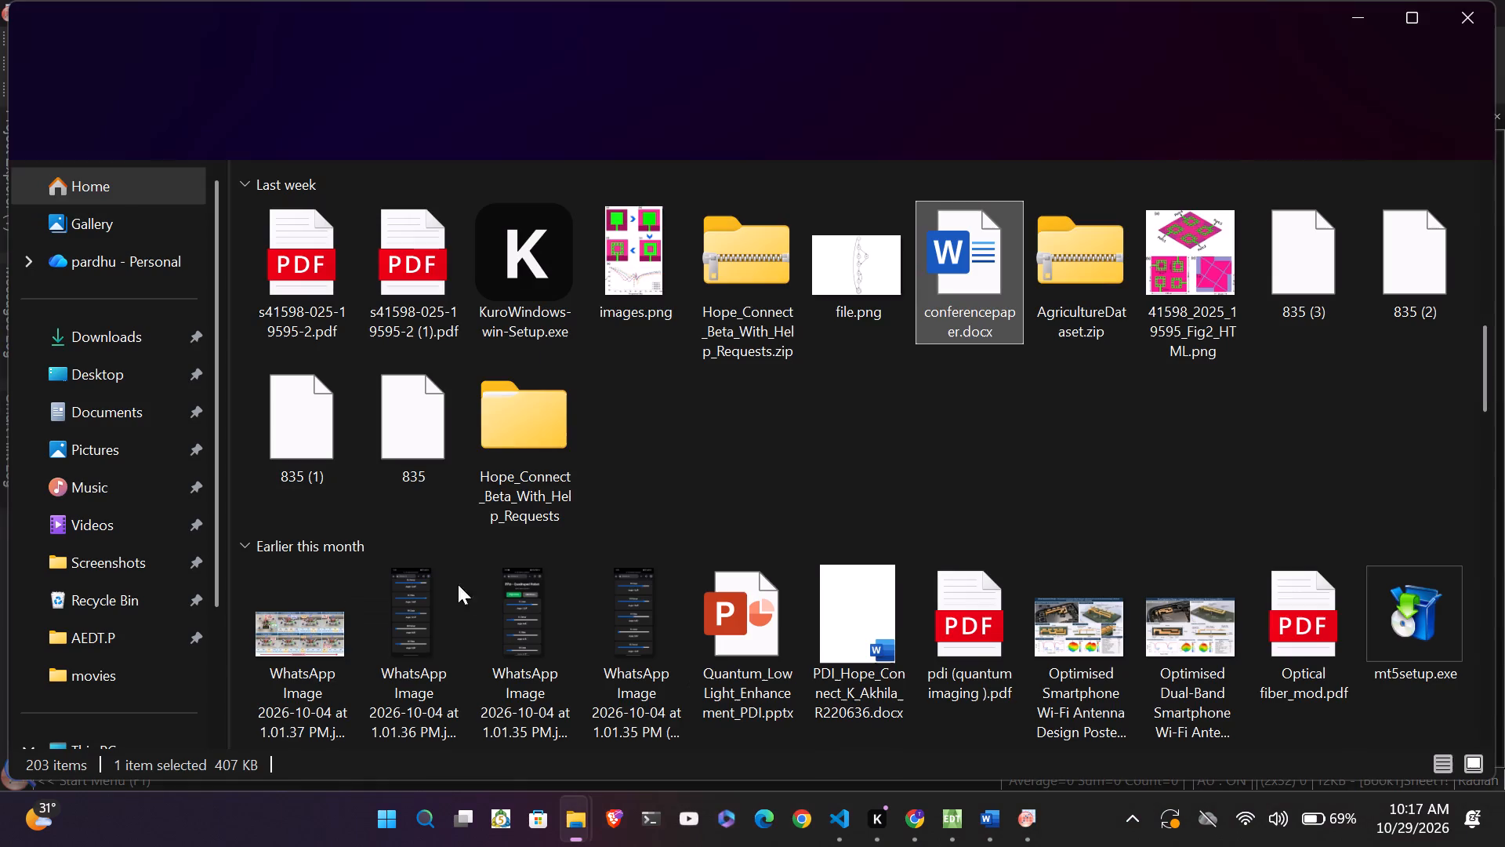
pyautogui.scroll(8, 1007, 336)
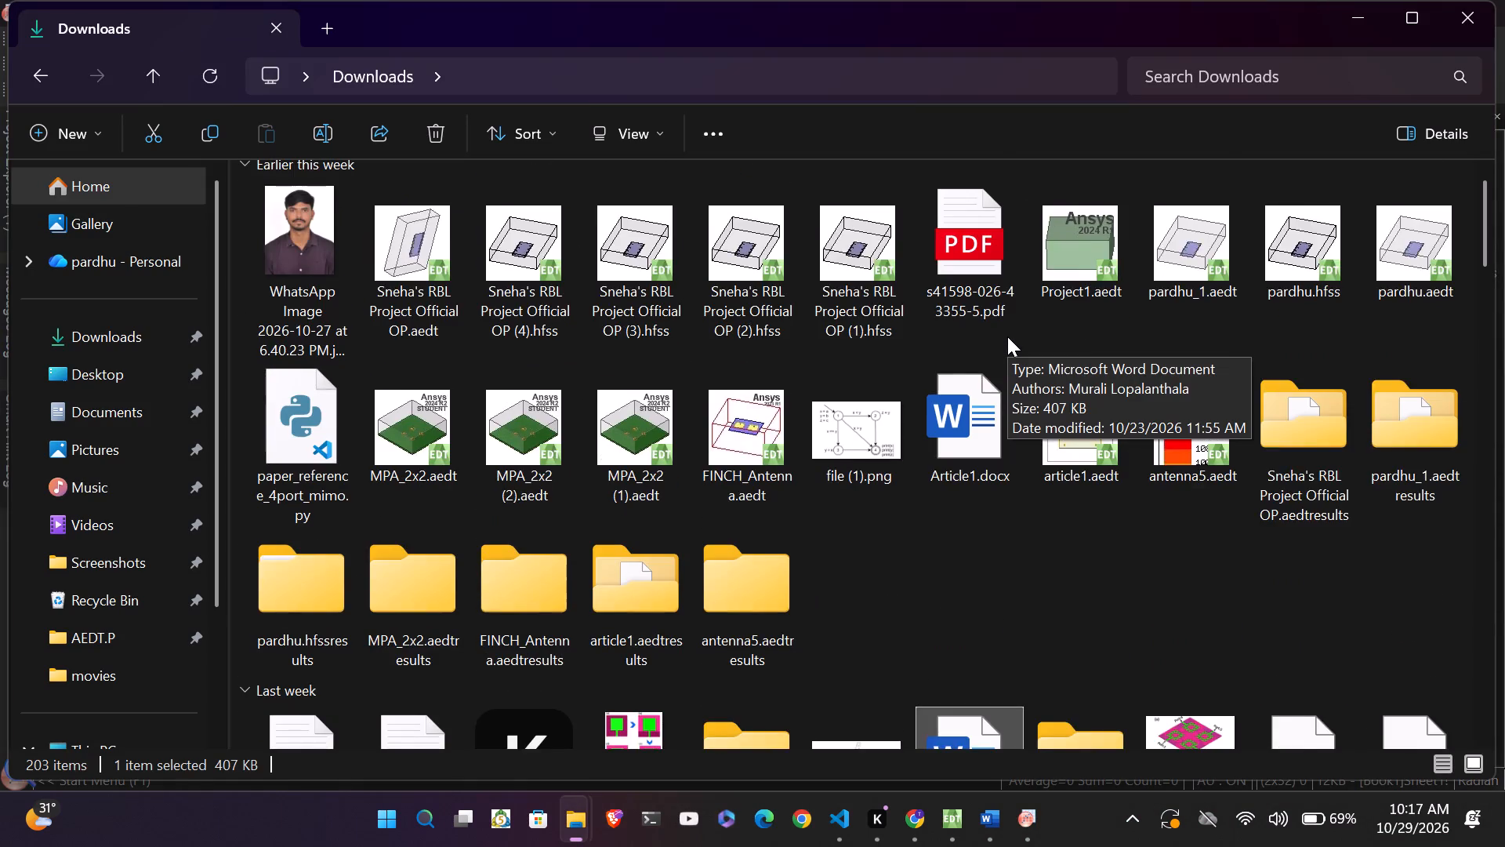
pyautogui.scroll(8, 1007, 336)
pyautogui.tripleClick(281, 241)
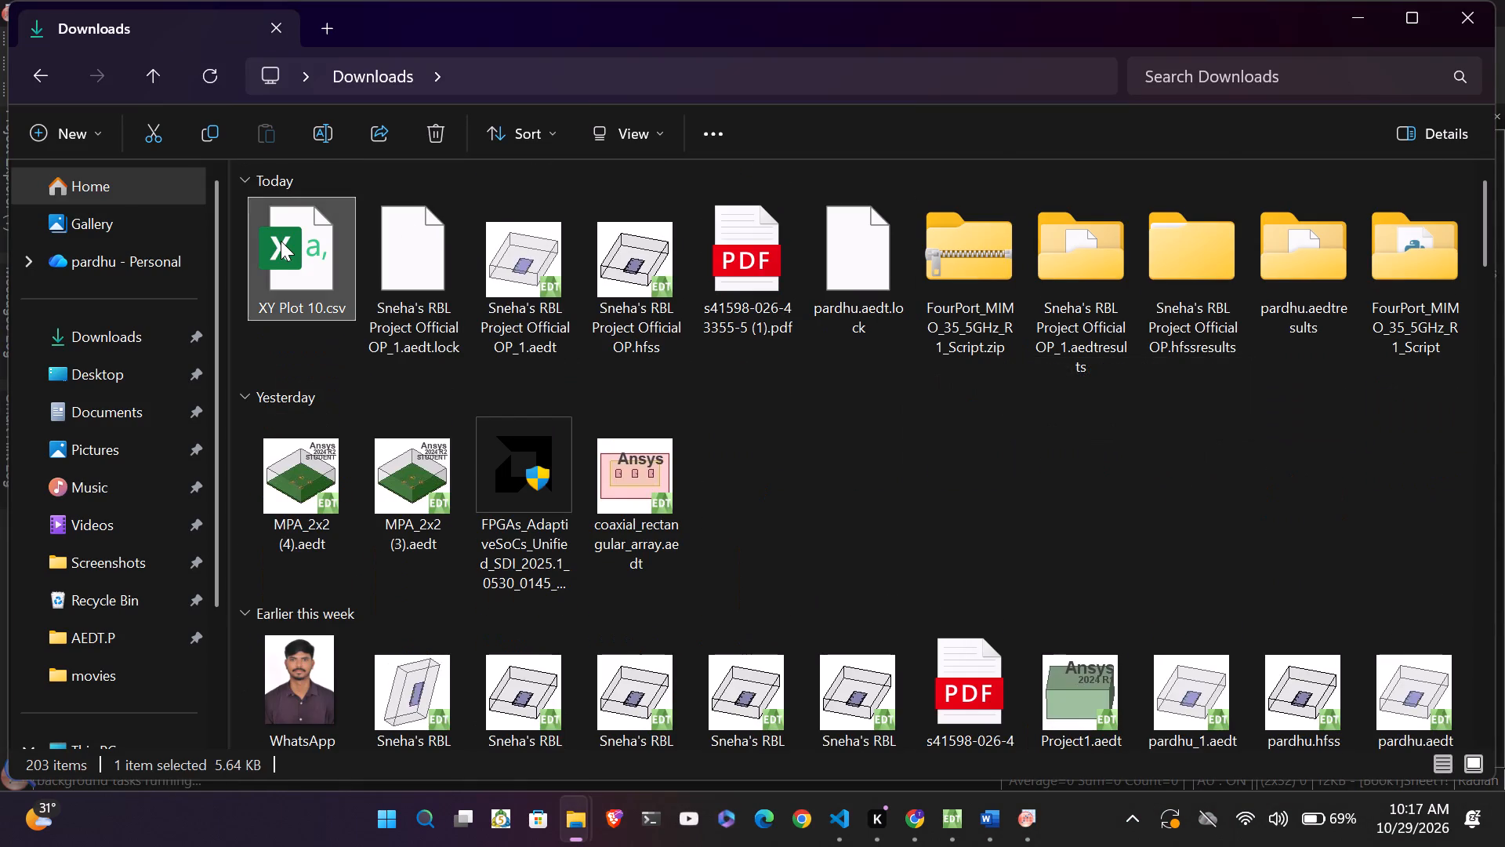
pyautogui.click(281, 241)
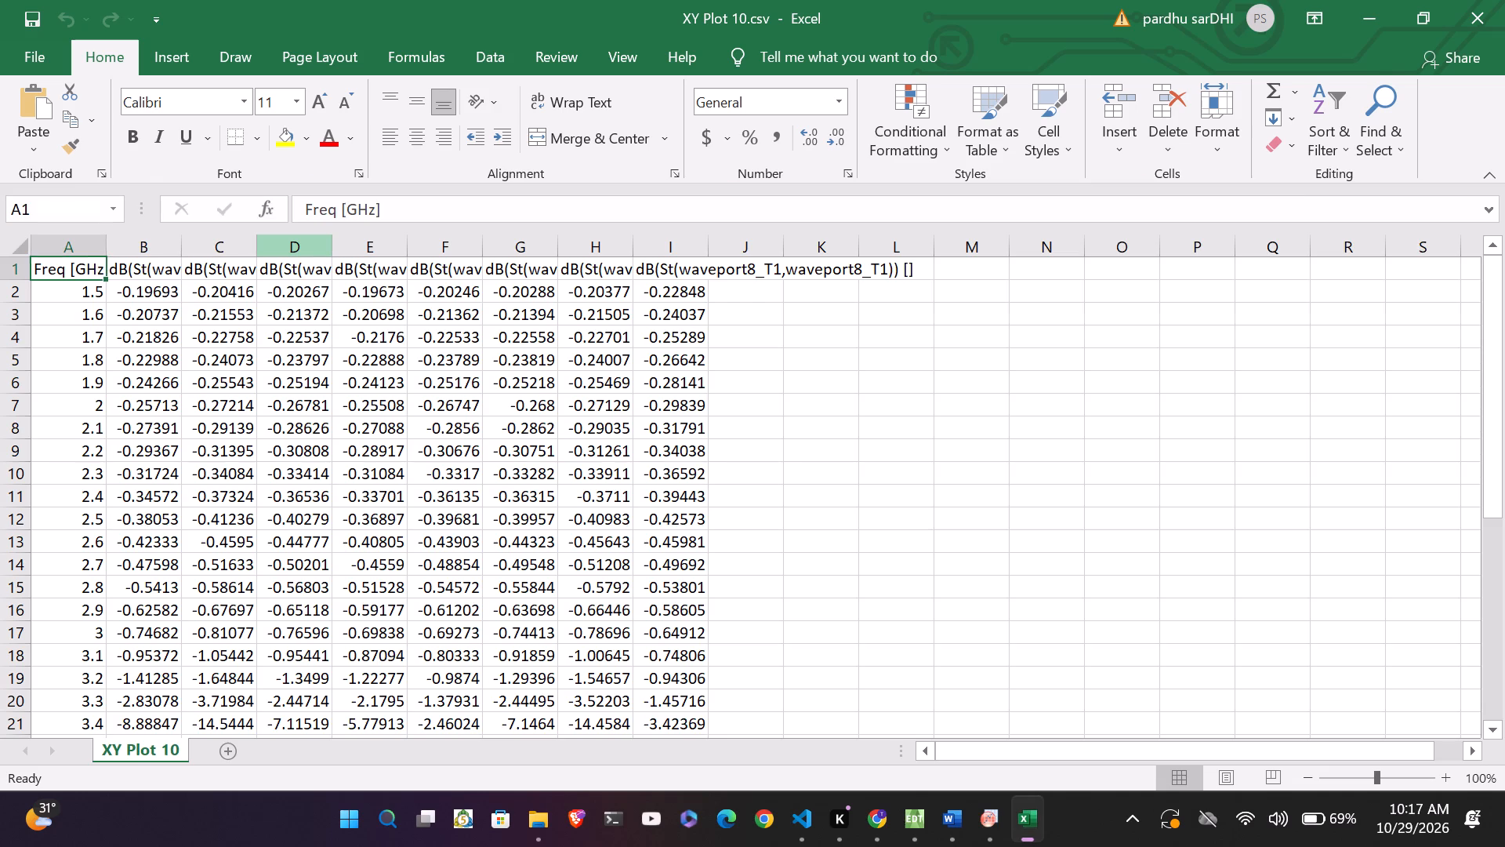
# Copy the Freq [GHz] column from the Excel sheet and paste it into column A(X) of Book1 in Origin.
pyautogui.scroll(3, 281, 241)
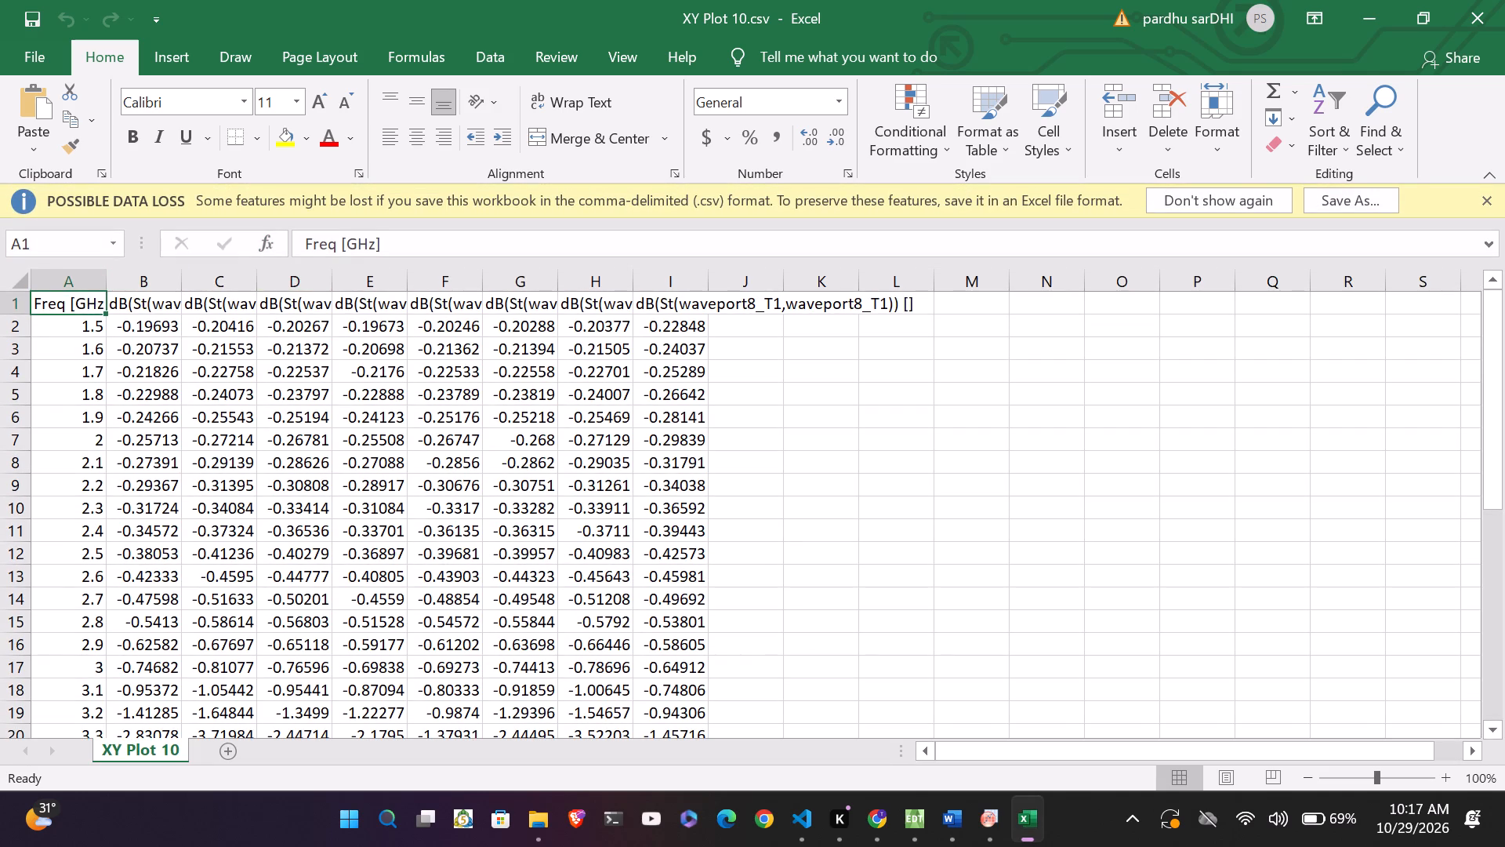
pyautogui.click(63, 290)
pyautogui.click(63, 290)
pyautogui.doubleClick(70, 288)
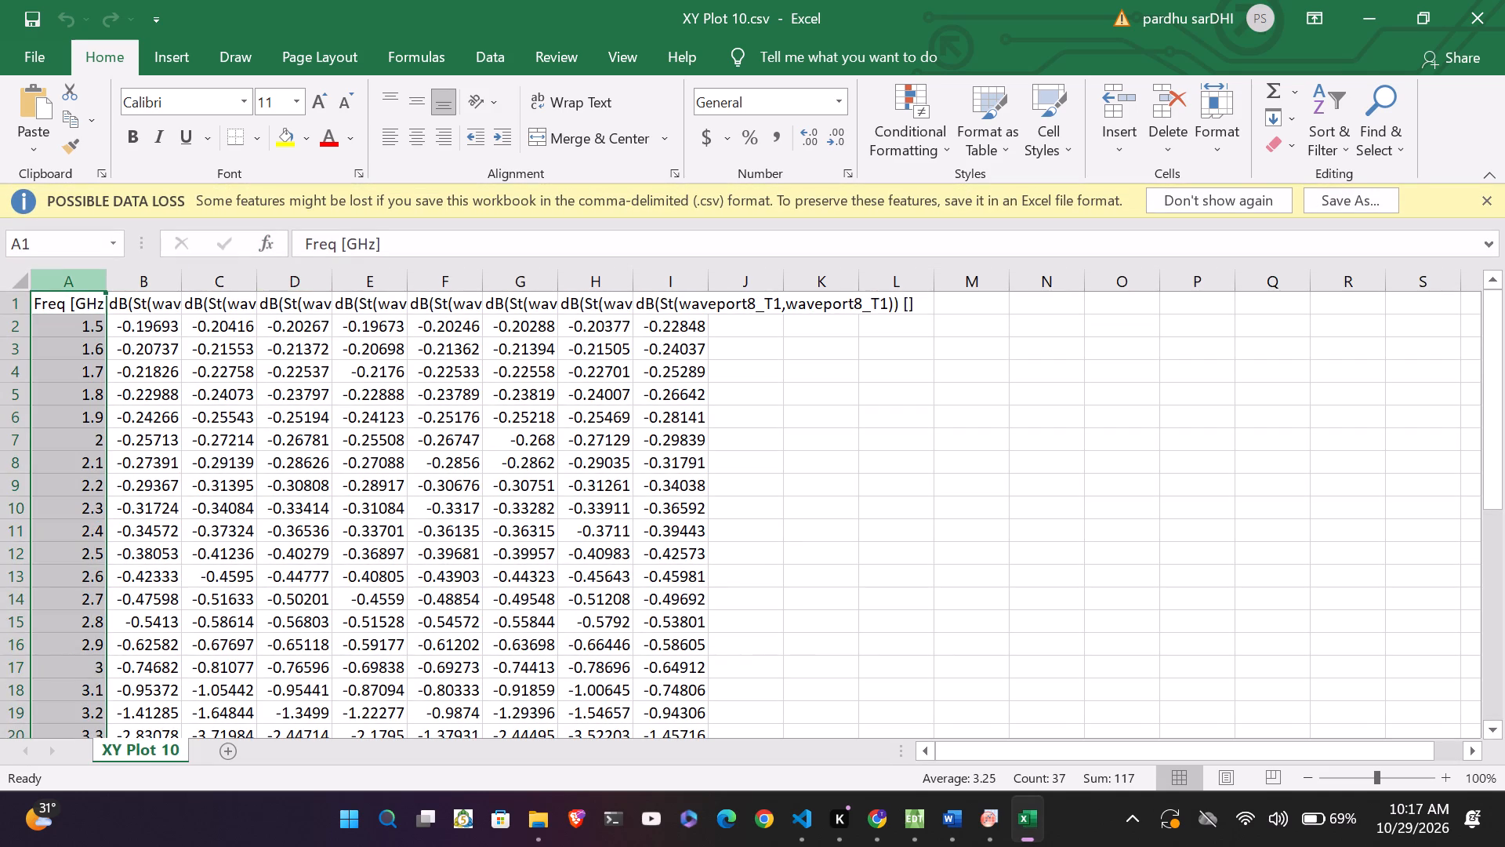
pyautogui.click(81, 287)
pyautogui.hotkey('ctrl', 'c')
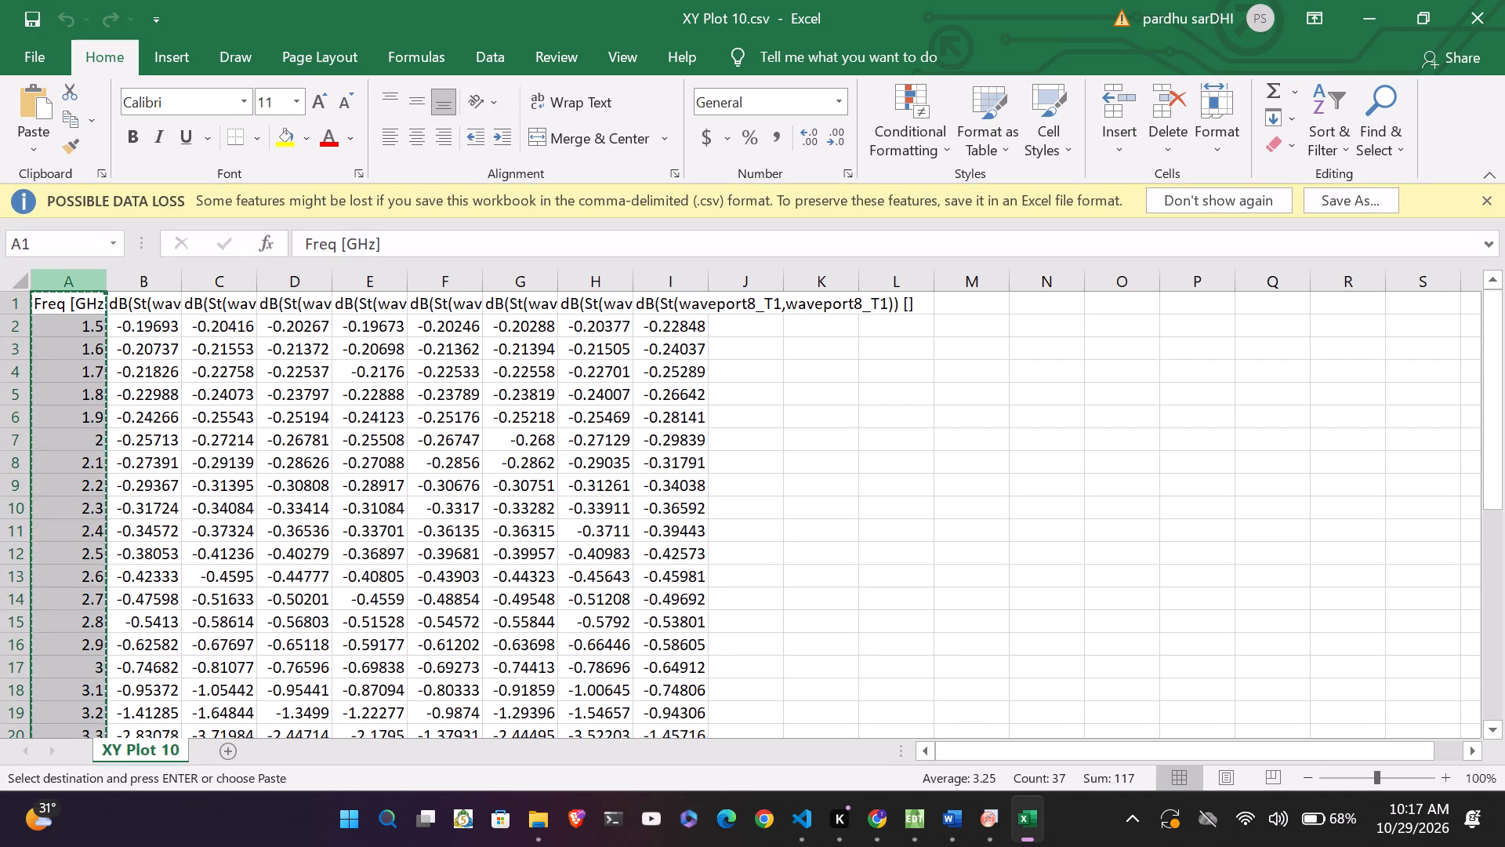
pyautogui.click(980, 800)
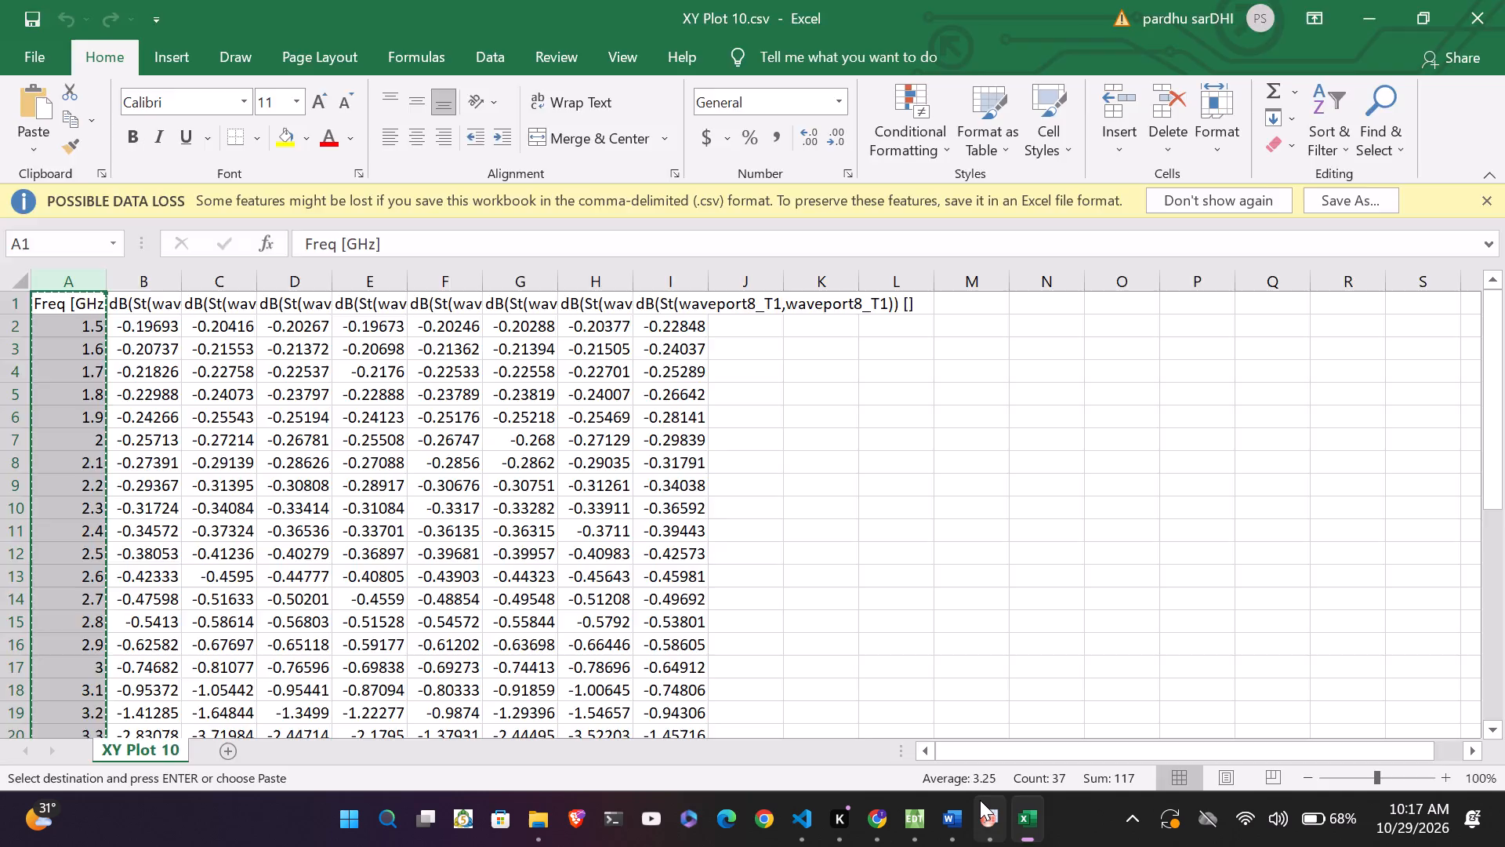
pyautogui.click(234, 184)
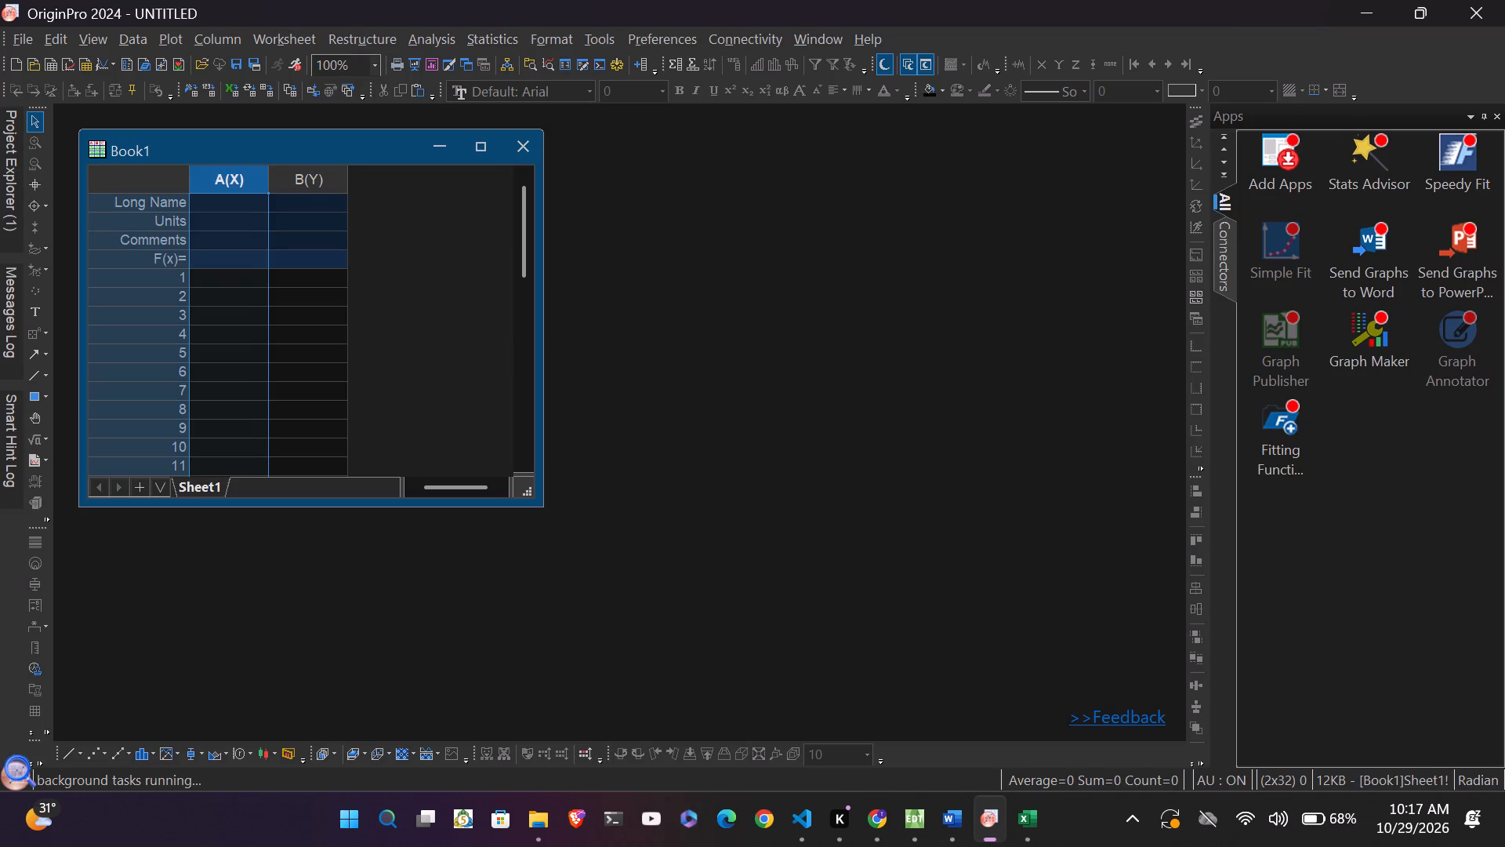
pyautogui.hotkey('ctrl', 'v')
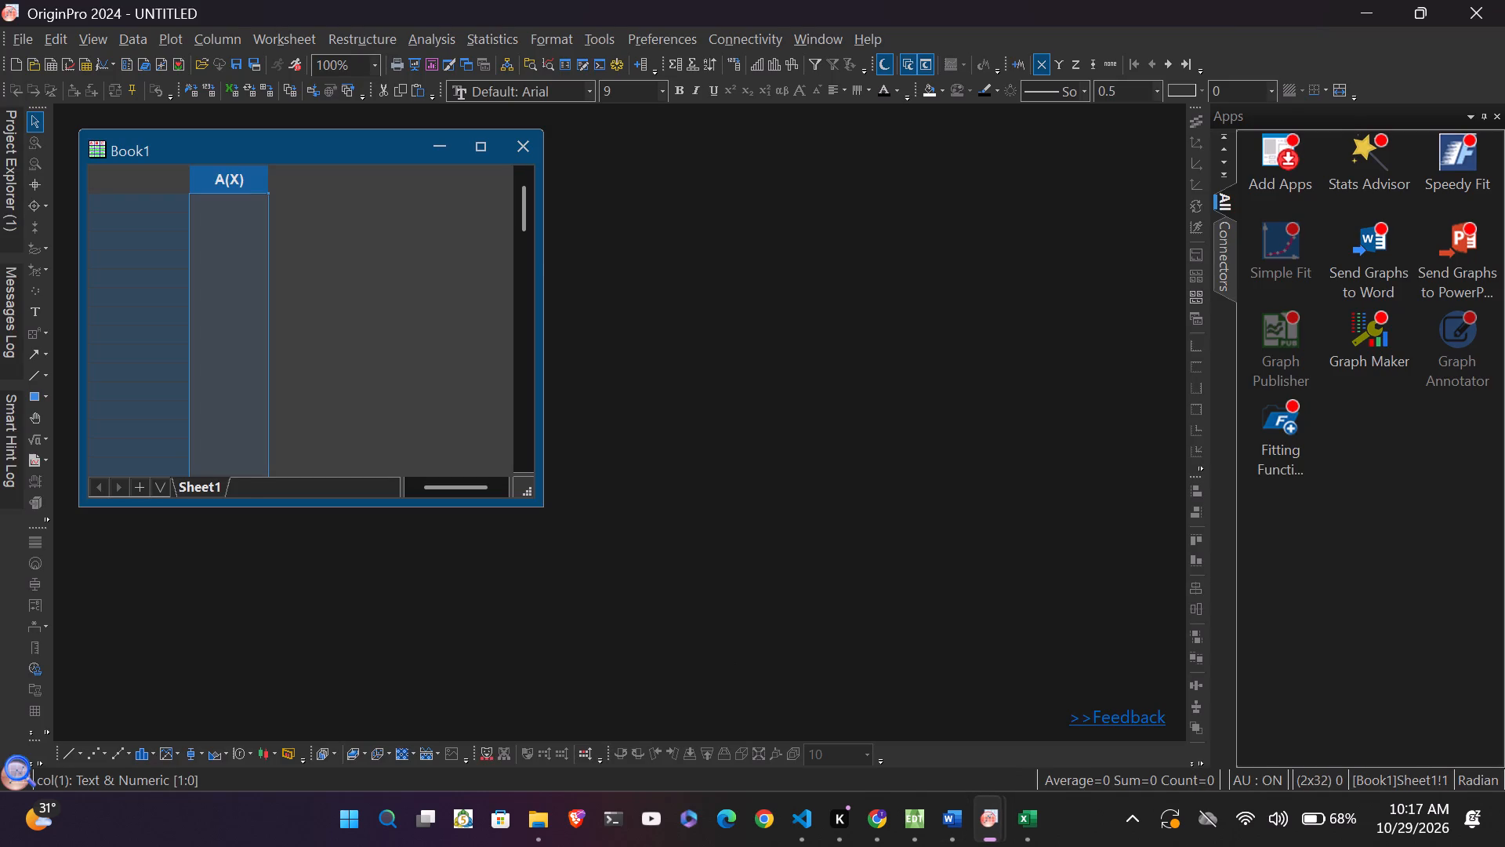
pyautogui.click(445, 316)
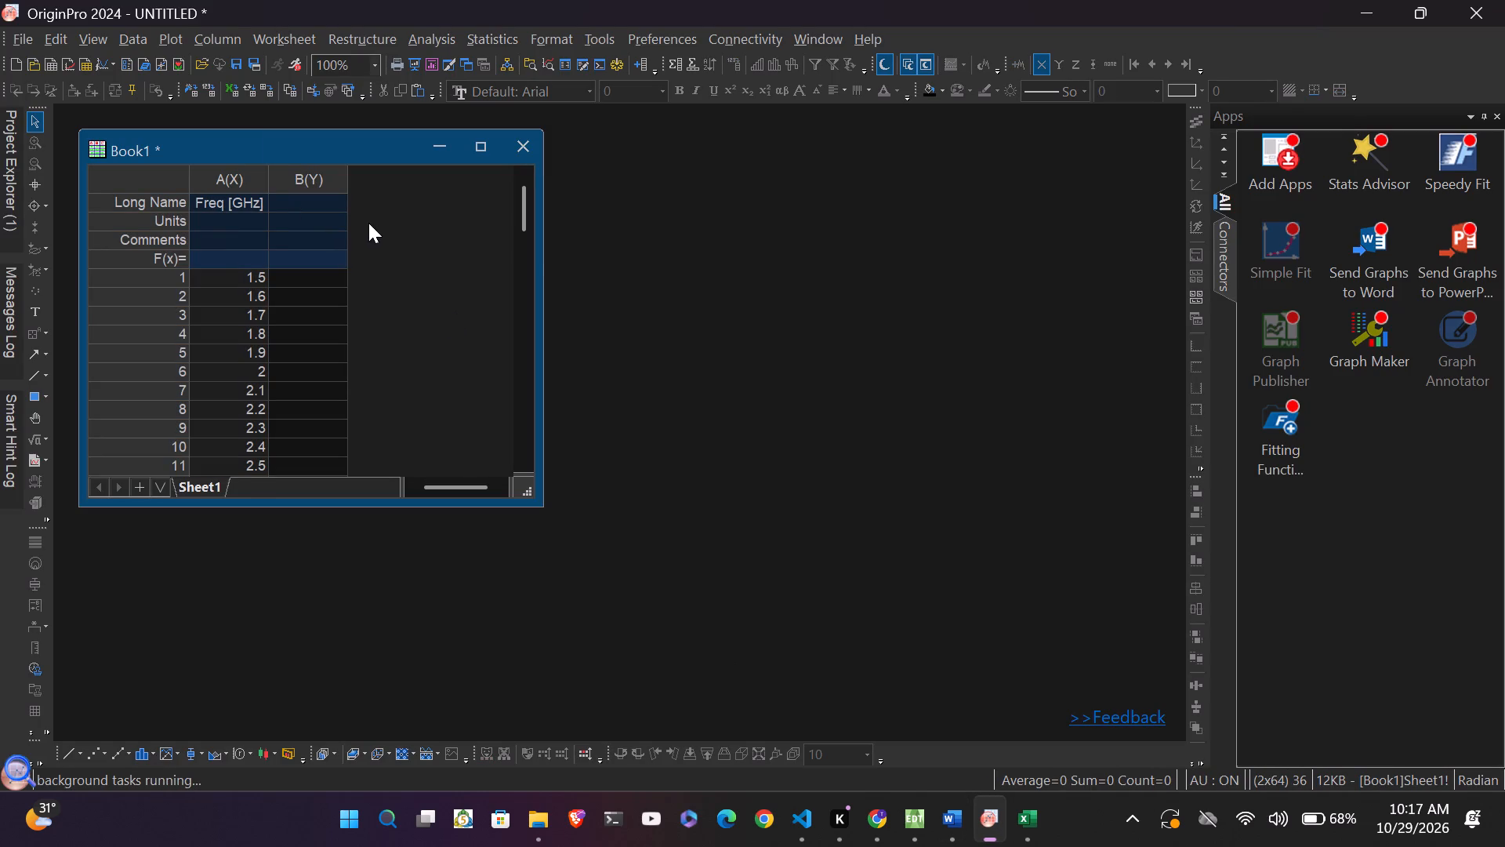
# Add four empty Y columns to the Book1 worksheet, widening its window to make room.
pyautogui.moveTo(368, 223); pyautogui.dragTo(369, 213, button='right')
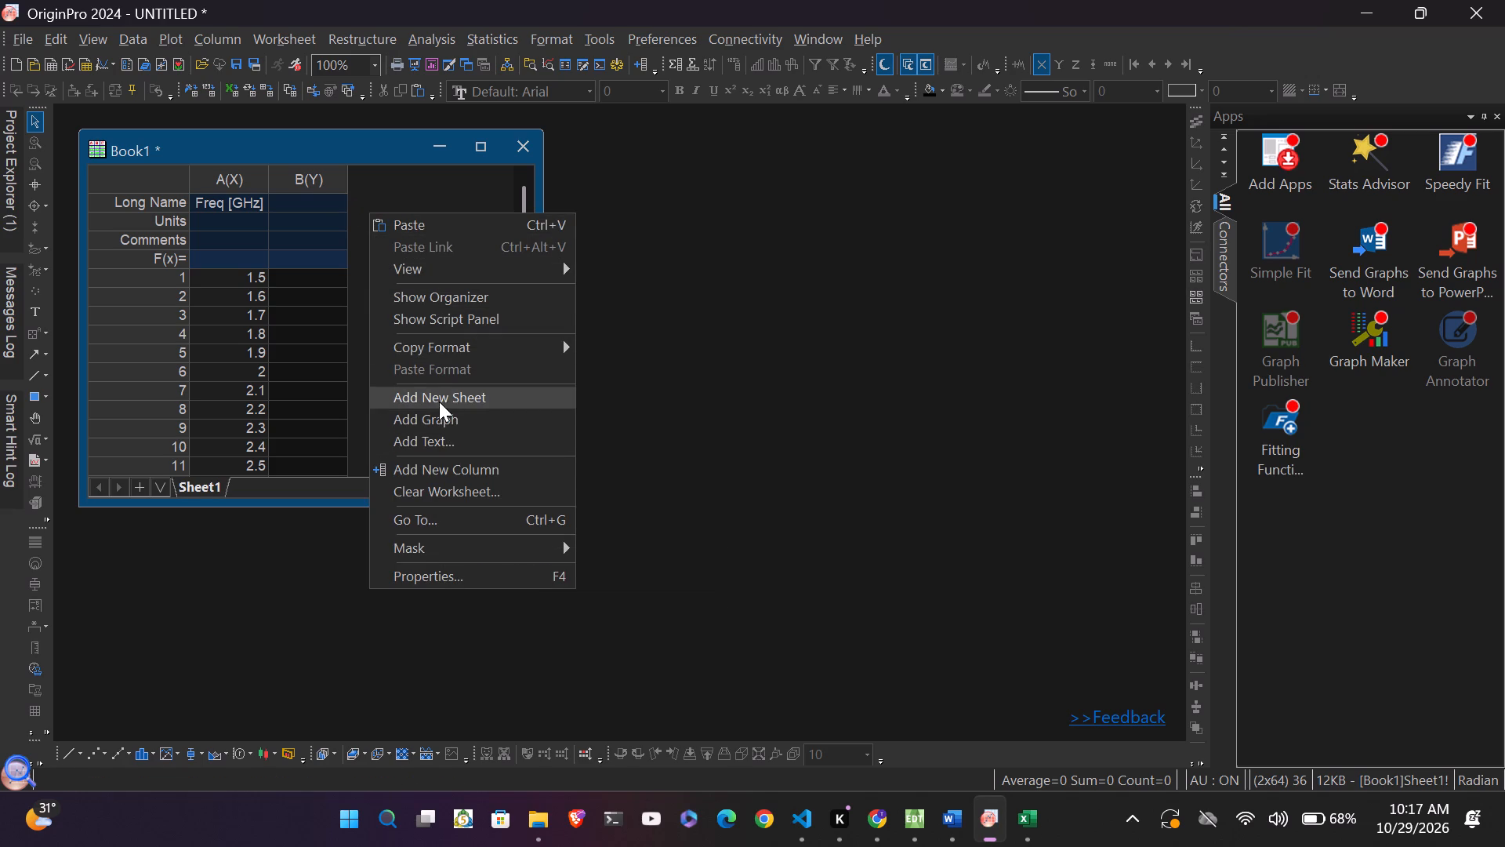
pyautogui.click(426, 467)
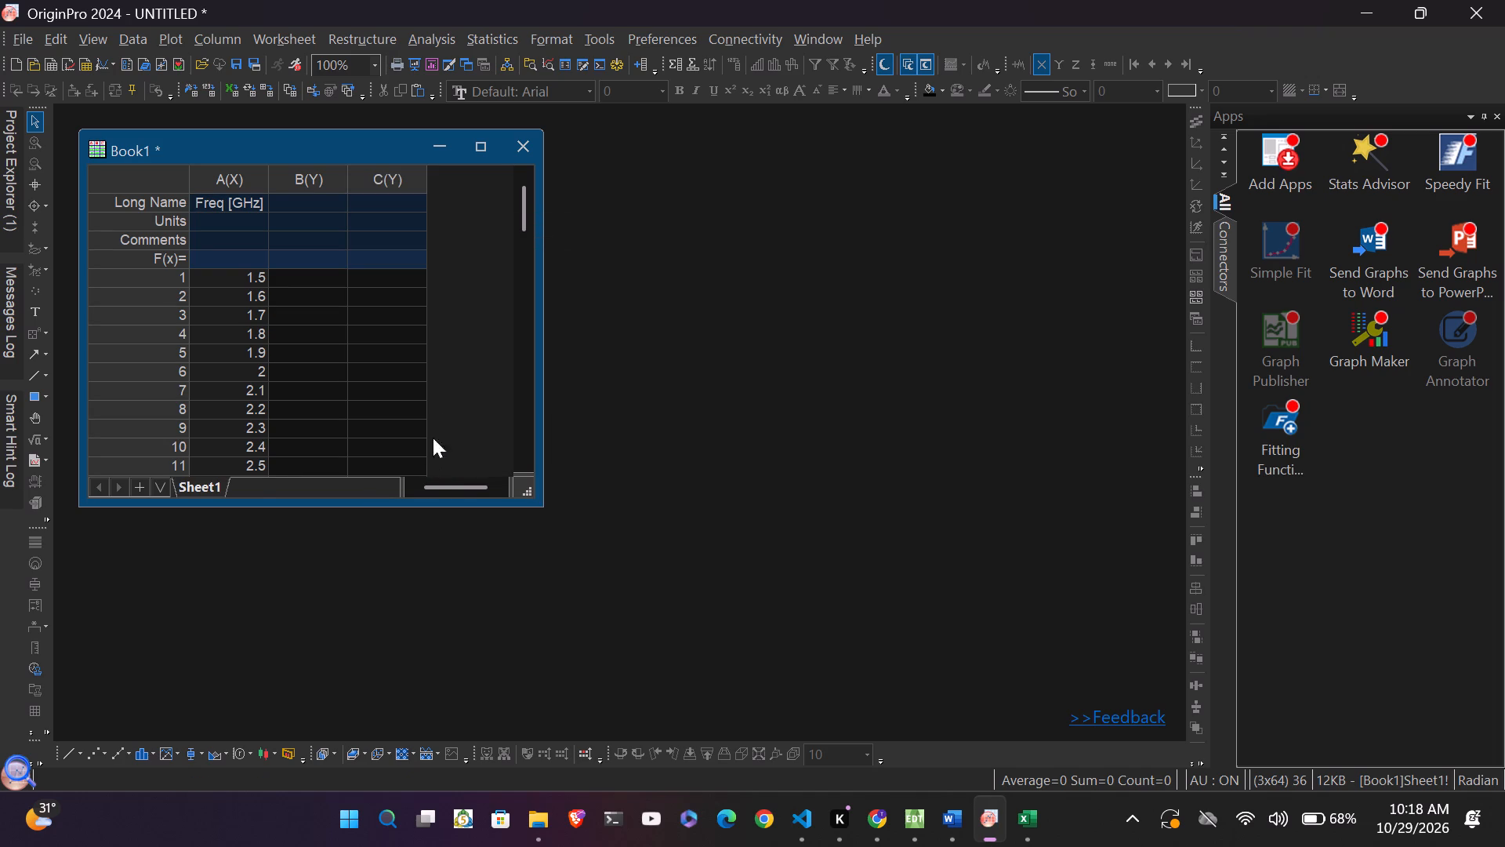
pyautogui.rightClick(445, 417)
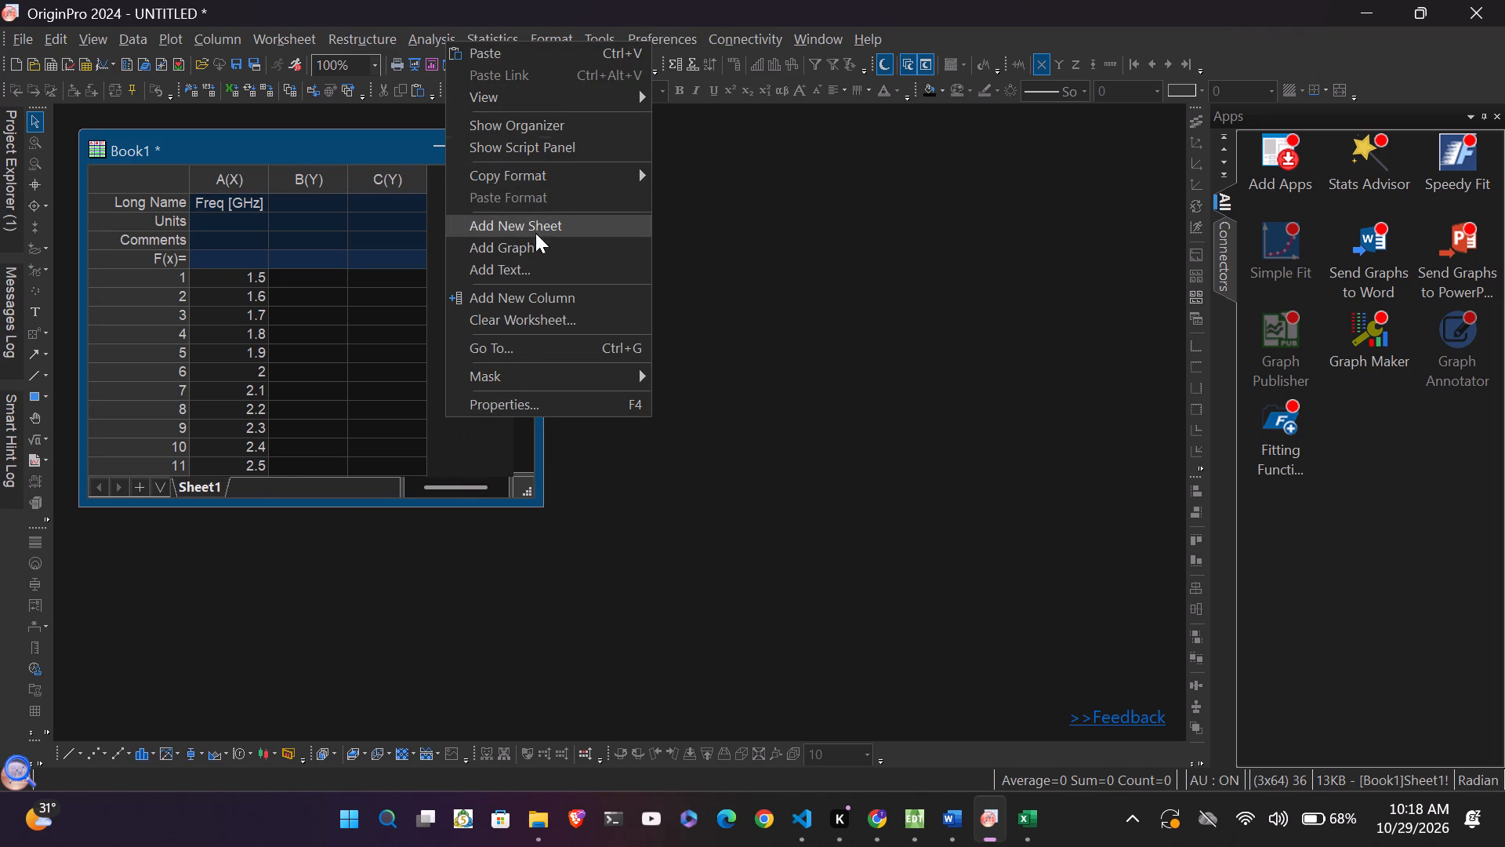
pyautogui.click(524, 308)
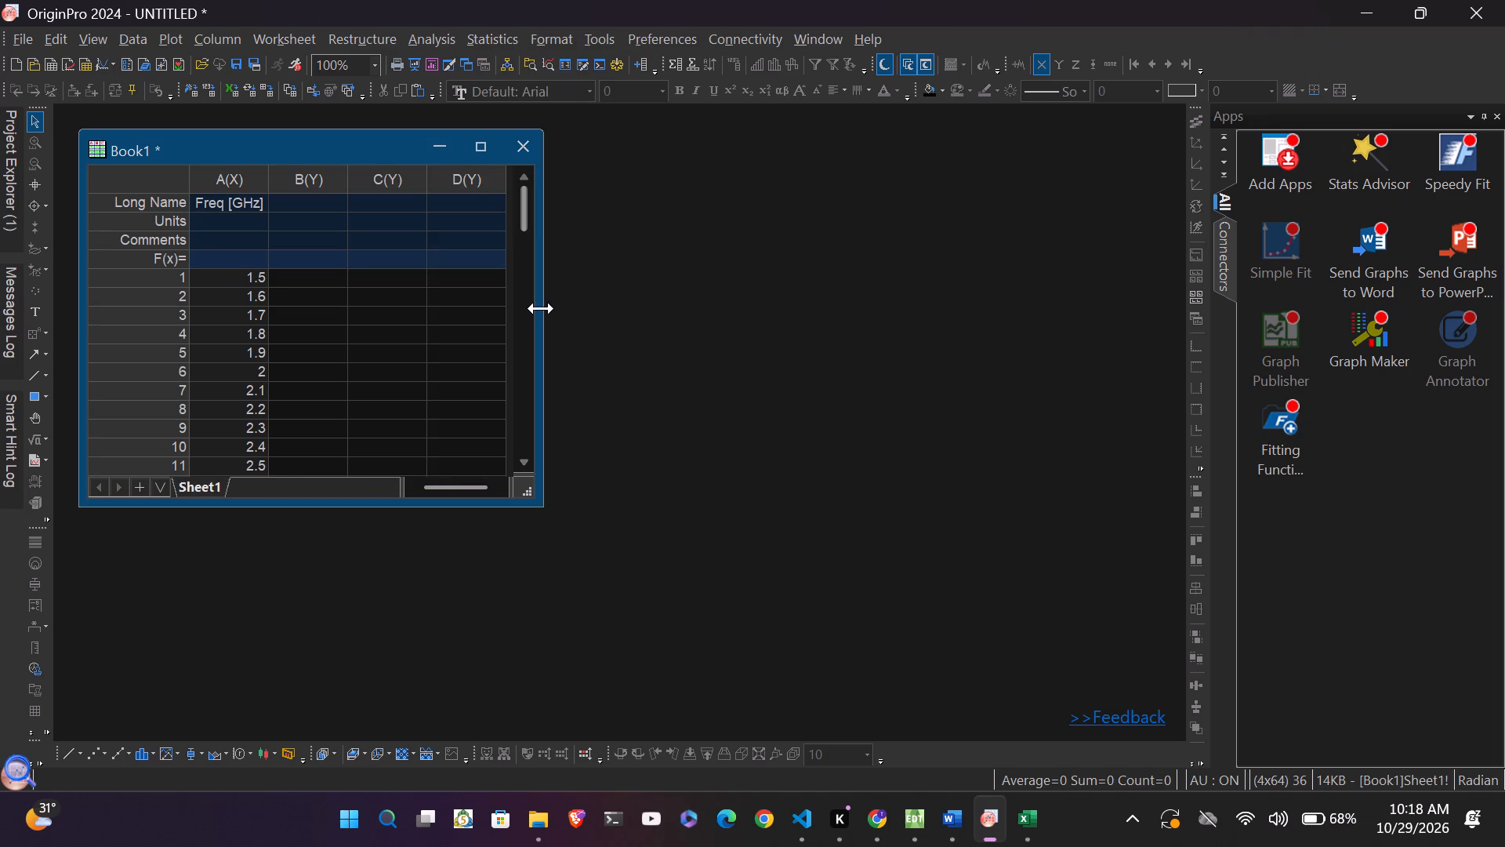
pyautogui.moveTo(541, 308); pyautogui.dragTo(814, 310)
pyautogui.moveTo(627, 270); pyautogui.dragTo(624, 243, button='right')
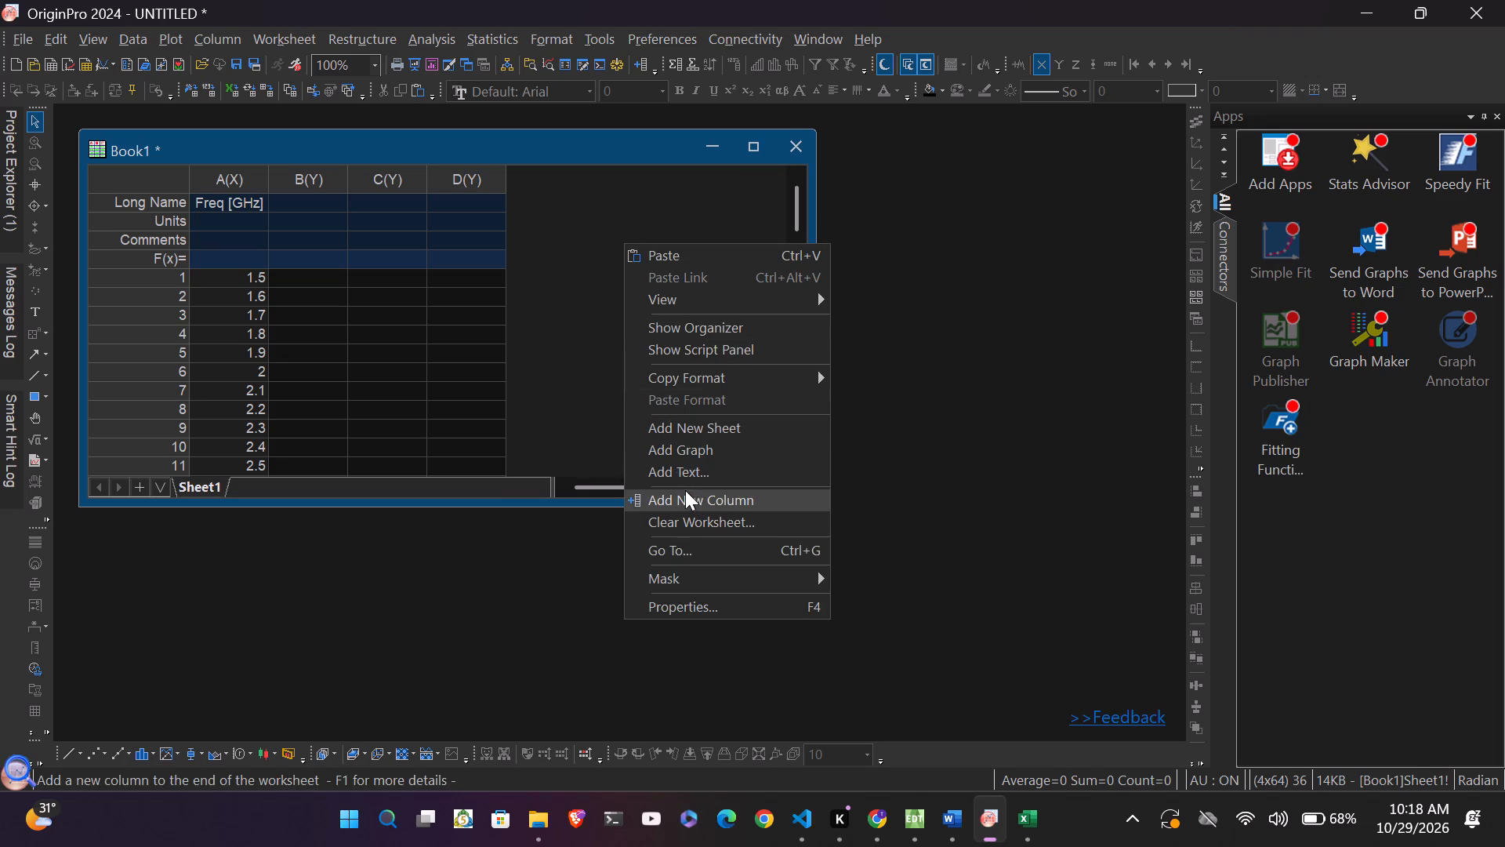
pyautogui.click(679, 493)
pyautogui.rightClick(679, 493)
pyautogui.click(687, 362)
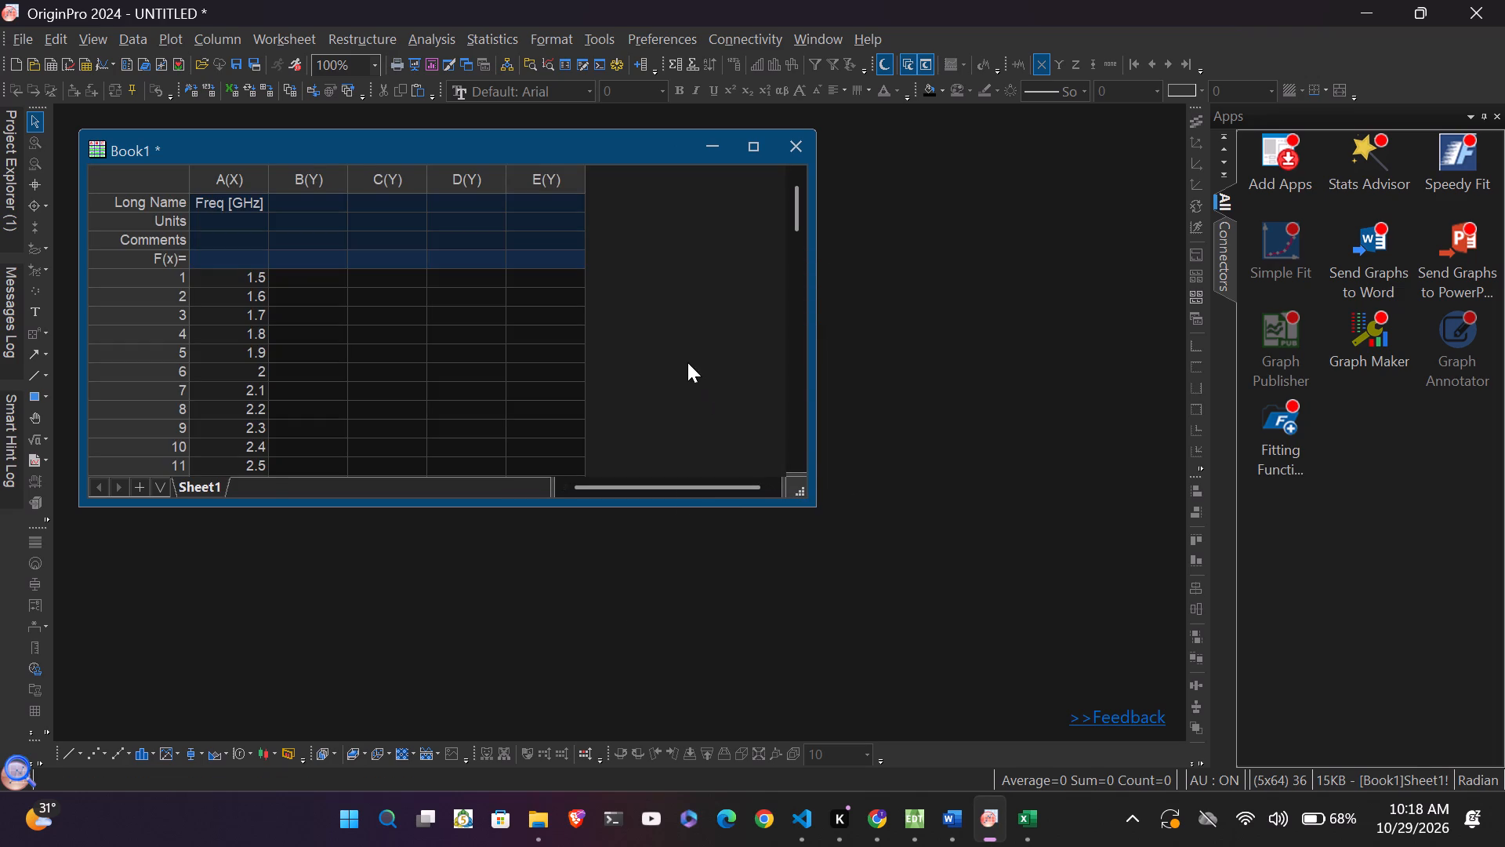
pyautogui.rightClick(687, 362)
pyautogui.click(774, 623)
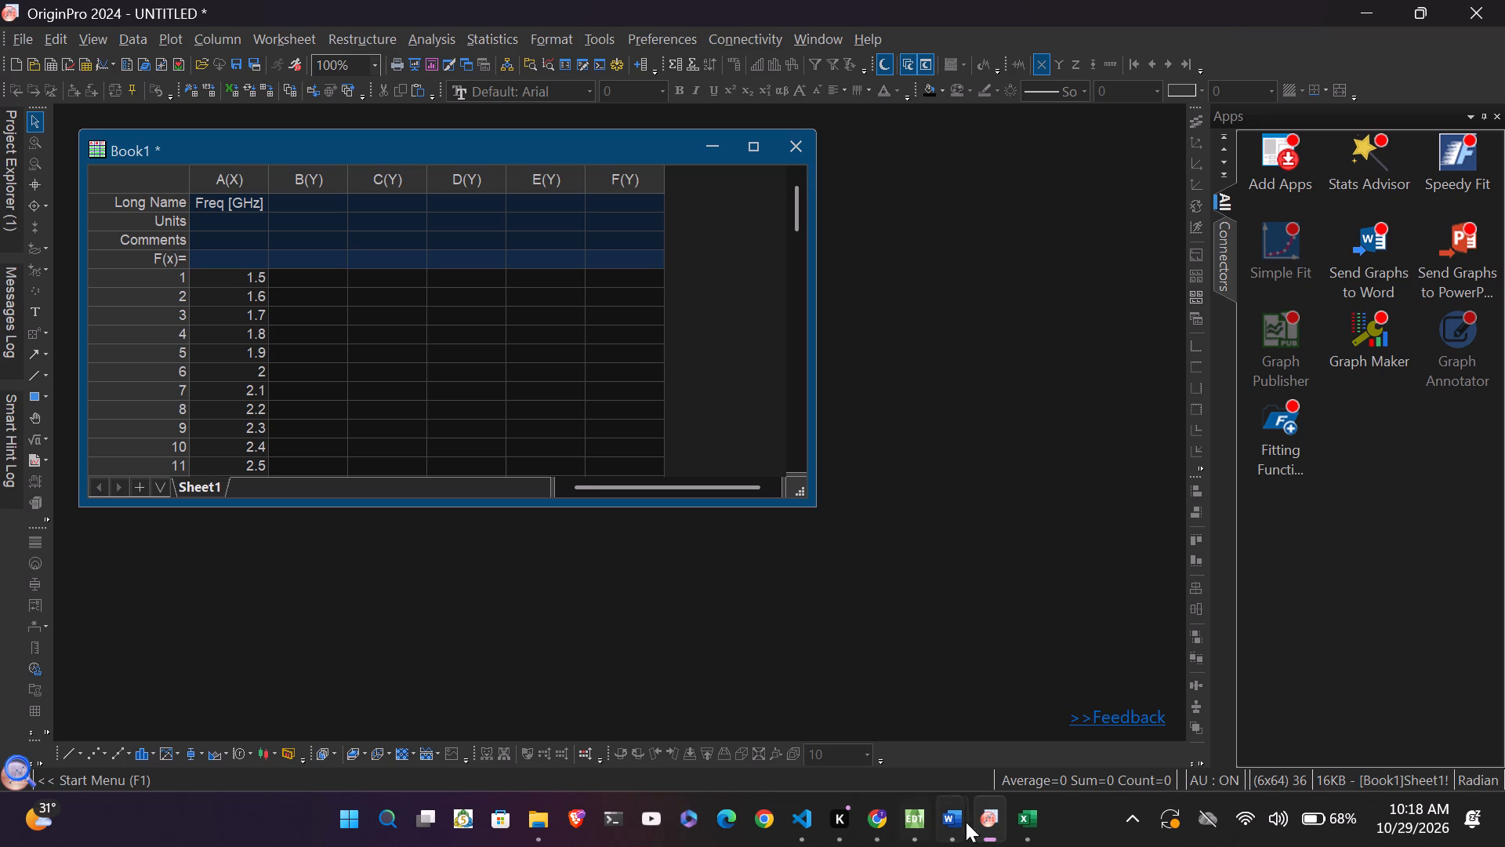
# Check the extent of the data columns in the Excel sheet and add two more empty Y columns to Book1 in Origin.
pyautogui.click(1023, 816)
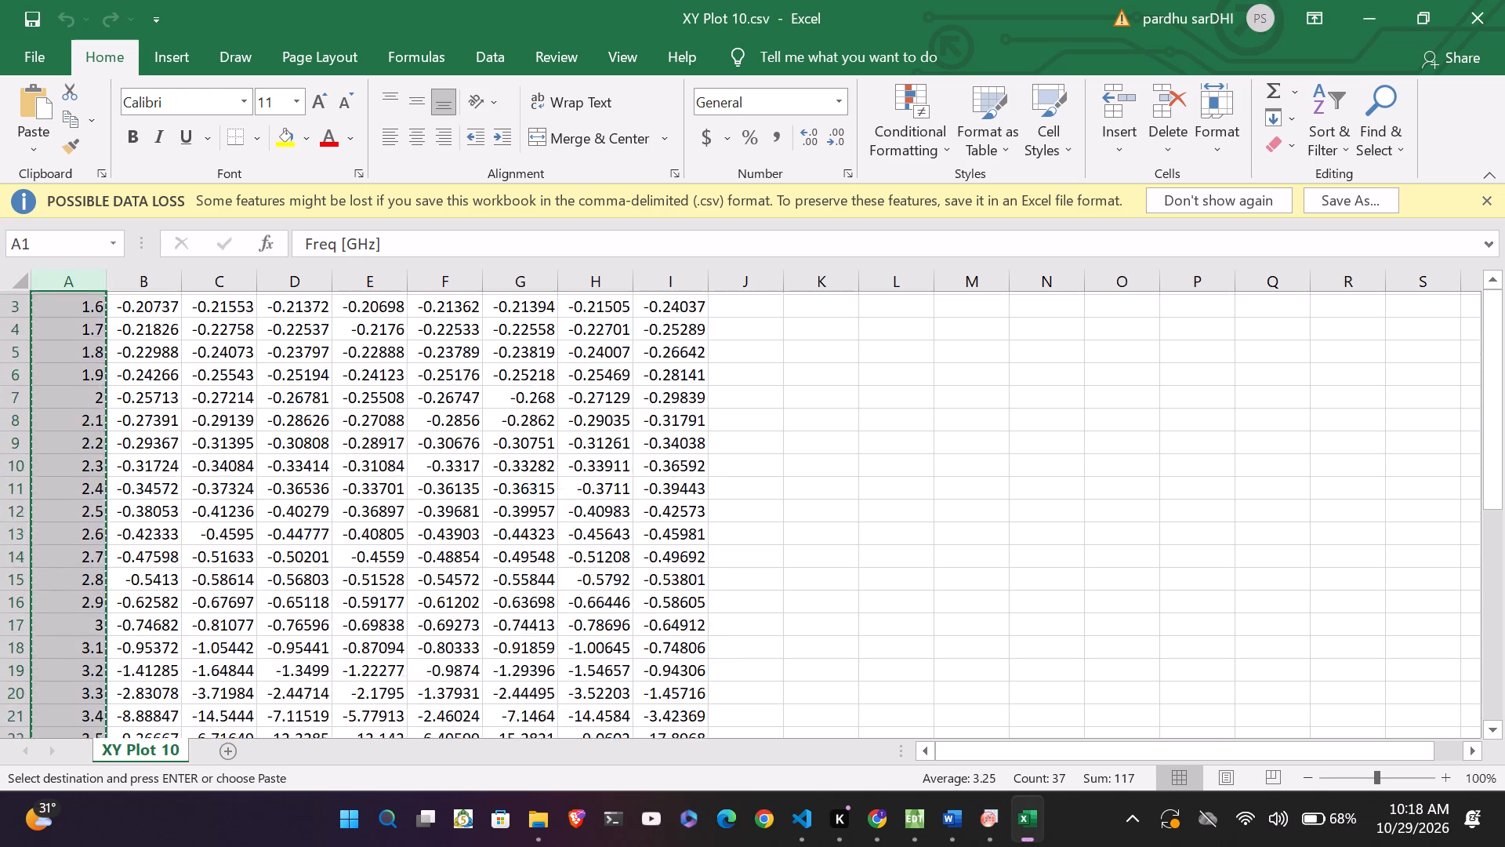
pyautogui.click(686, 284)
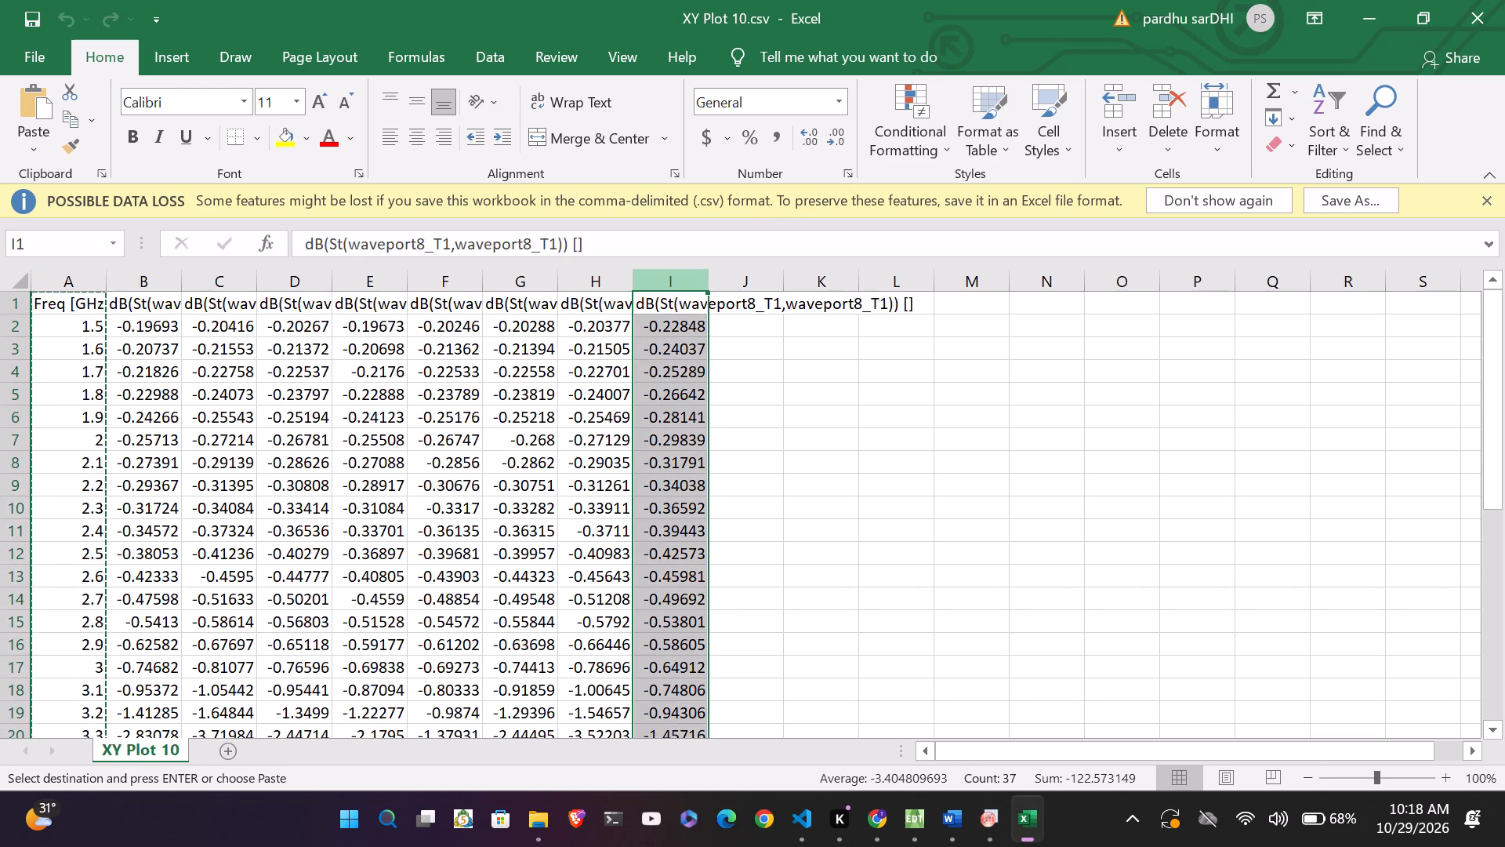
pyautogui.click(732, 281)
pyautogui.click(797, 290)
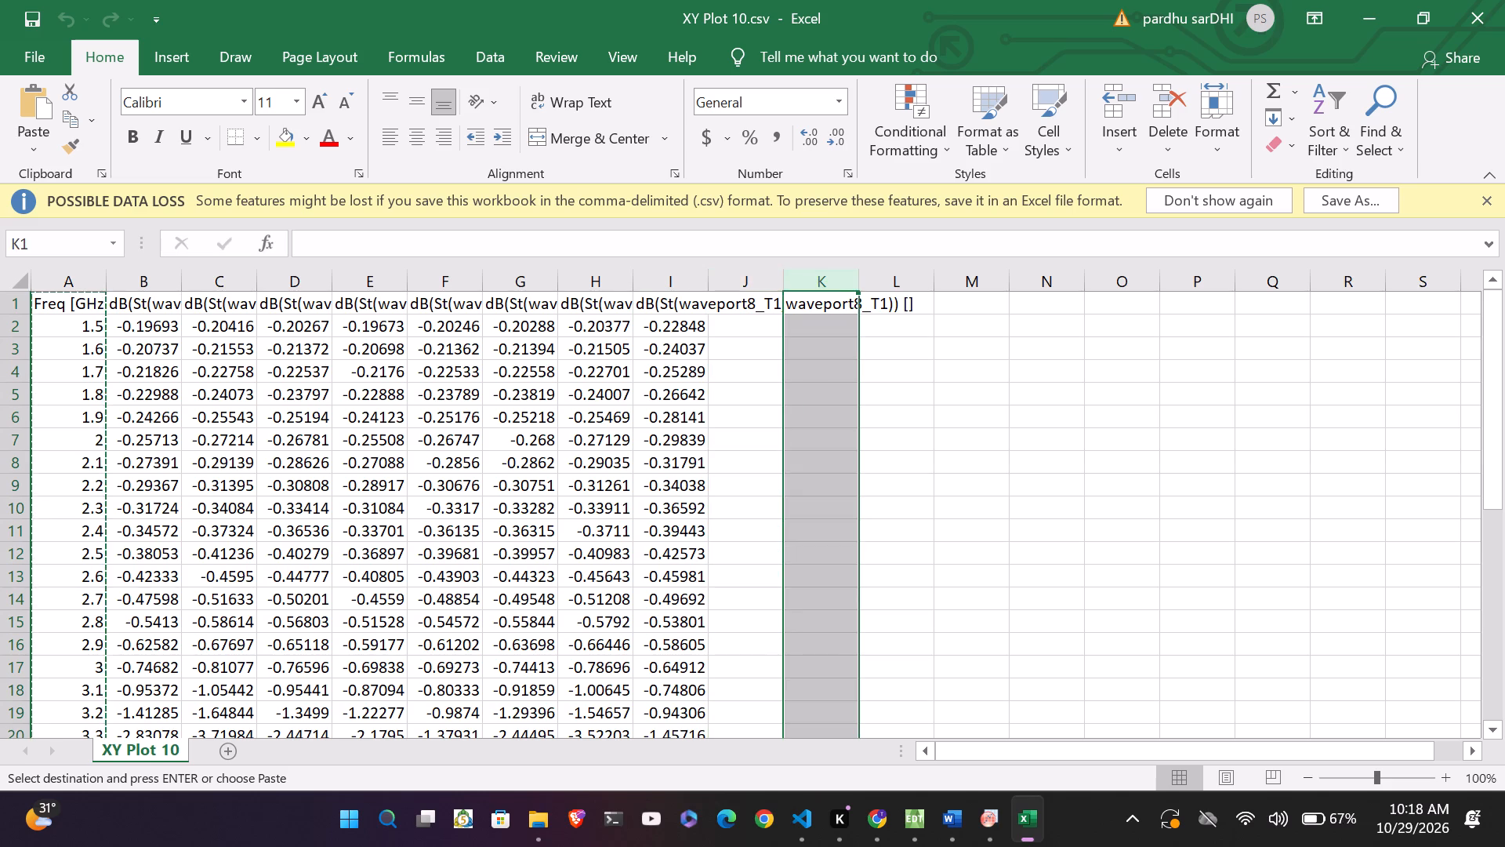
pyautogui.click(871, 293)
pyautogui.click(994, 831)
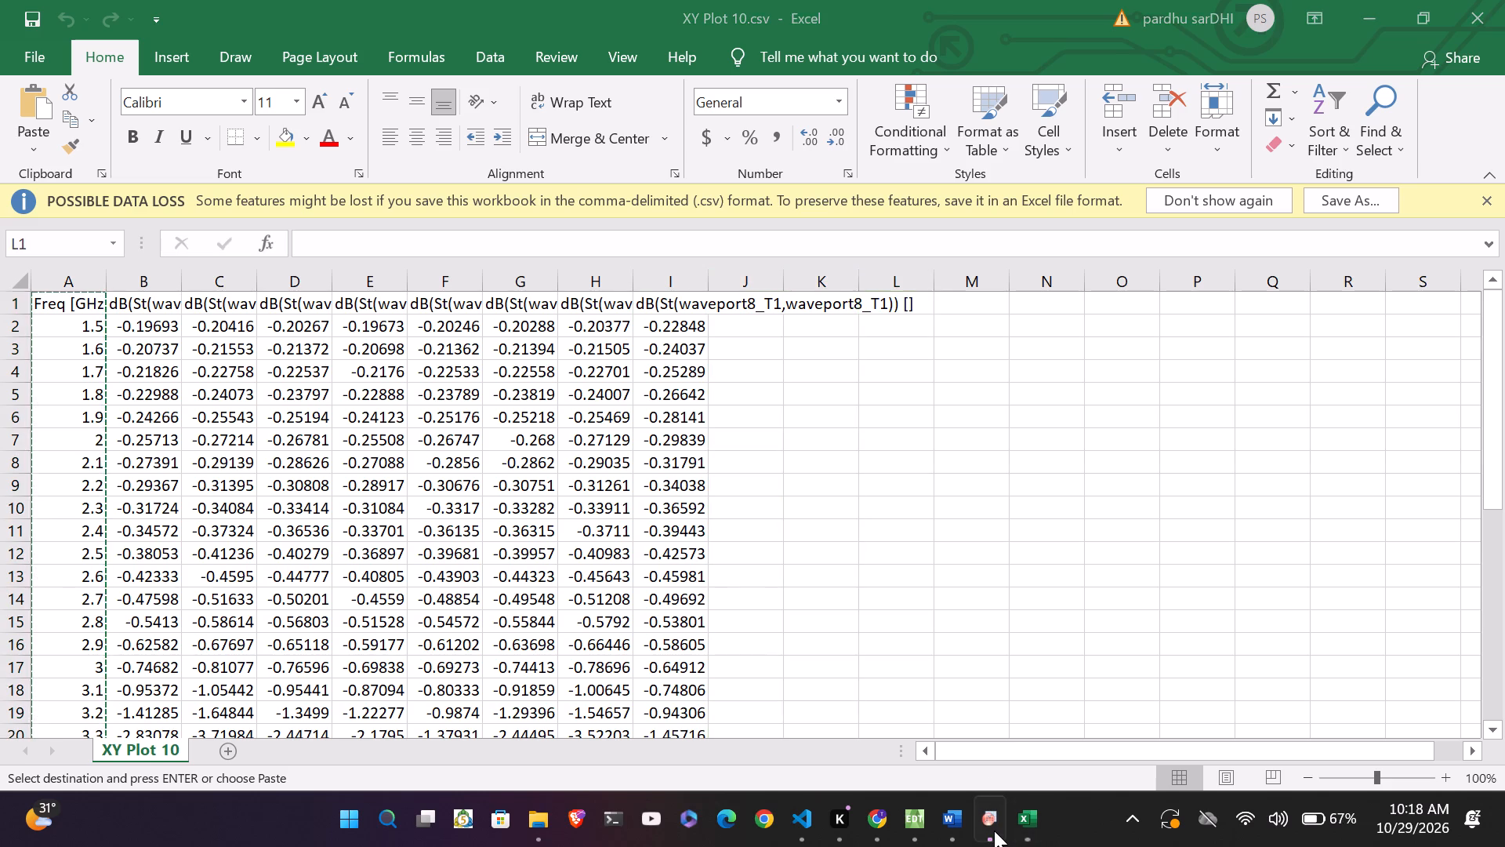
pyautogui.click(702, 211)
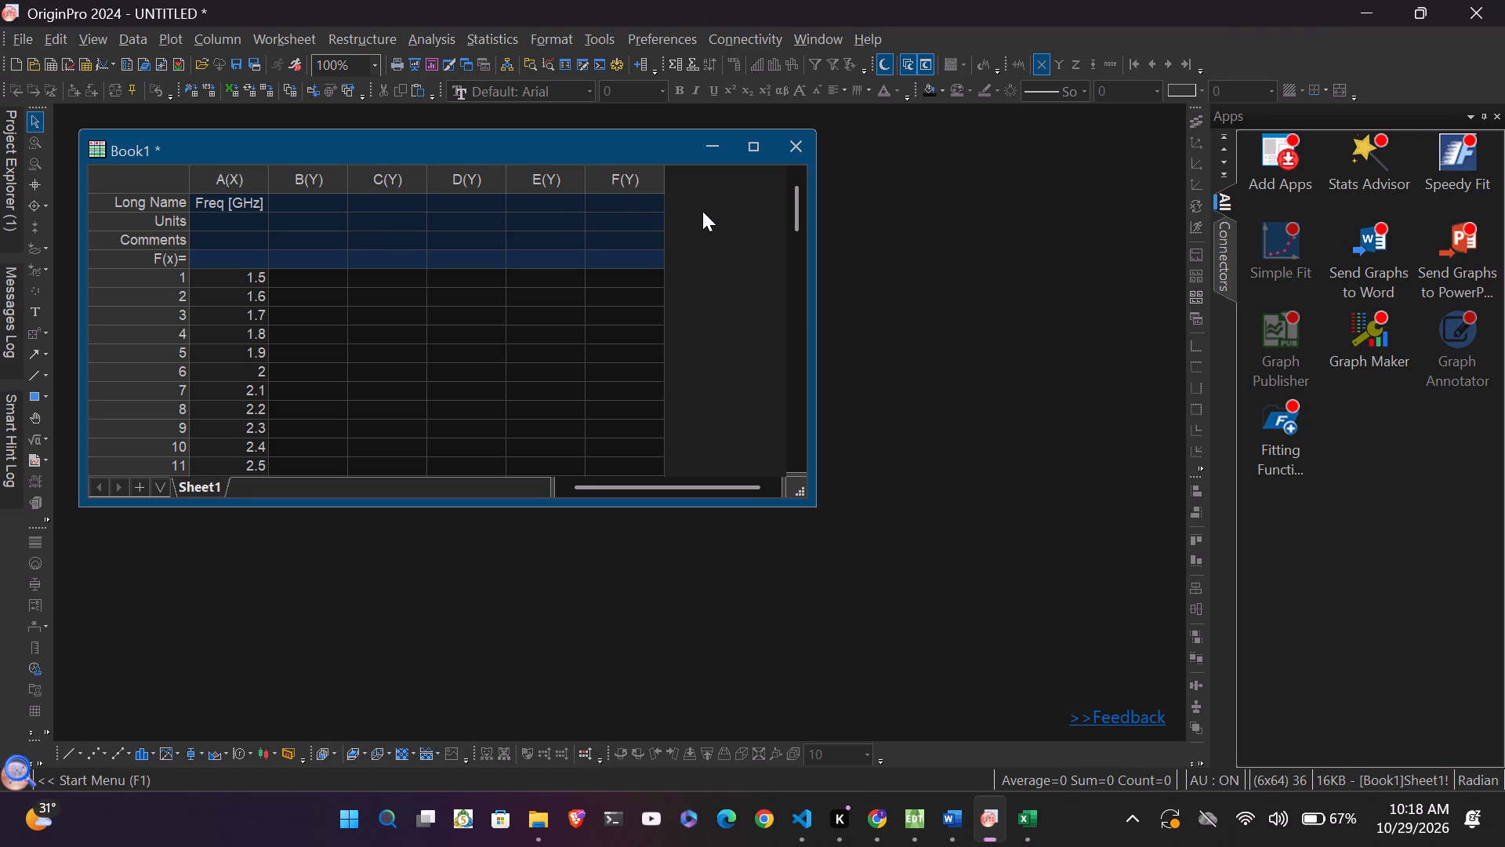
pyautogui.rightClick(702, 184)
pyautogui.click(702, 184)
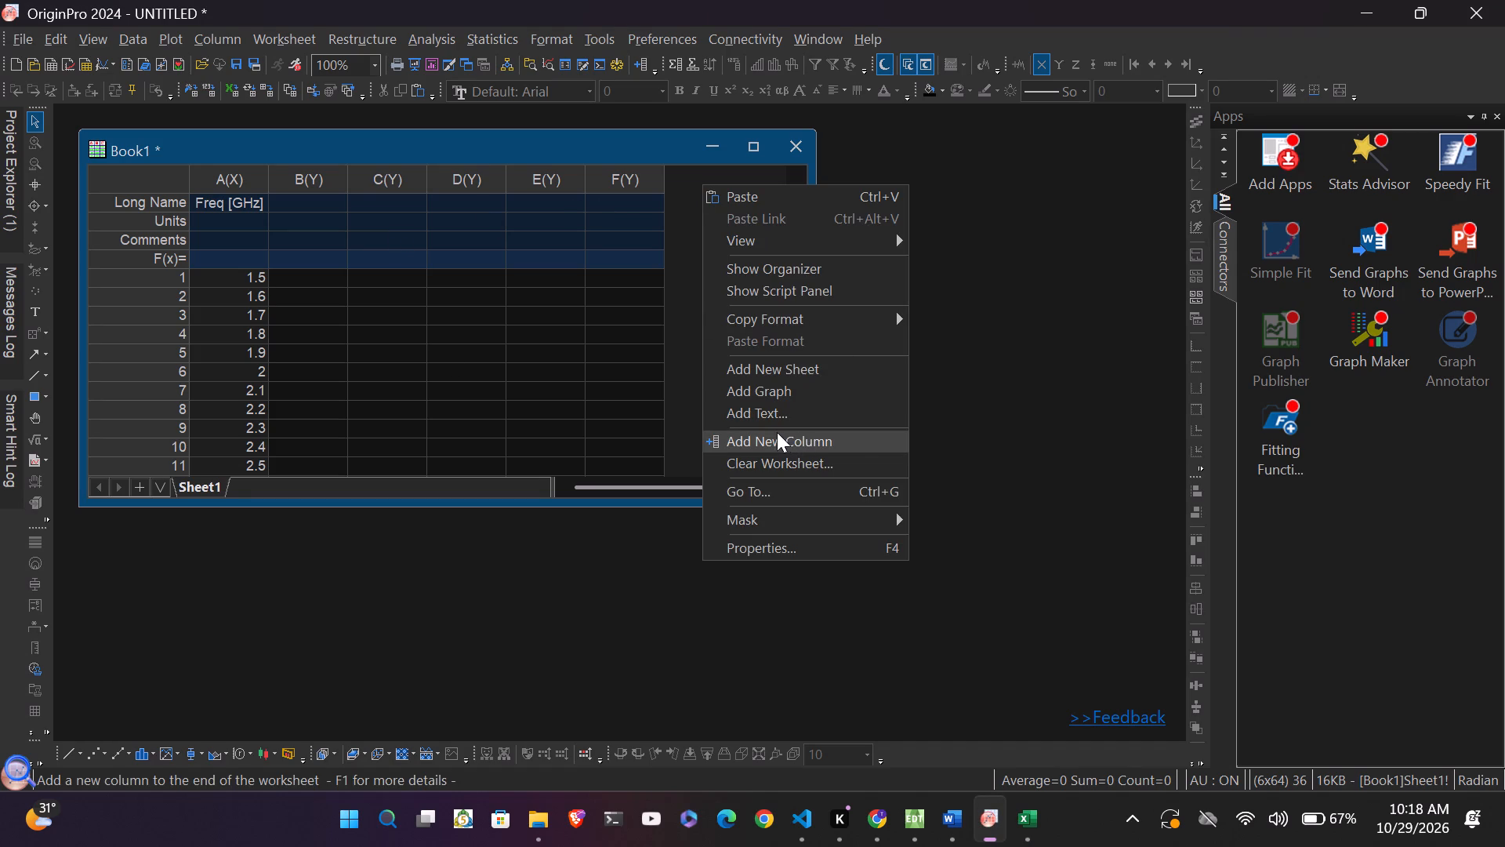
pyautogui.click(754, 431)
pyautogui.moveTo(745, 427); pyautogui.dragTo(735, 420, button='right')
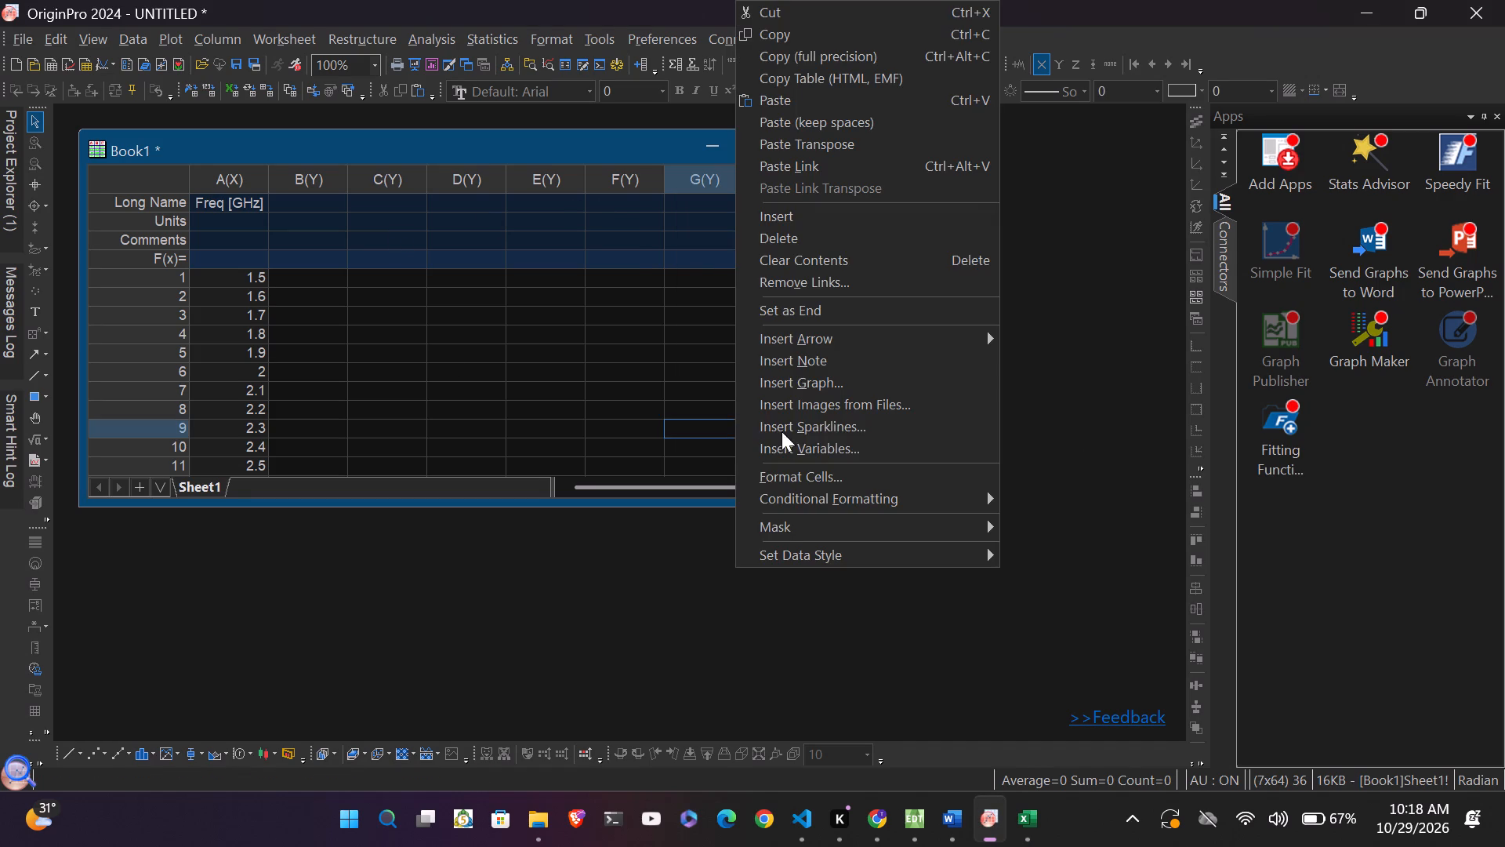
pyautogui.click(1072, 413)
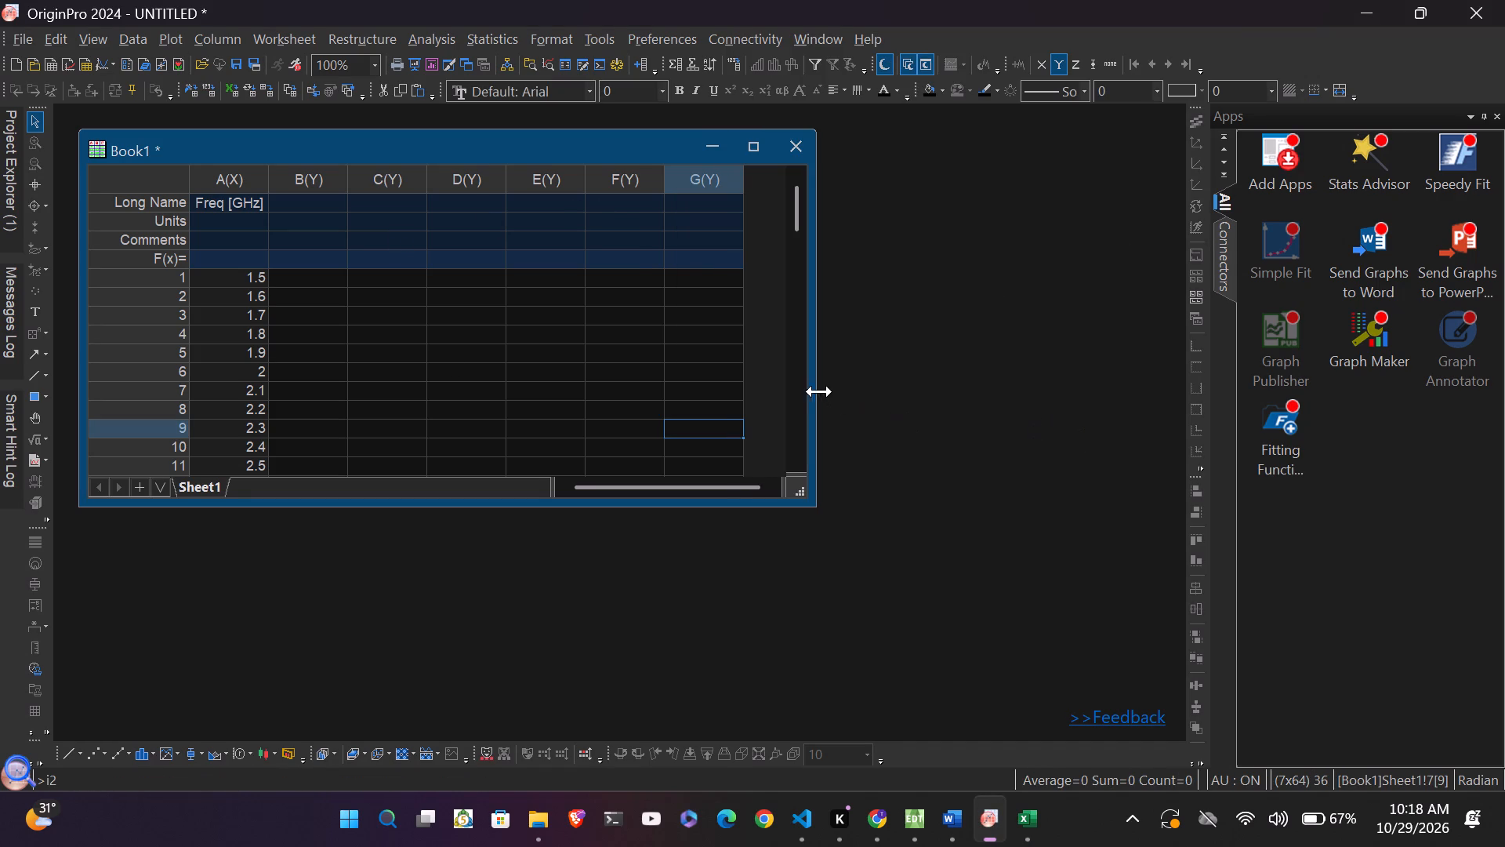
pyautogui.moveTo(808, 391); pyautogui.dragTo(1075, 391)
pyautogui.rightClick(879, 312)
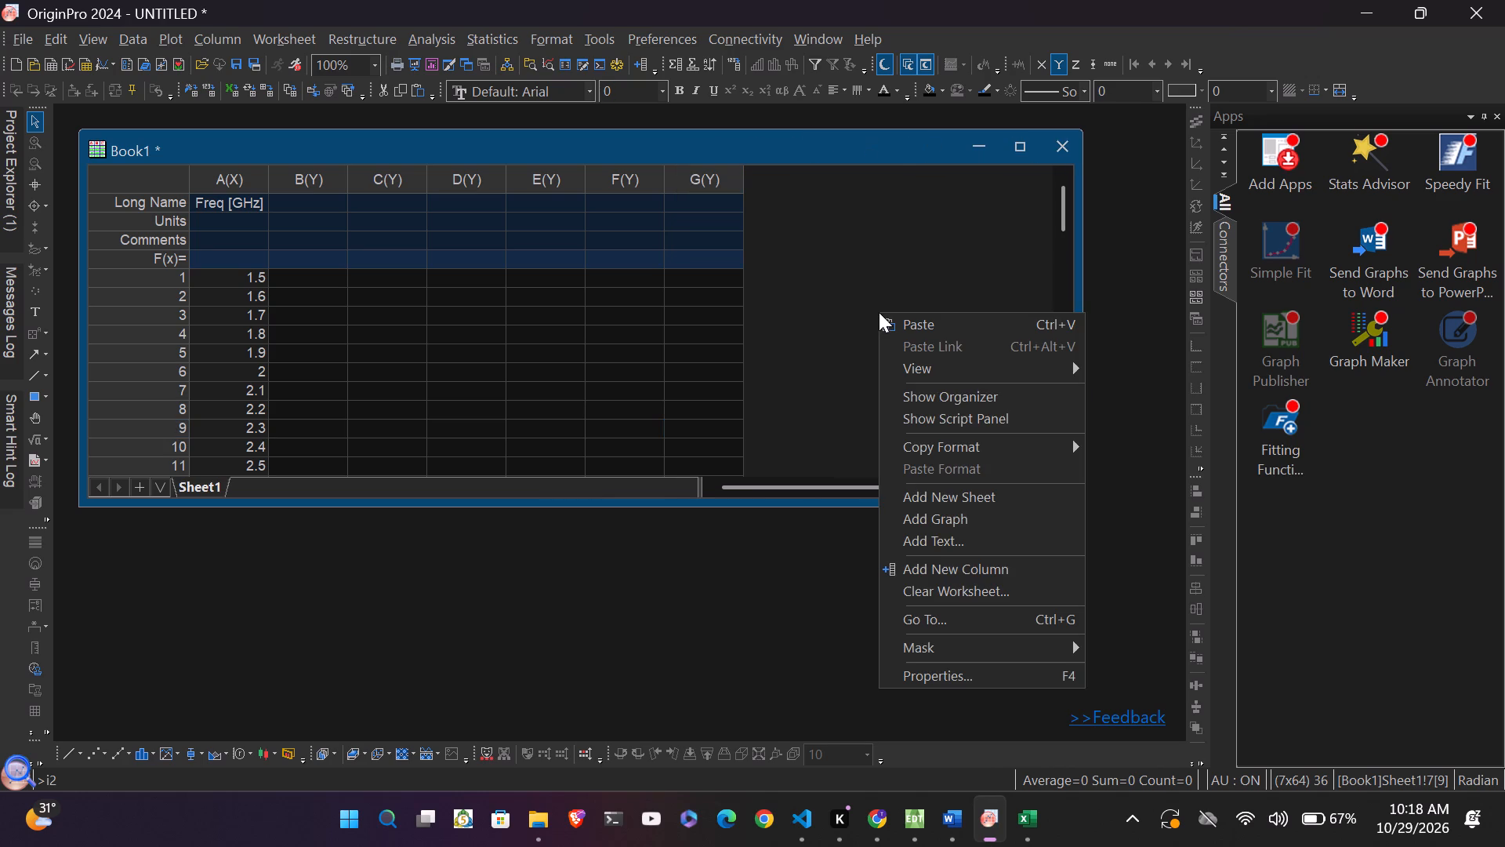
pyautogui.click(932, 572)
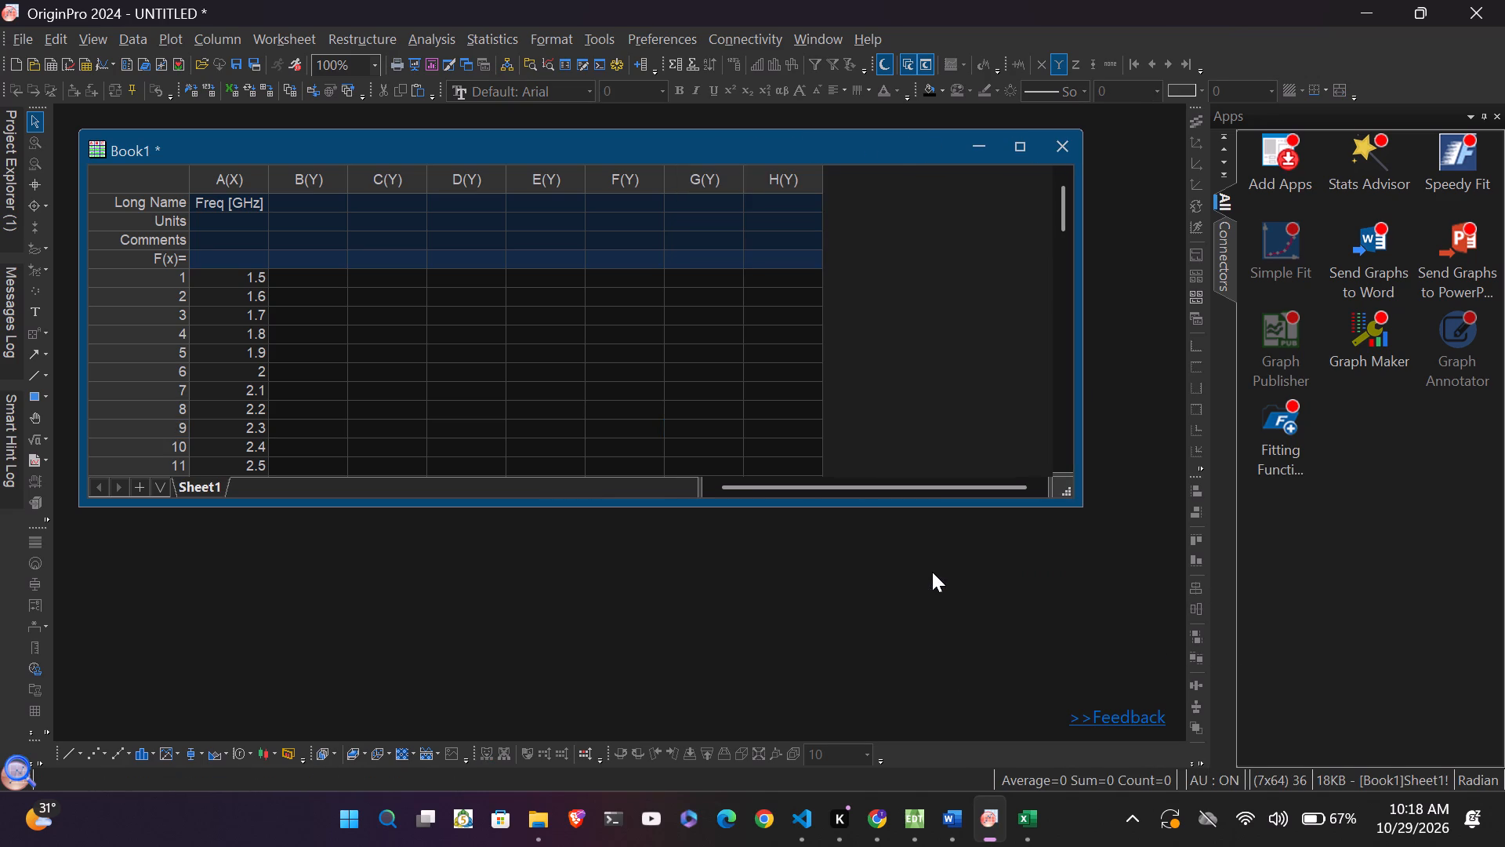
# Copy column B, dB(St(waveport1_T1,waveport1_T1)), from the Excel sheet and return to Origin.
pyautogui.click(1024, 809)
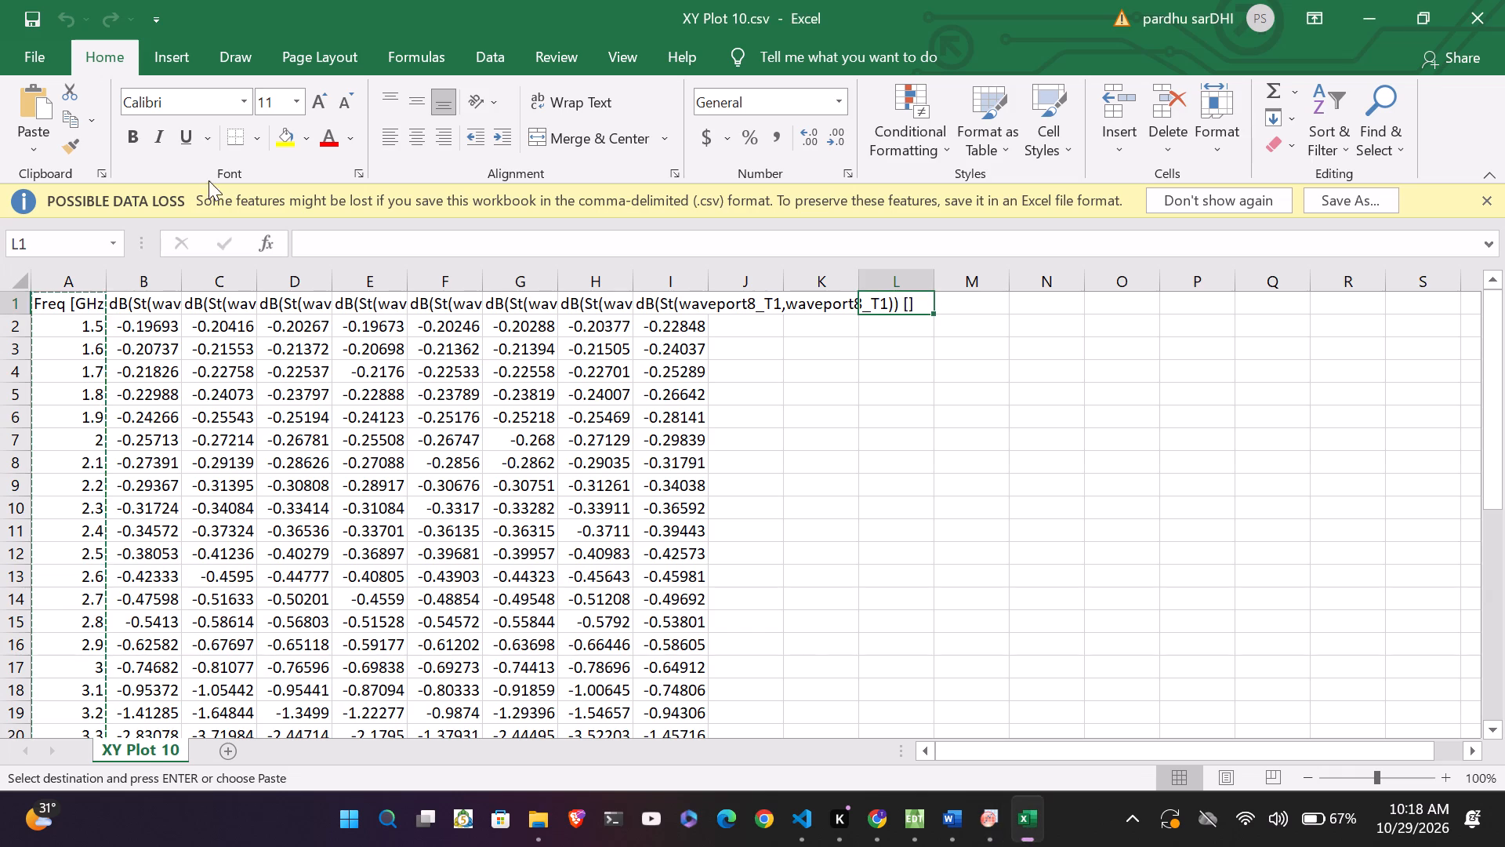
pyautogui.click(144, 282)
pyautogui.click(144, 282)
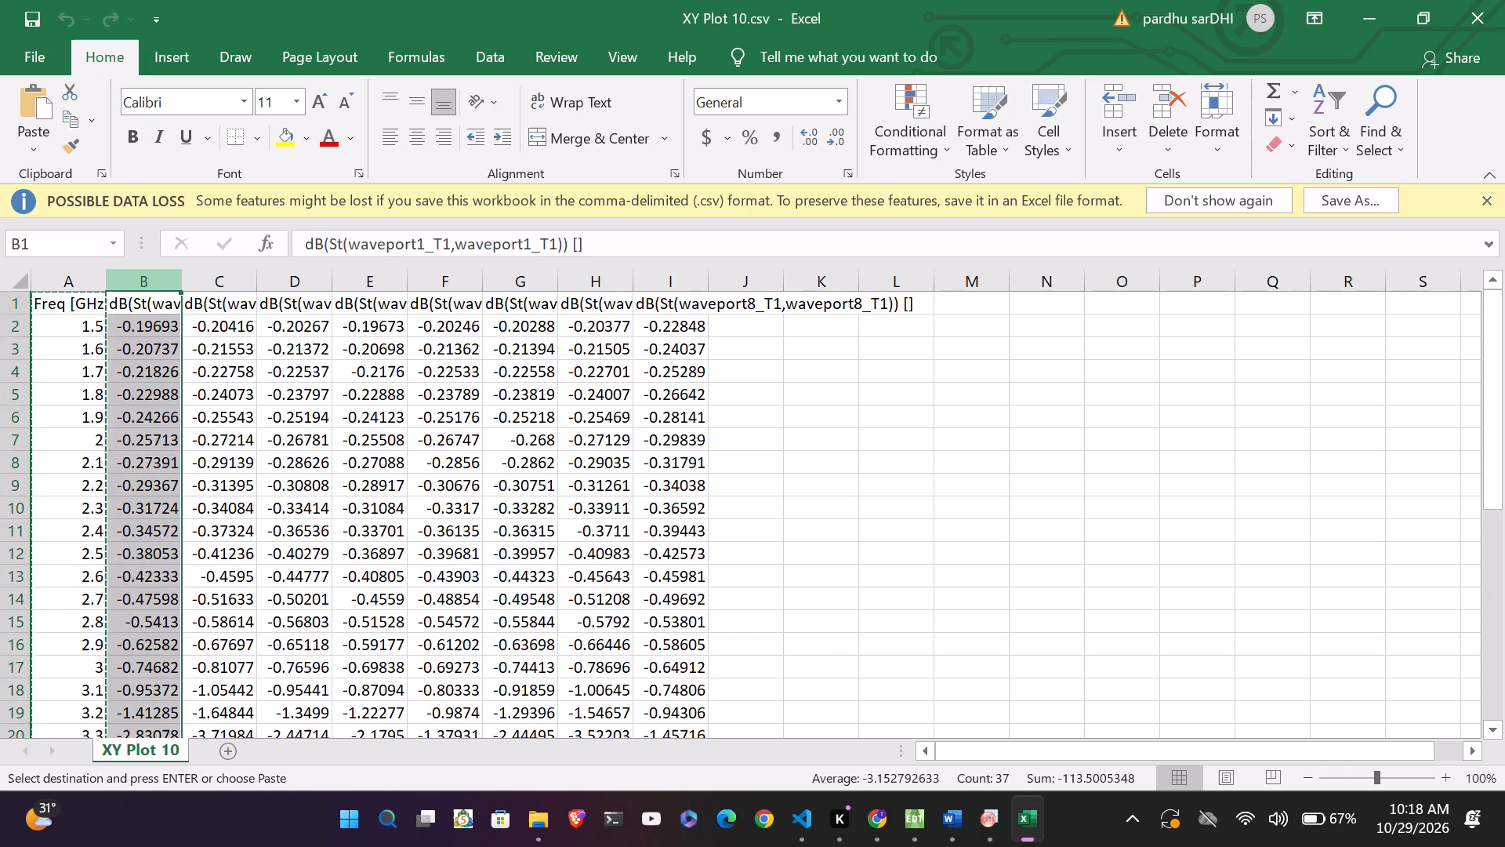
pyautogui.hotkey('ctrl', 'c')
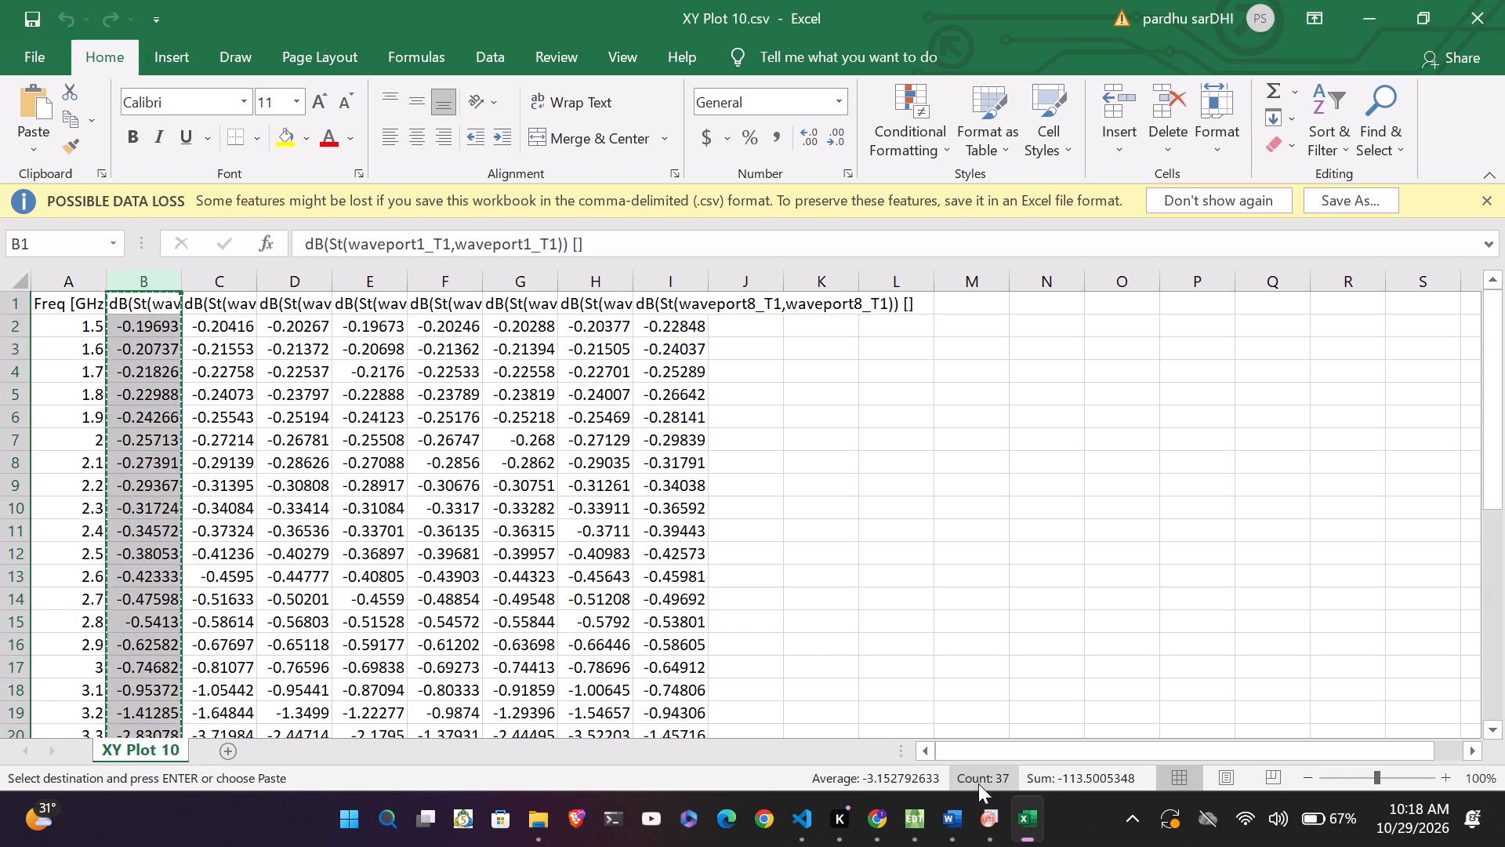
pyautogui.click(981, 798)
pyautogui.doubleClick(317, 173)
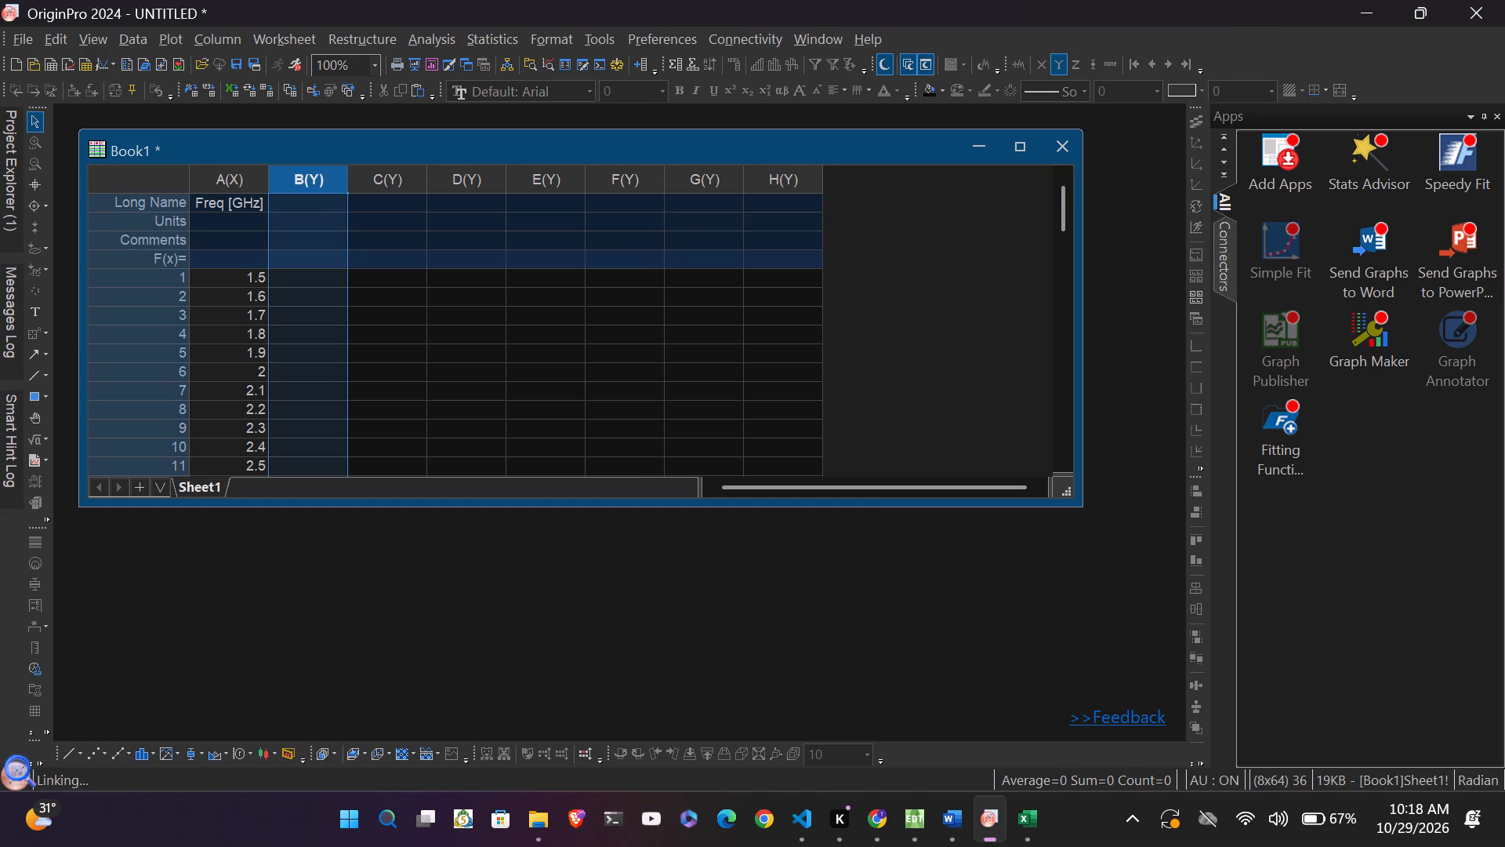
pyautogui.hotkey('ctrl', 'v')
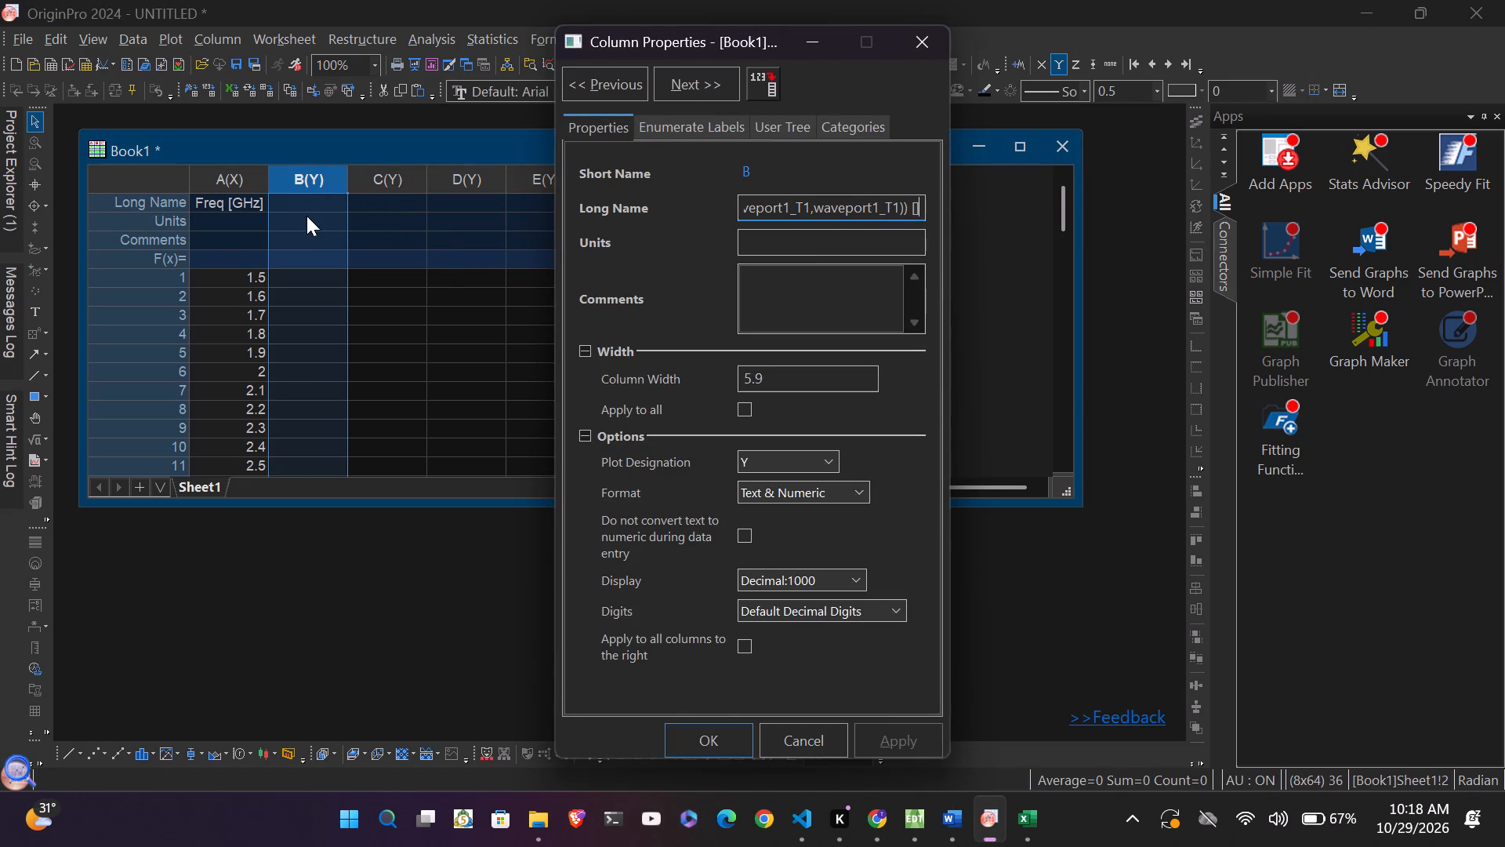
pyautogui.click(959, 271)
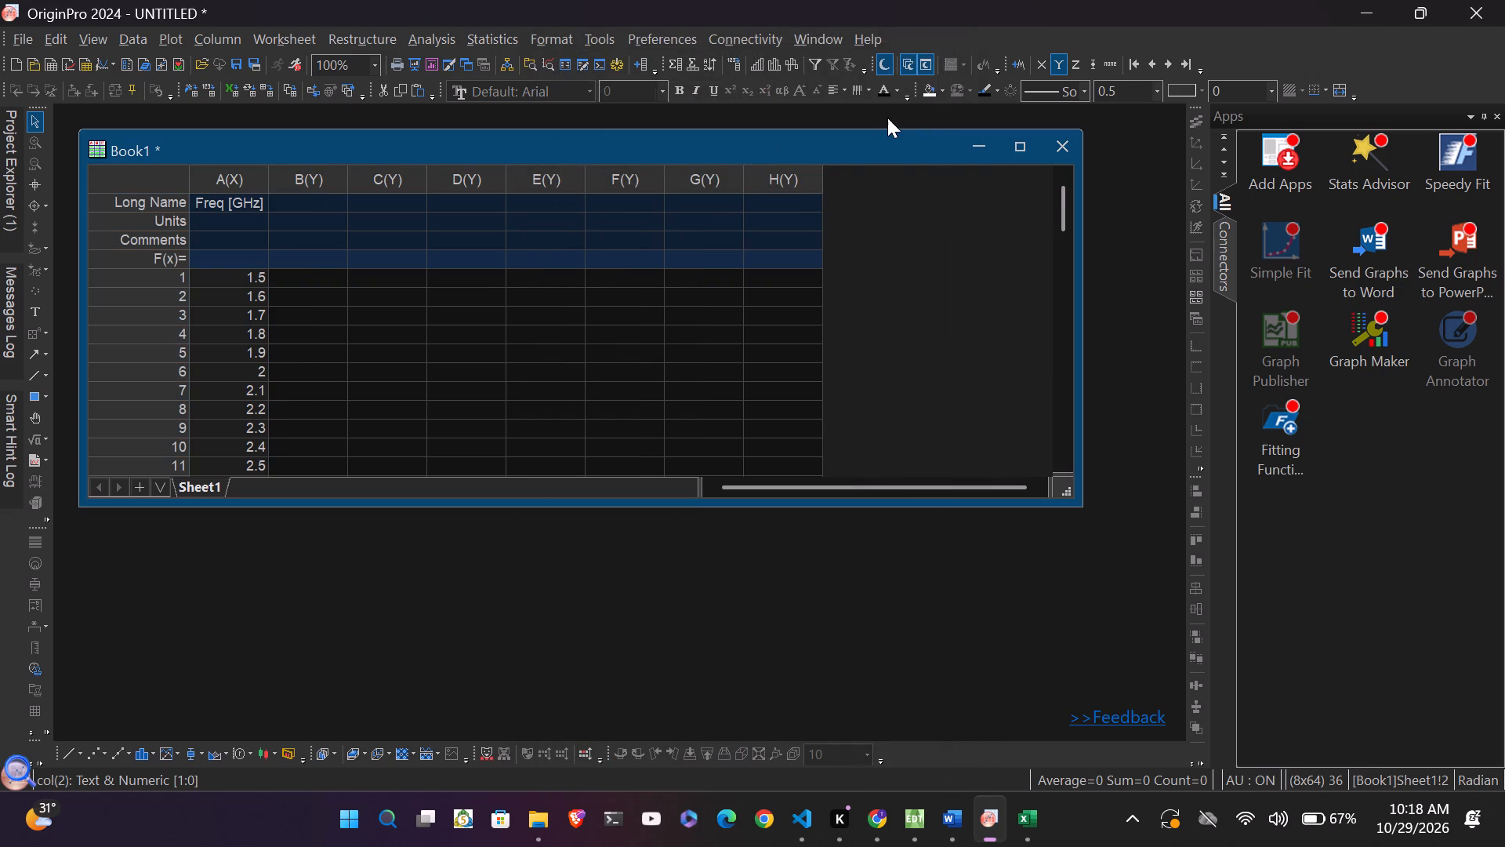
# Paste the copied dB(St(waveport1_T1,waveport1_T1)) data into column B(Y) of Book1.
pyautogui.click(284, 177)
pyautogui.click(310, 194)
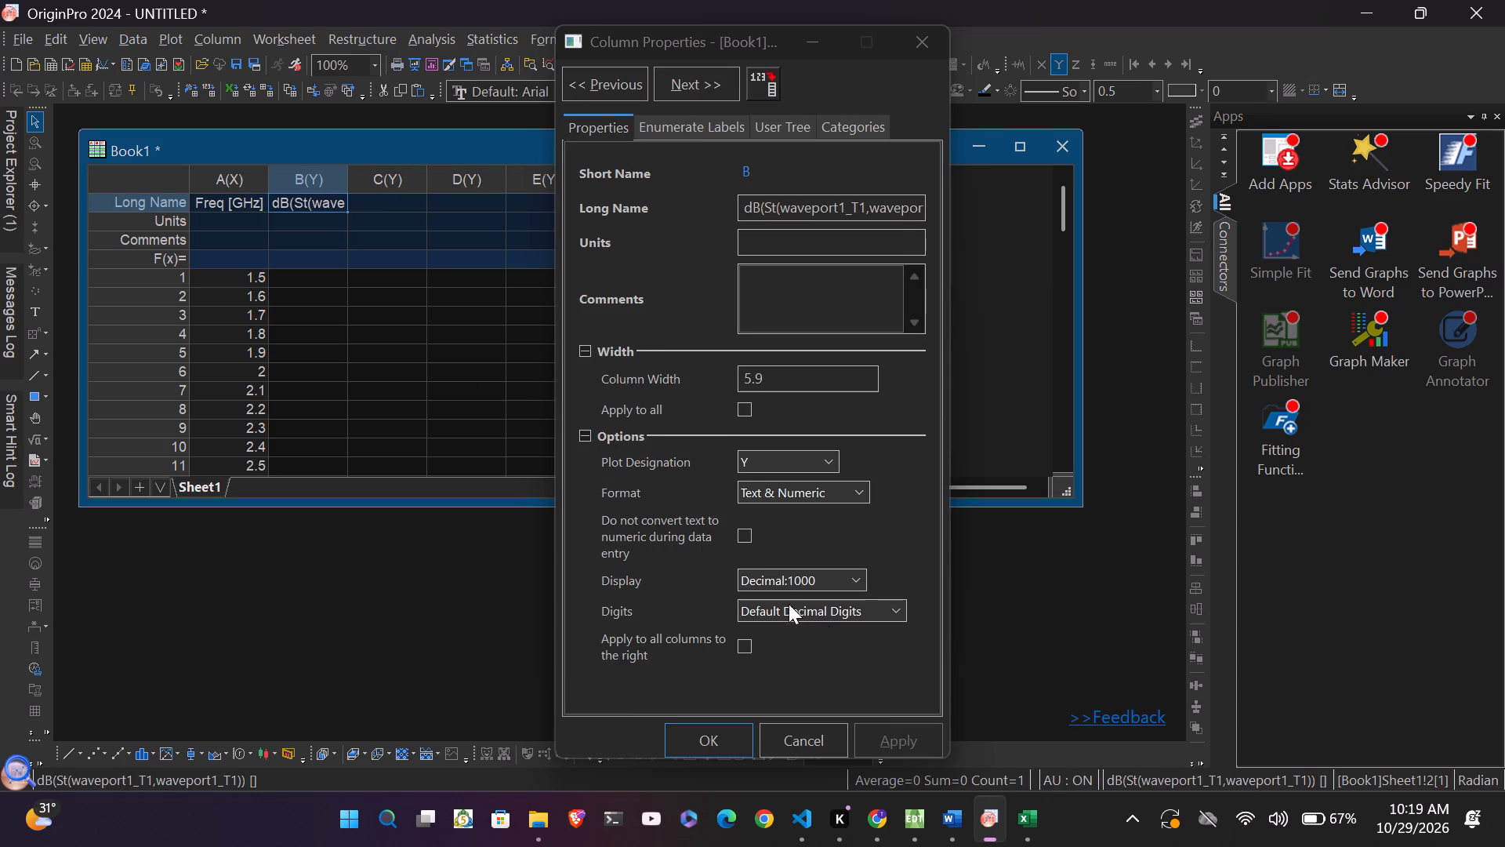
pyautogui.click(703, 728)
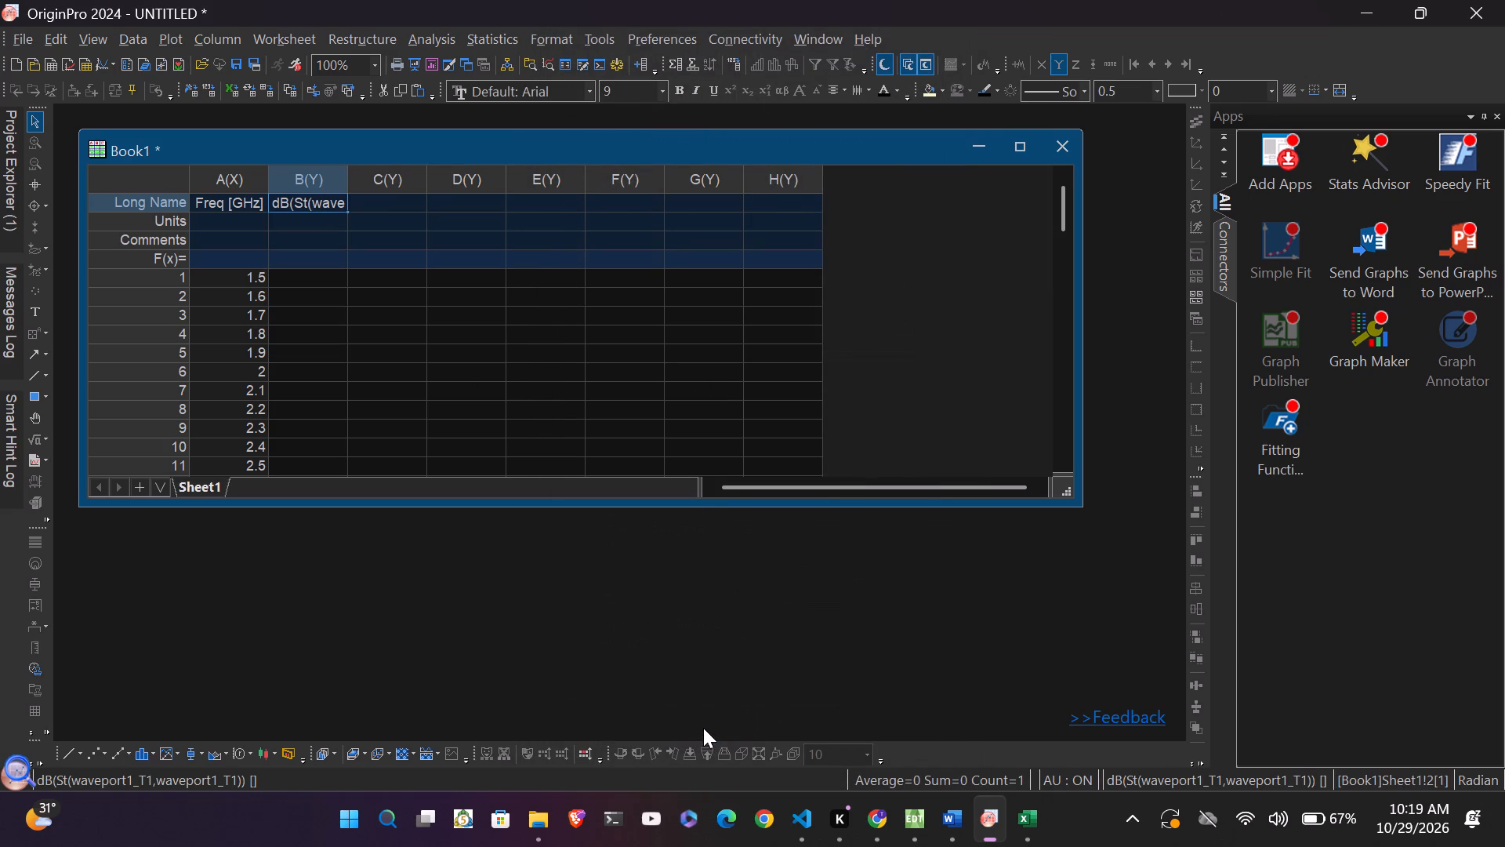
pyautogui.scroll(-4, 292, 290)
pyautogui.scroll(5, 292, 290)
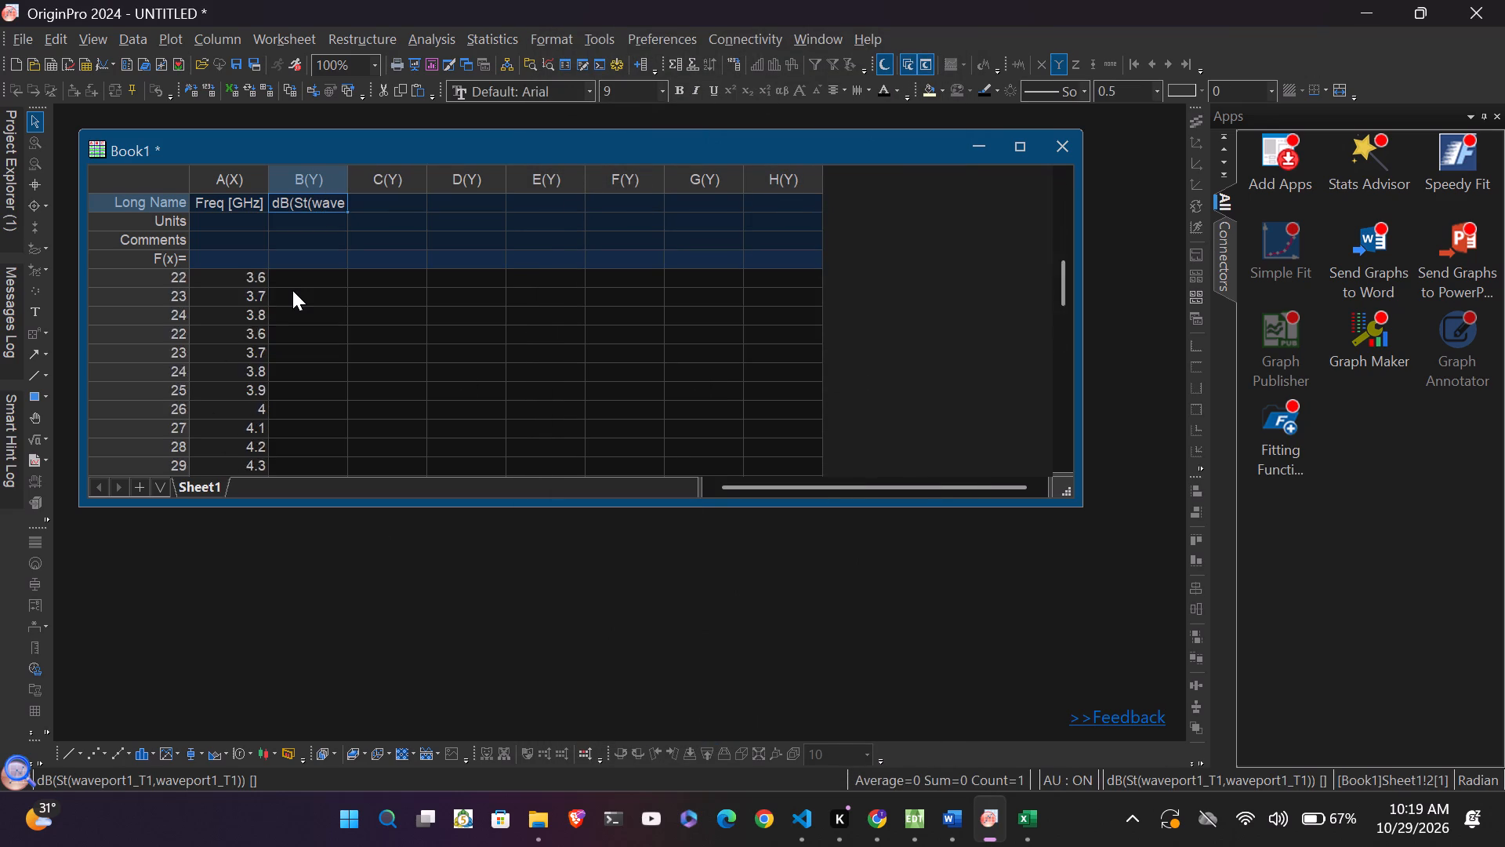
pyautogui.scroll(1, 292, 290)
pyautogui.click(316, 173)
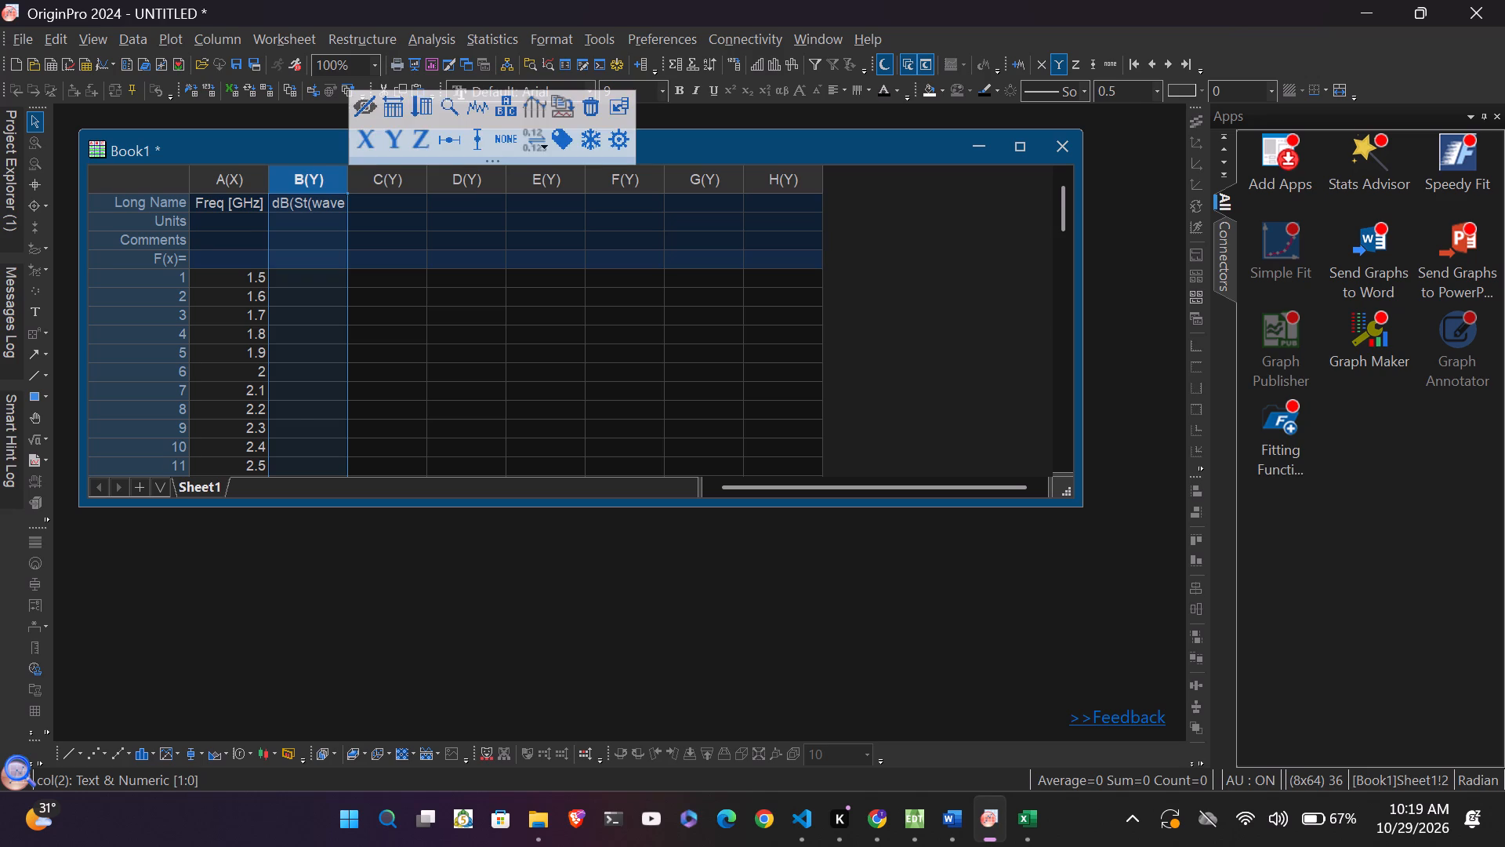
pyautogui.hotkey('ctrl', 'v')
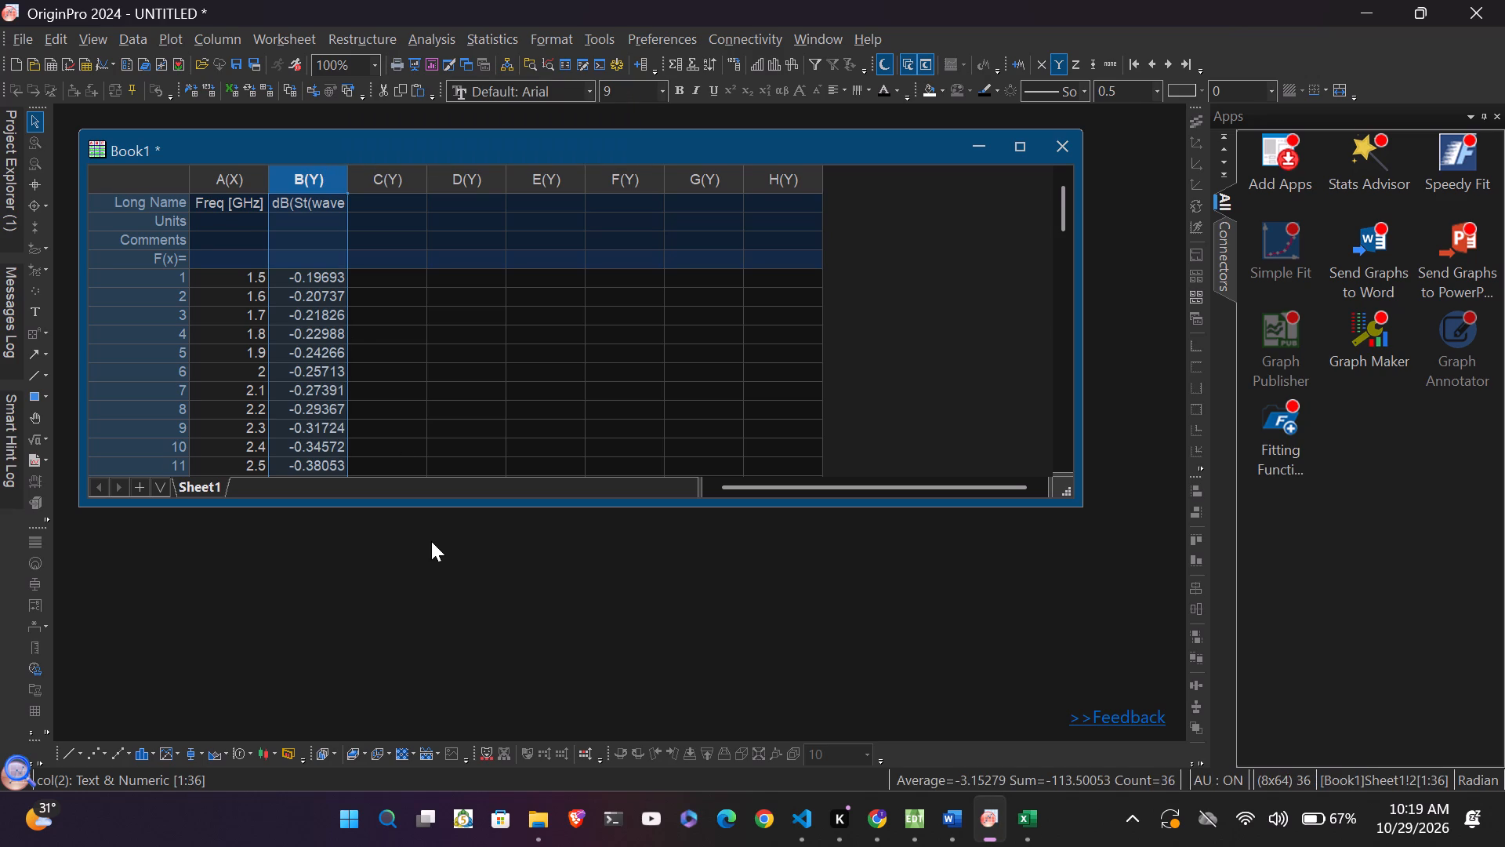
pyautogui.click(426, 552)
# Copy column C, dB(St(waveport2_T1,waveport2_T1)), from the Excel sheet and paste it into column C(Y) of Book1 in Origin.
pyautogui.click(387, 202)
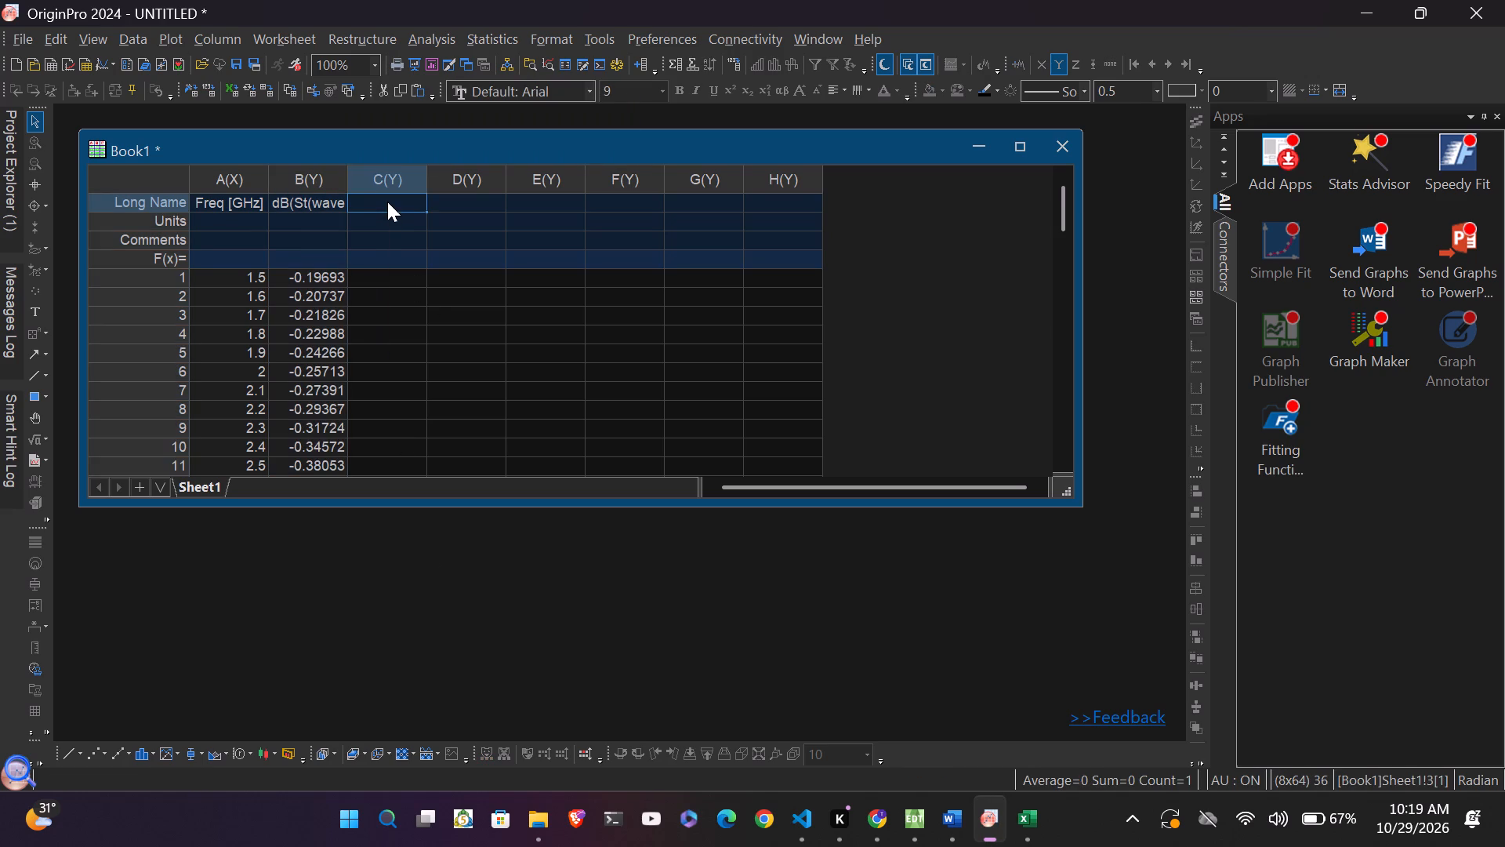
pyautogui.click(1028, 829)
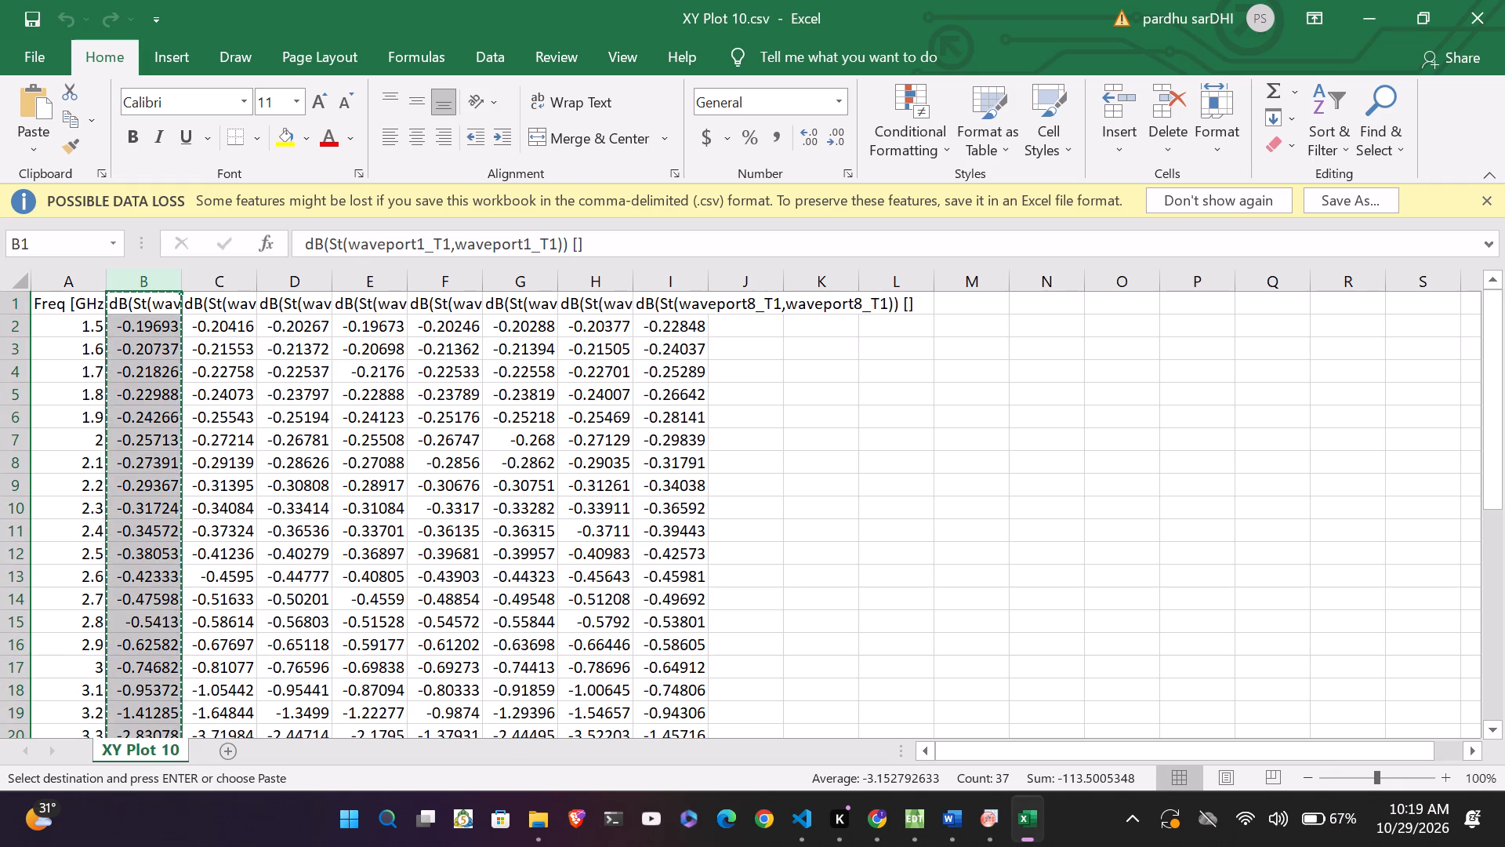
pyautogui.doubleClick(230, 298)
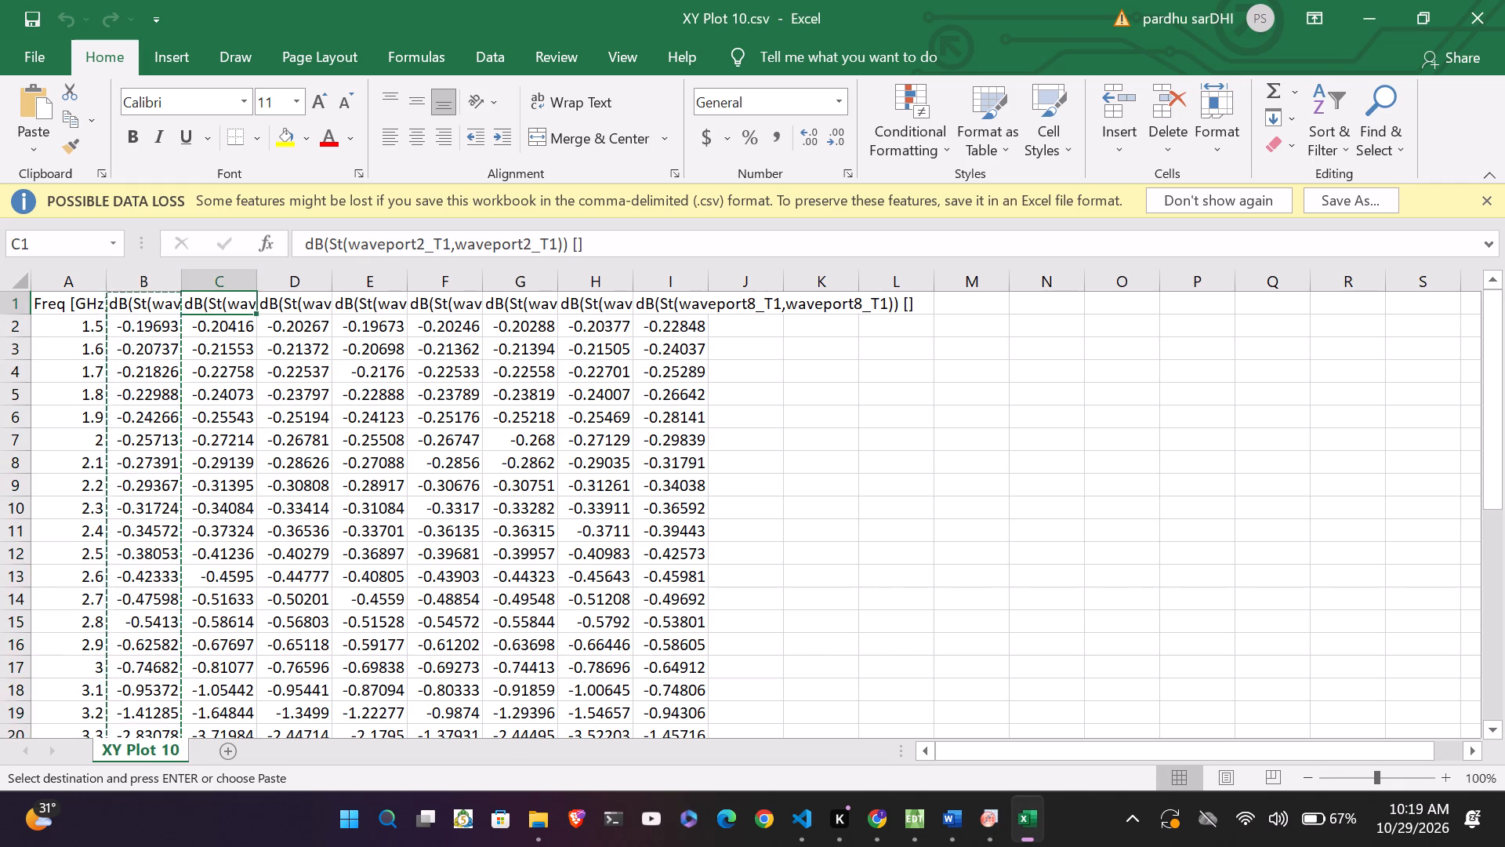
pyautogui.click(217, 275)
pyautogui.click(218, 278)
pyautogui.hotkey('ctrl', 'c')
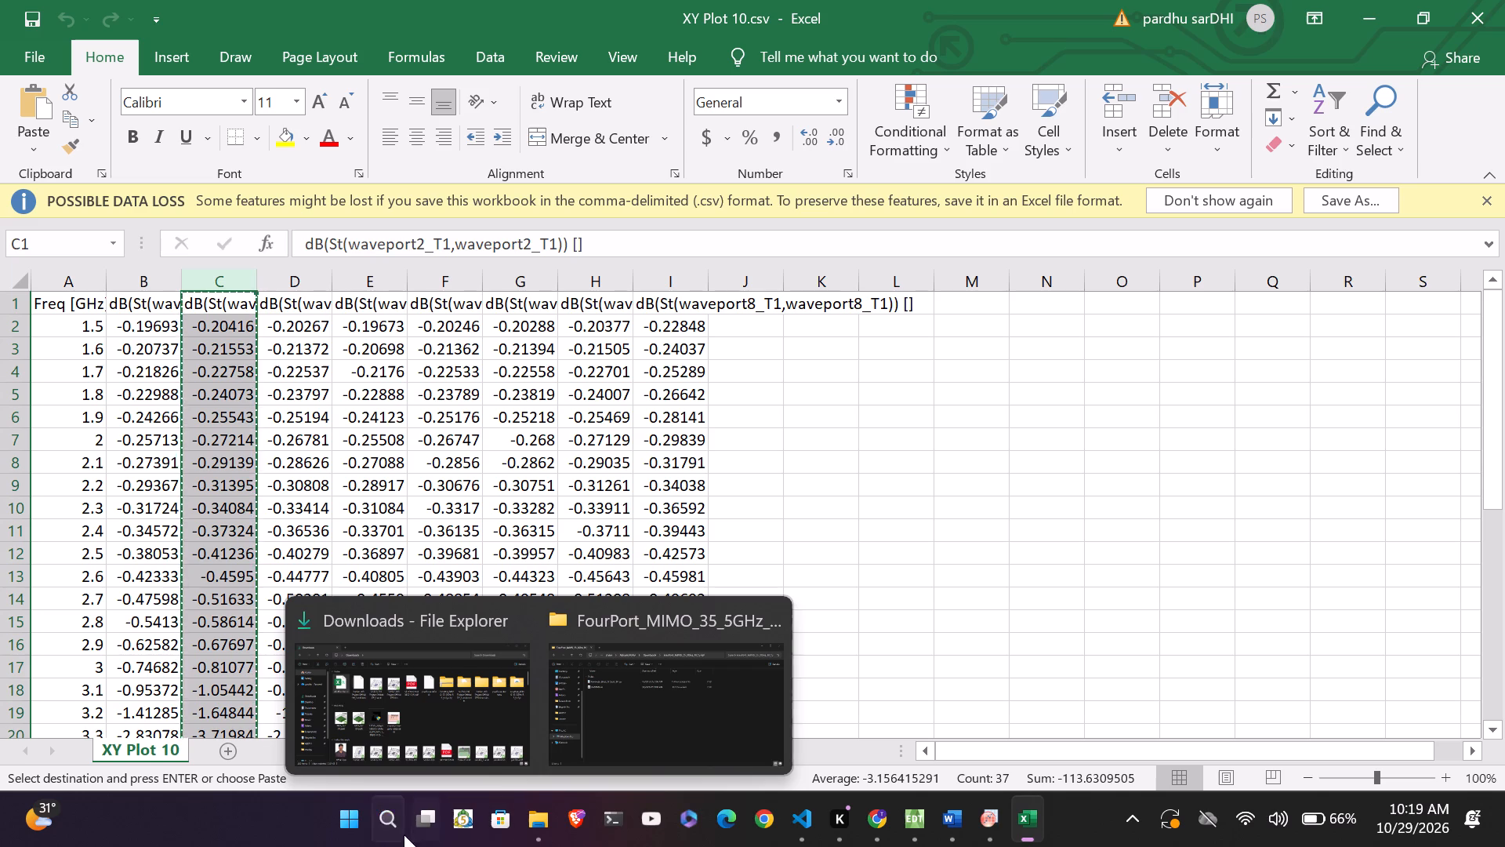
pyautogui.click(994, 811)
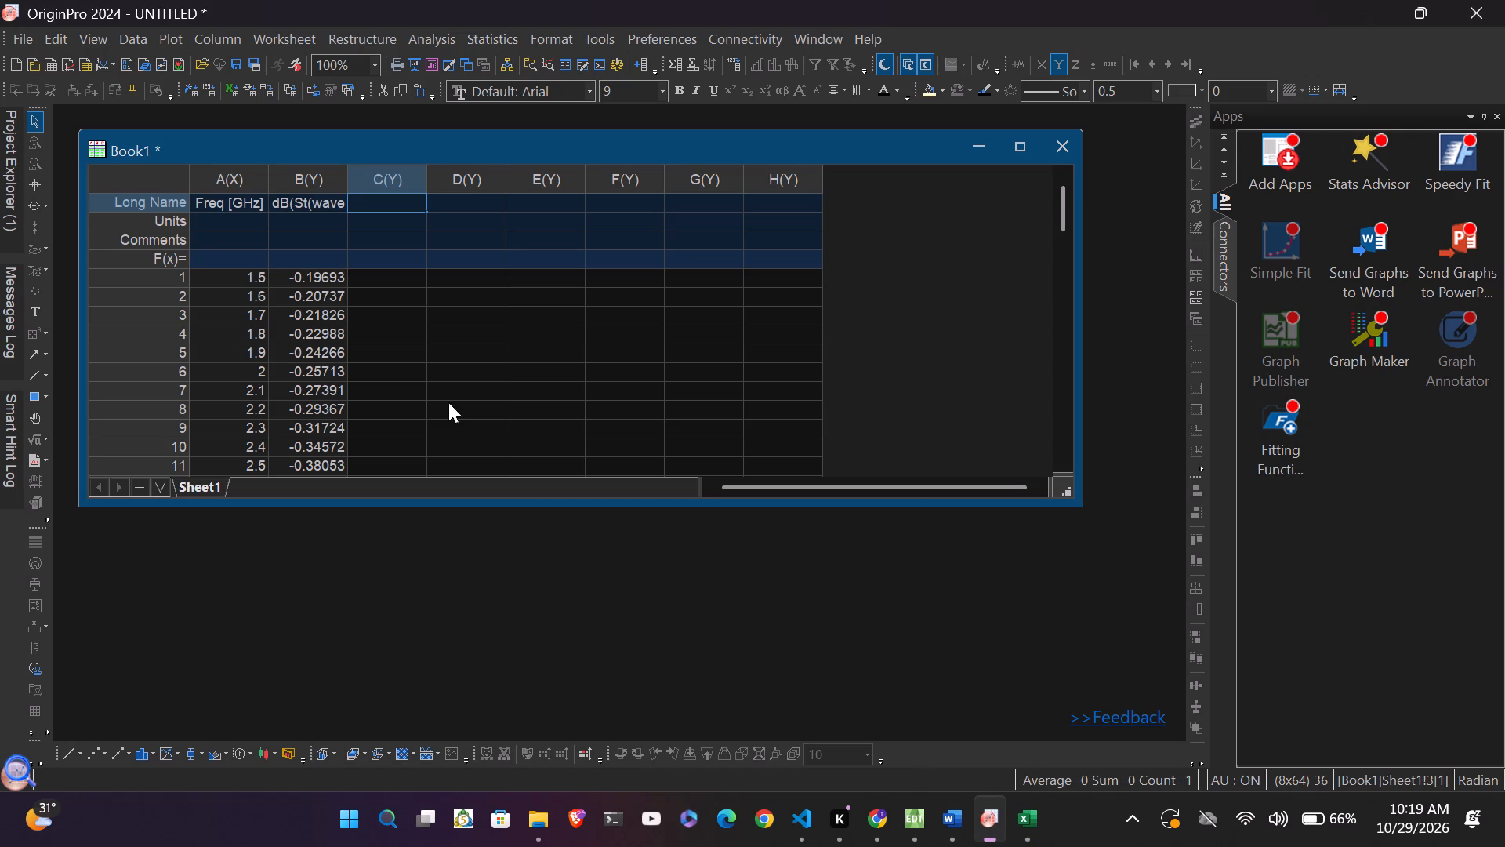
pyautogui.click(368, 192)
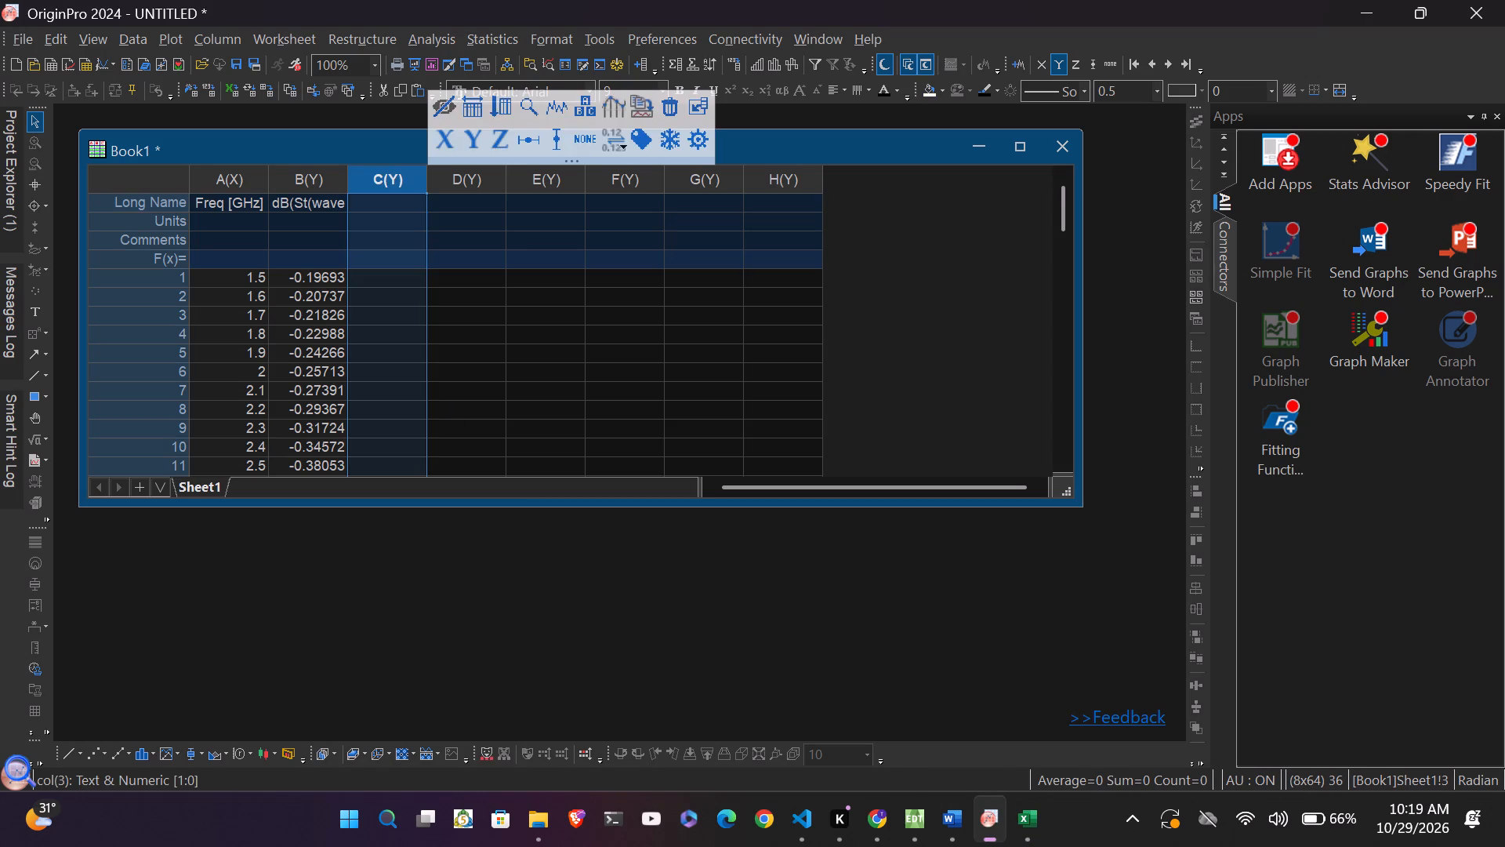
pyautogui.hotkey('ctrl', 'v')
# Copy column D, dB(St(waveport3_T1,waveport3_T1)), from the Excel sheet and paste it into column D(Y) of Book1 in Origin.
pyautogui.click(477, 190)
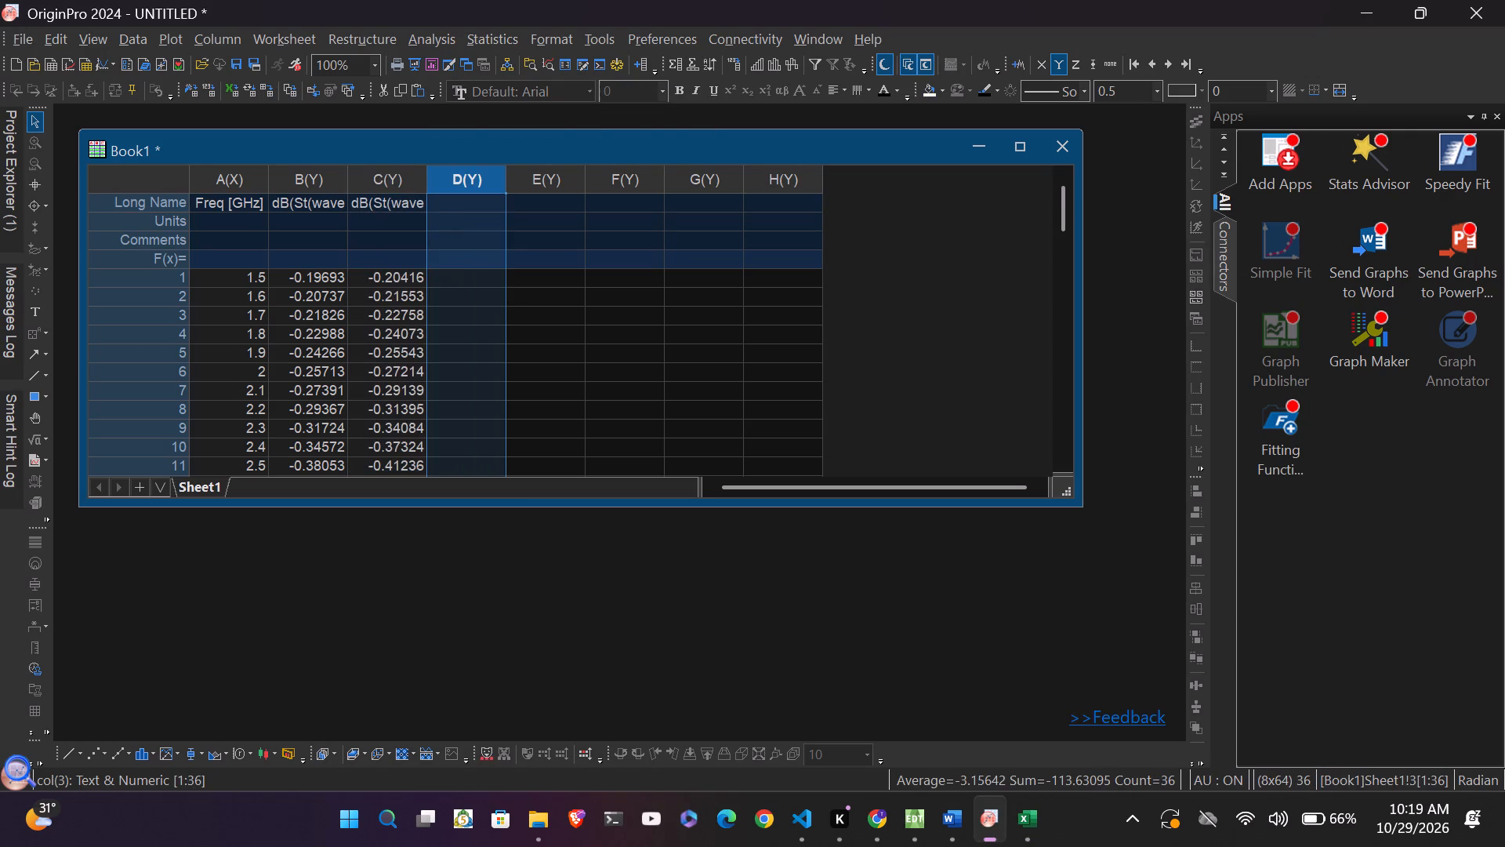
pyautogui.click(1032, 802)
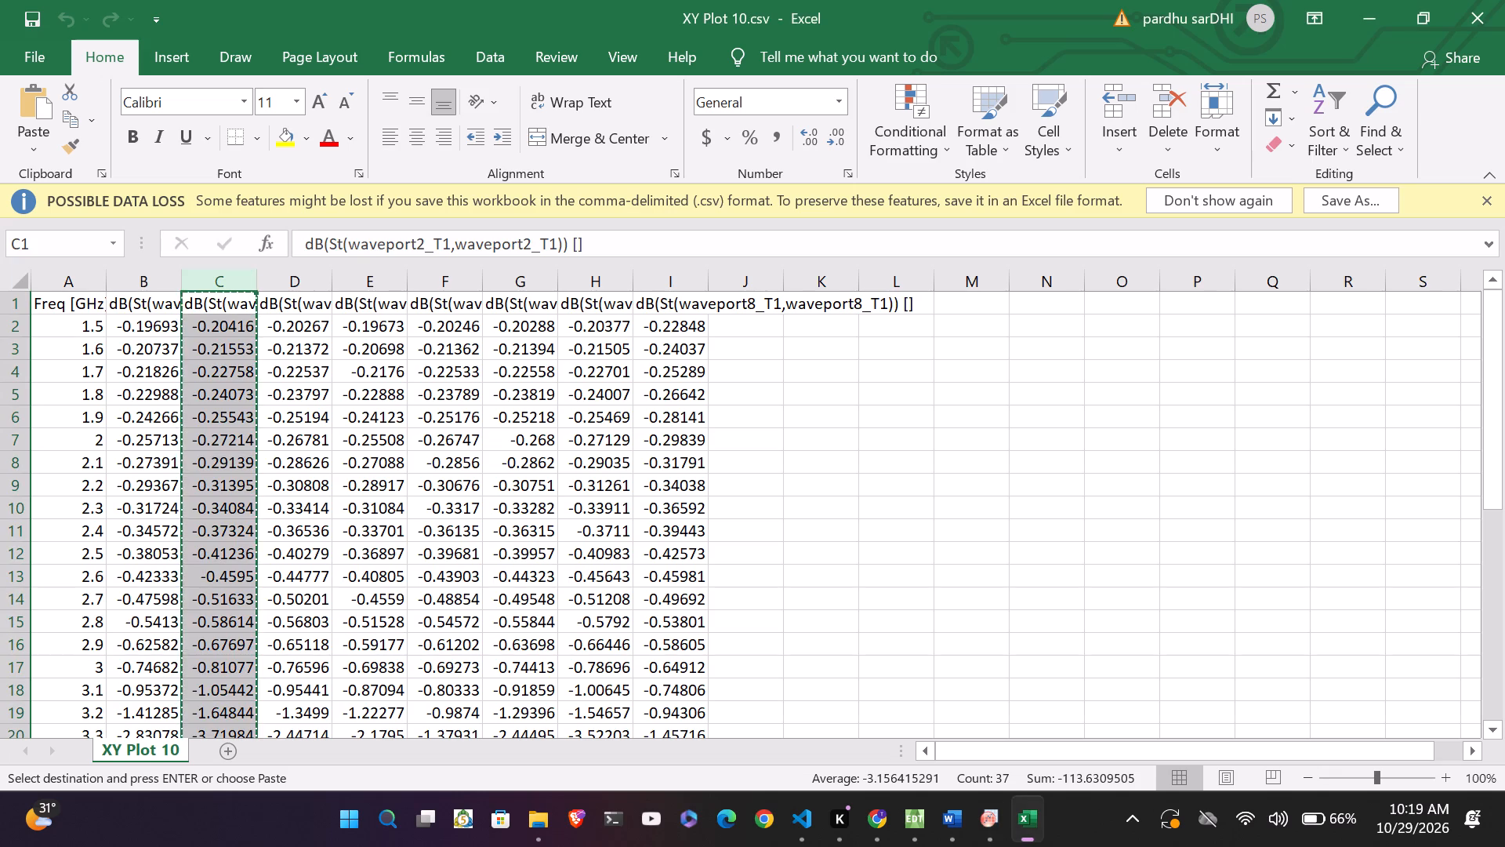
pyautogui.click(302, 304)
pyautogui.click(300, 282)
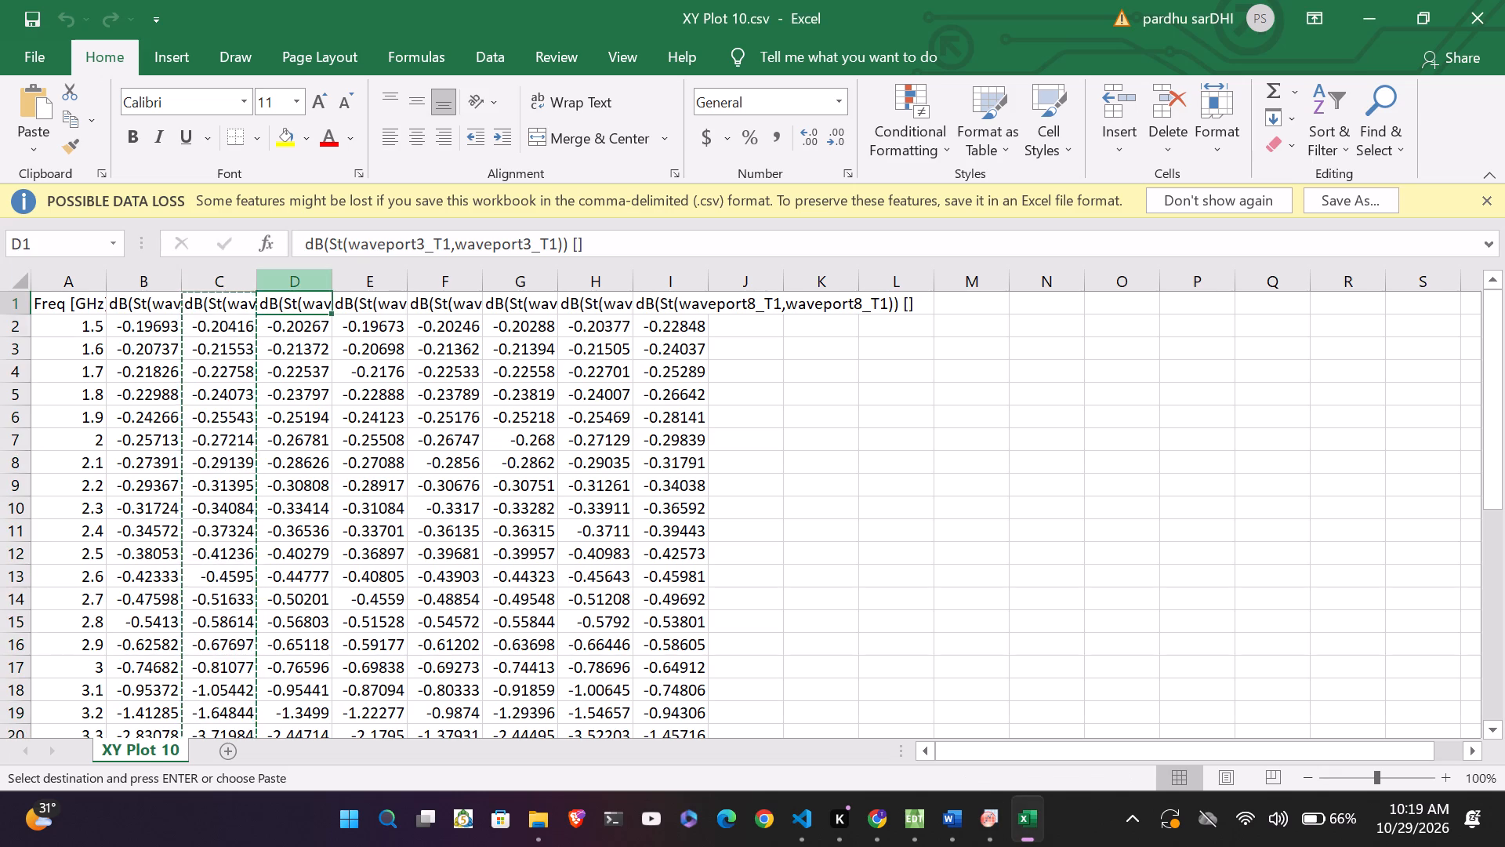
pyautogui.hotkey('ctrl', 'c')
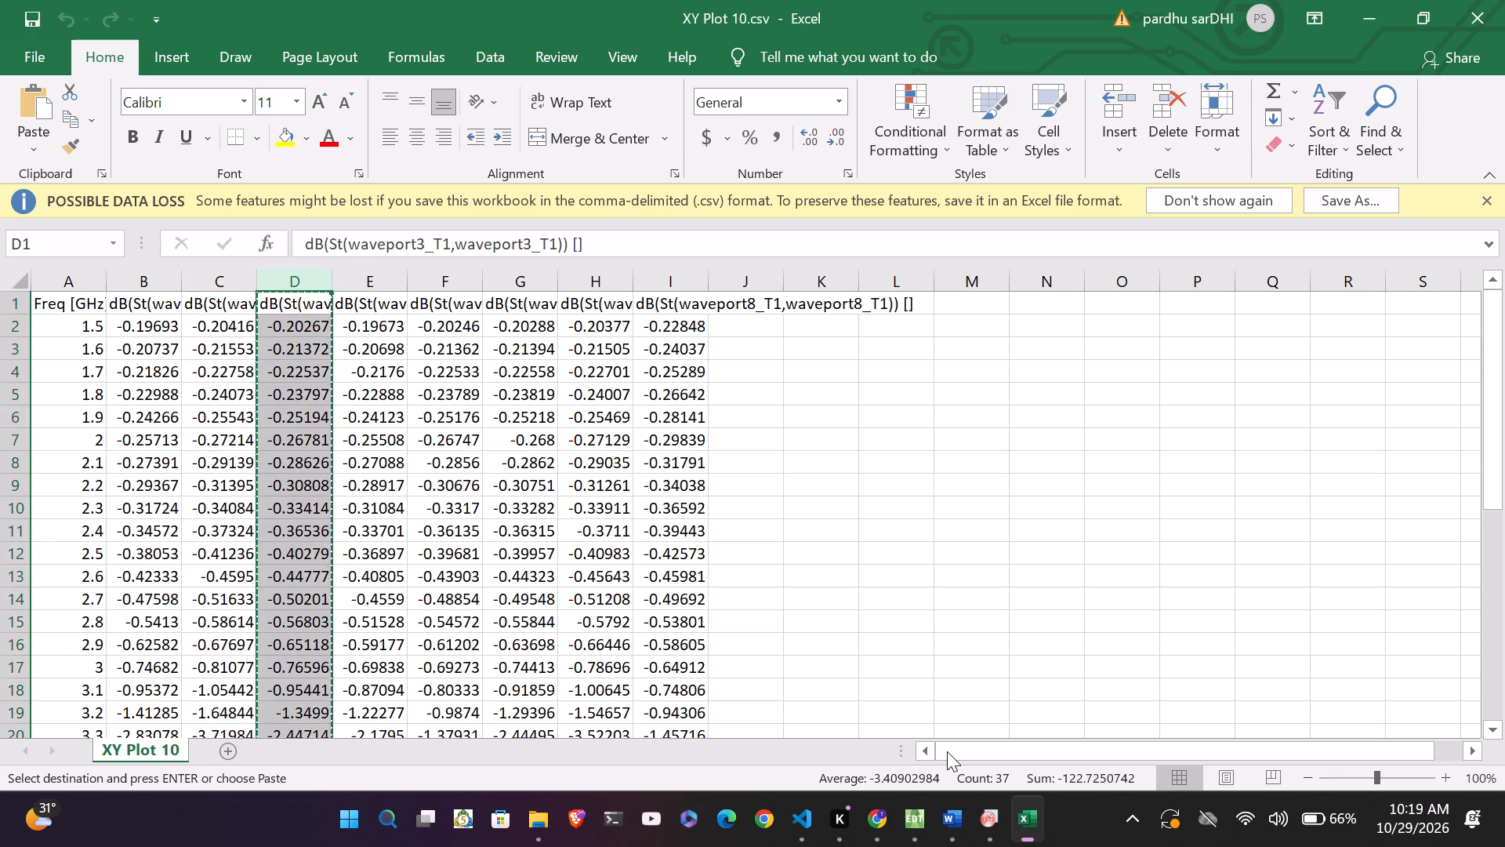
pyautogui.click(984, 812)
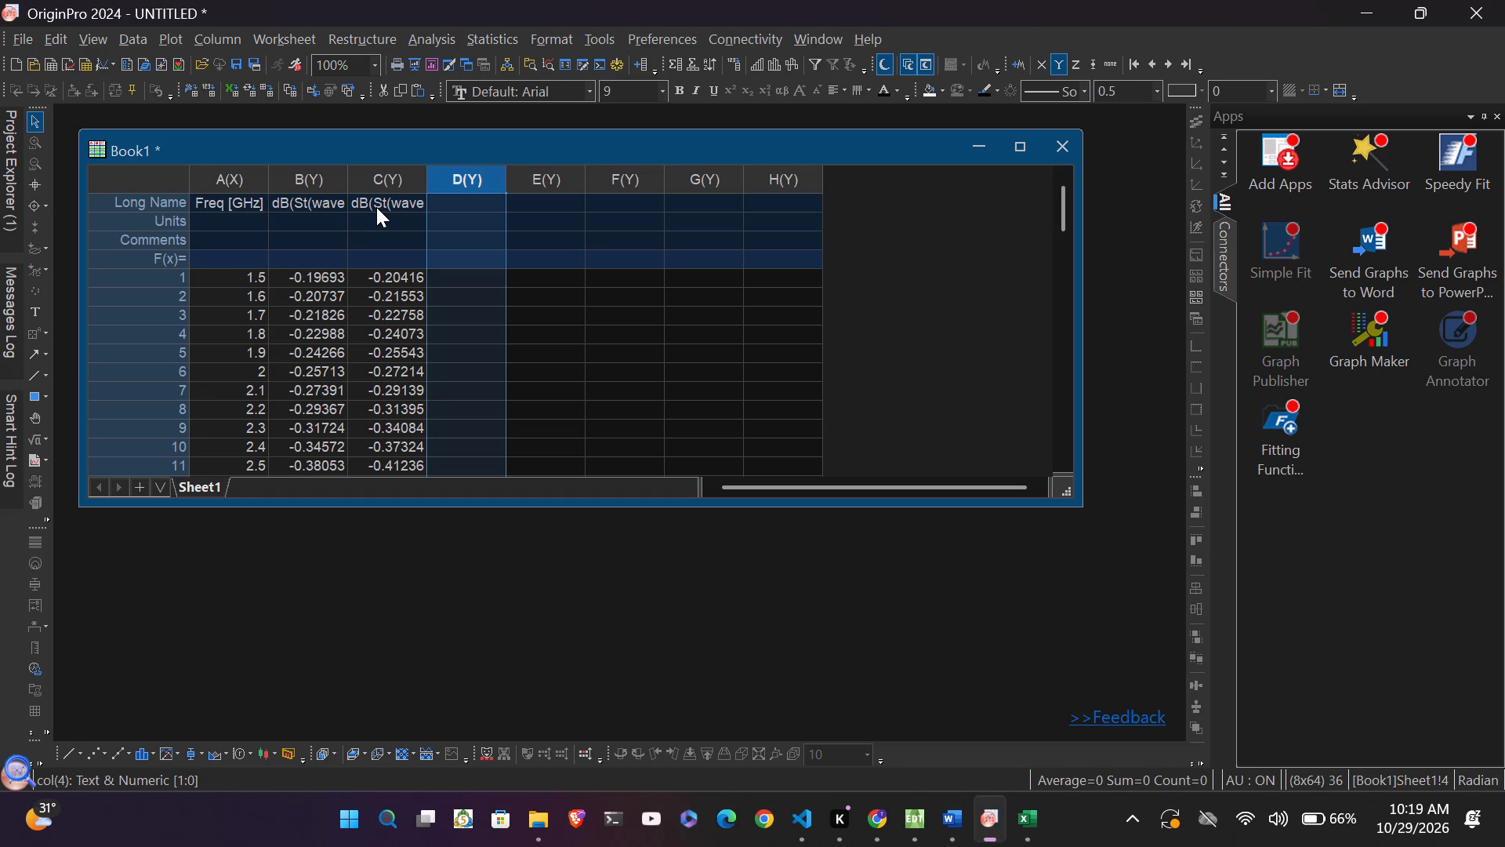
pyautogui.hotkey('ctrl', 'v')
pyautogui.click(902, 214)
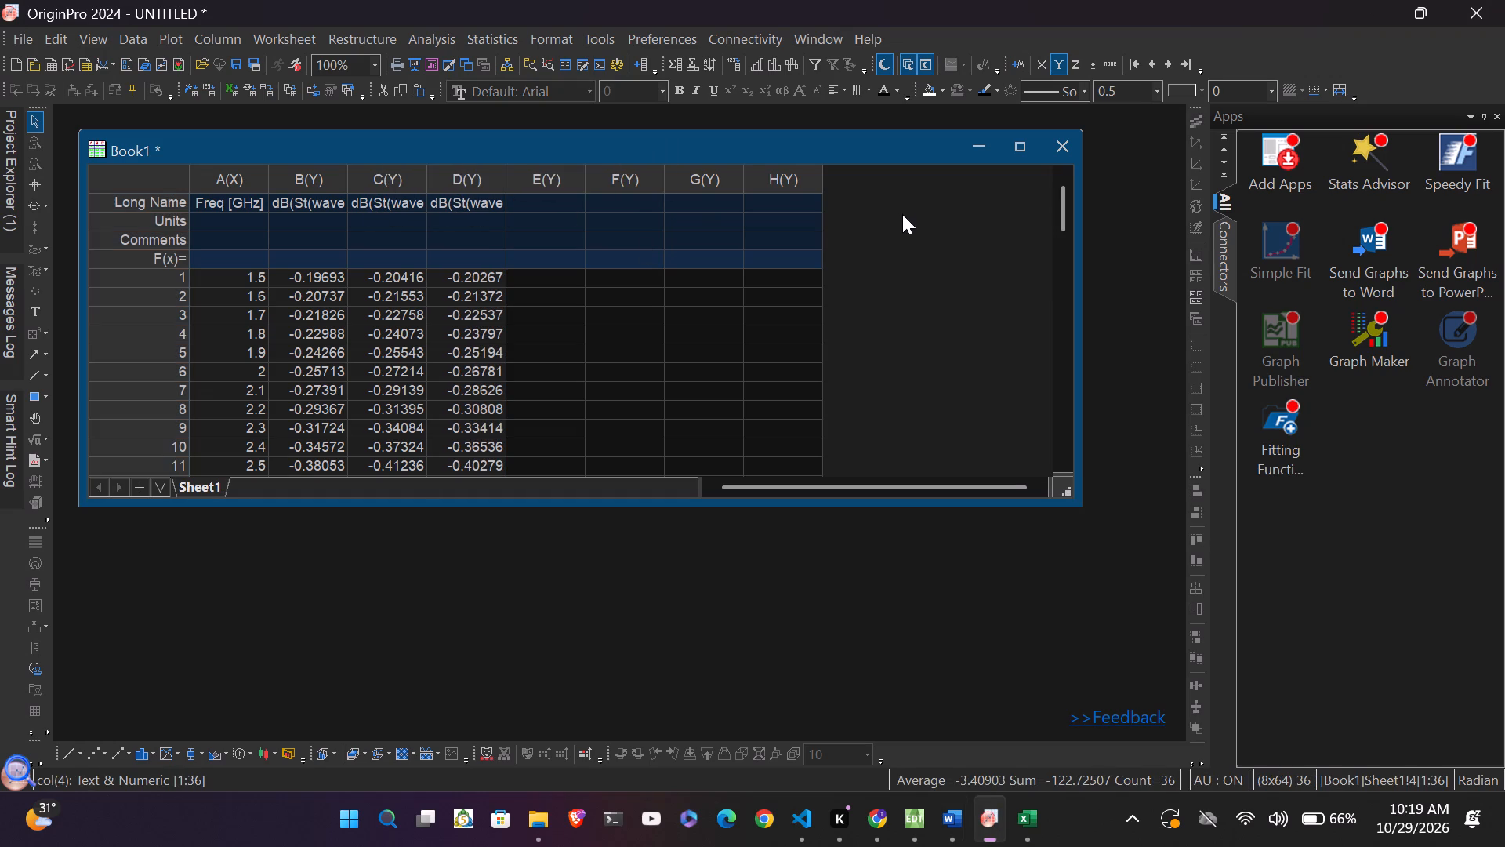
# Copy column E, dB(St(waveport4_T1,waveport4_T1)), from the Excel sheet and paste it into column E(Y) of Book1 in Origin.
pyautogui.click(558, 180)
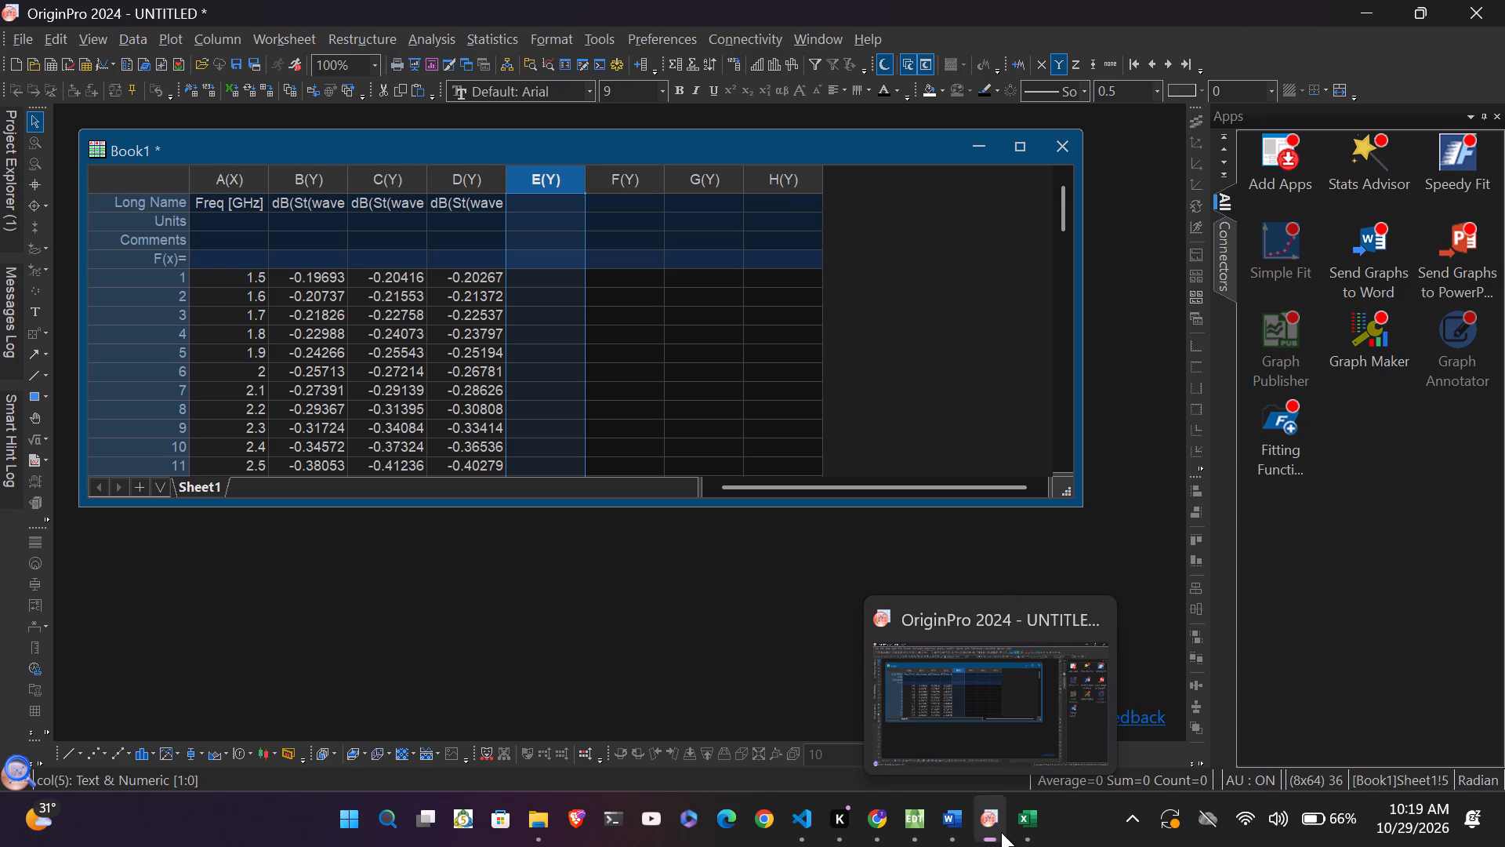
pyautogui.click(1028, 823)
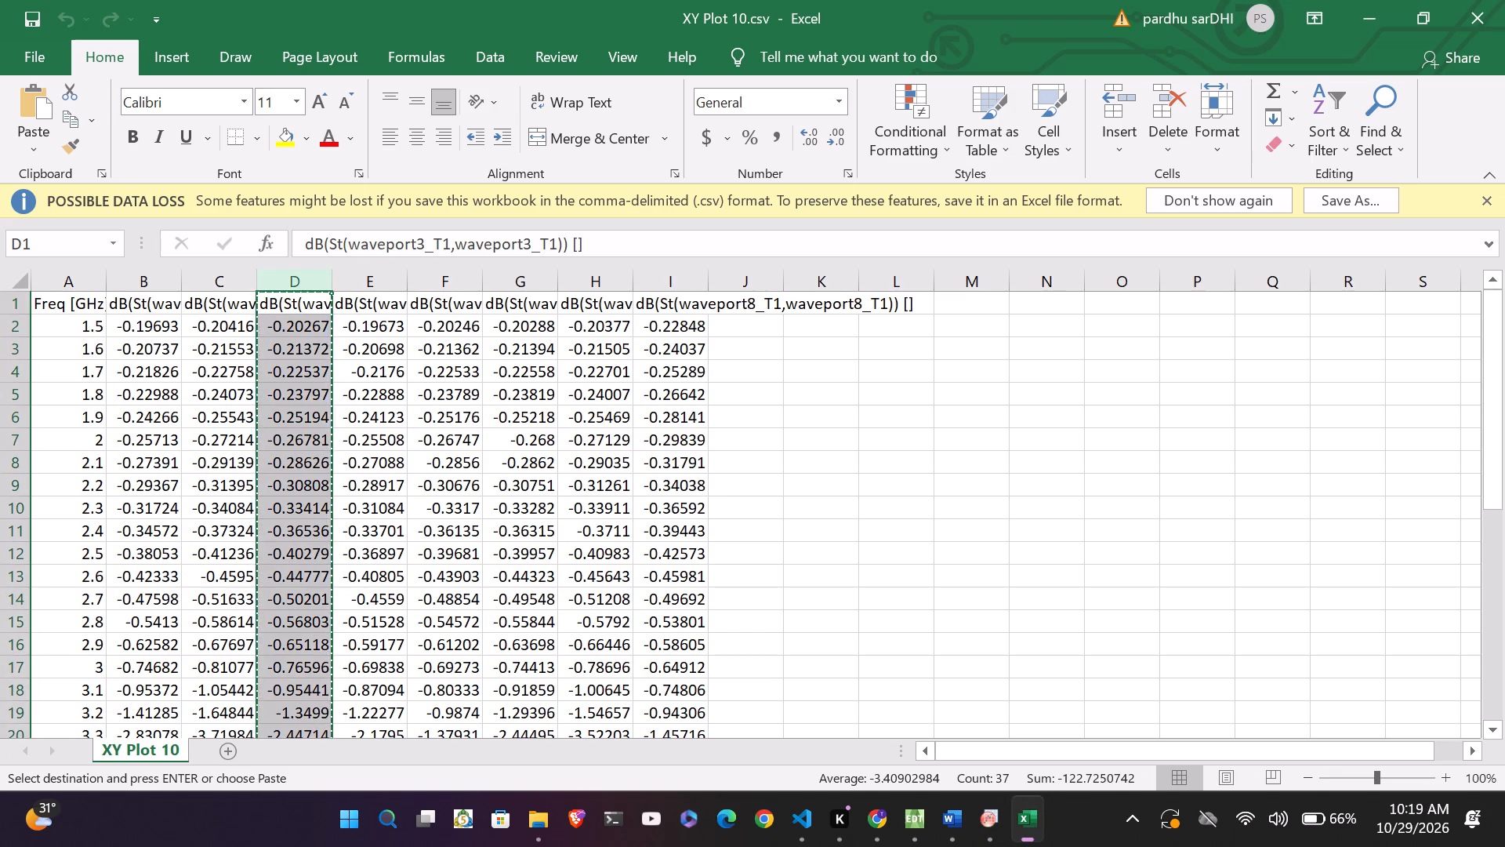
pyautogui.click(368, 285)
pyautogui.click(368, 285)
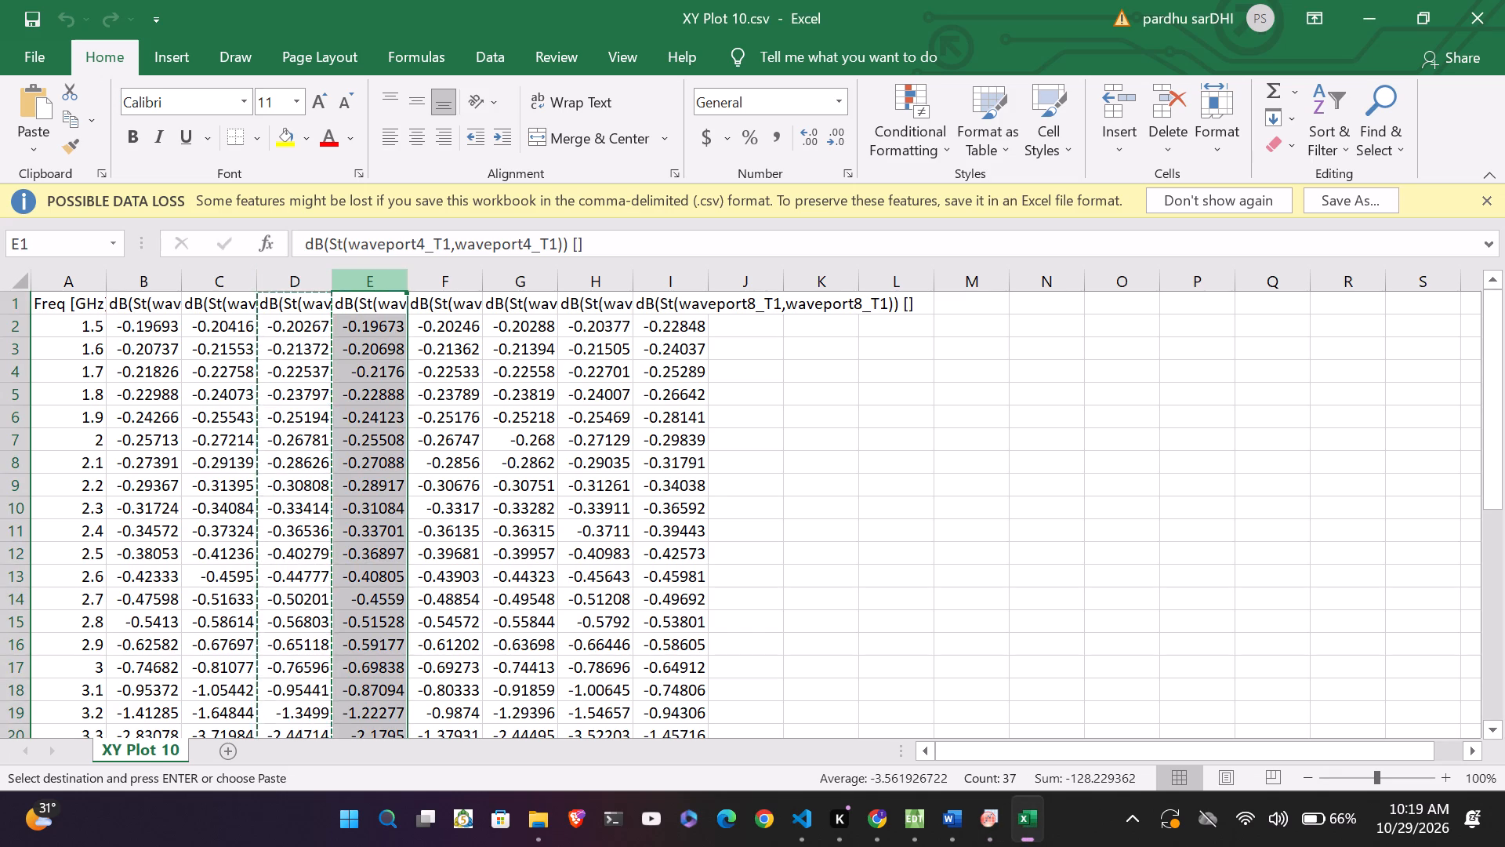
pyautogui.hotkey('ctrl', 'c')
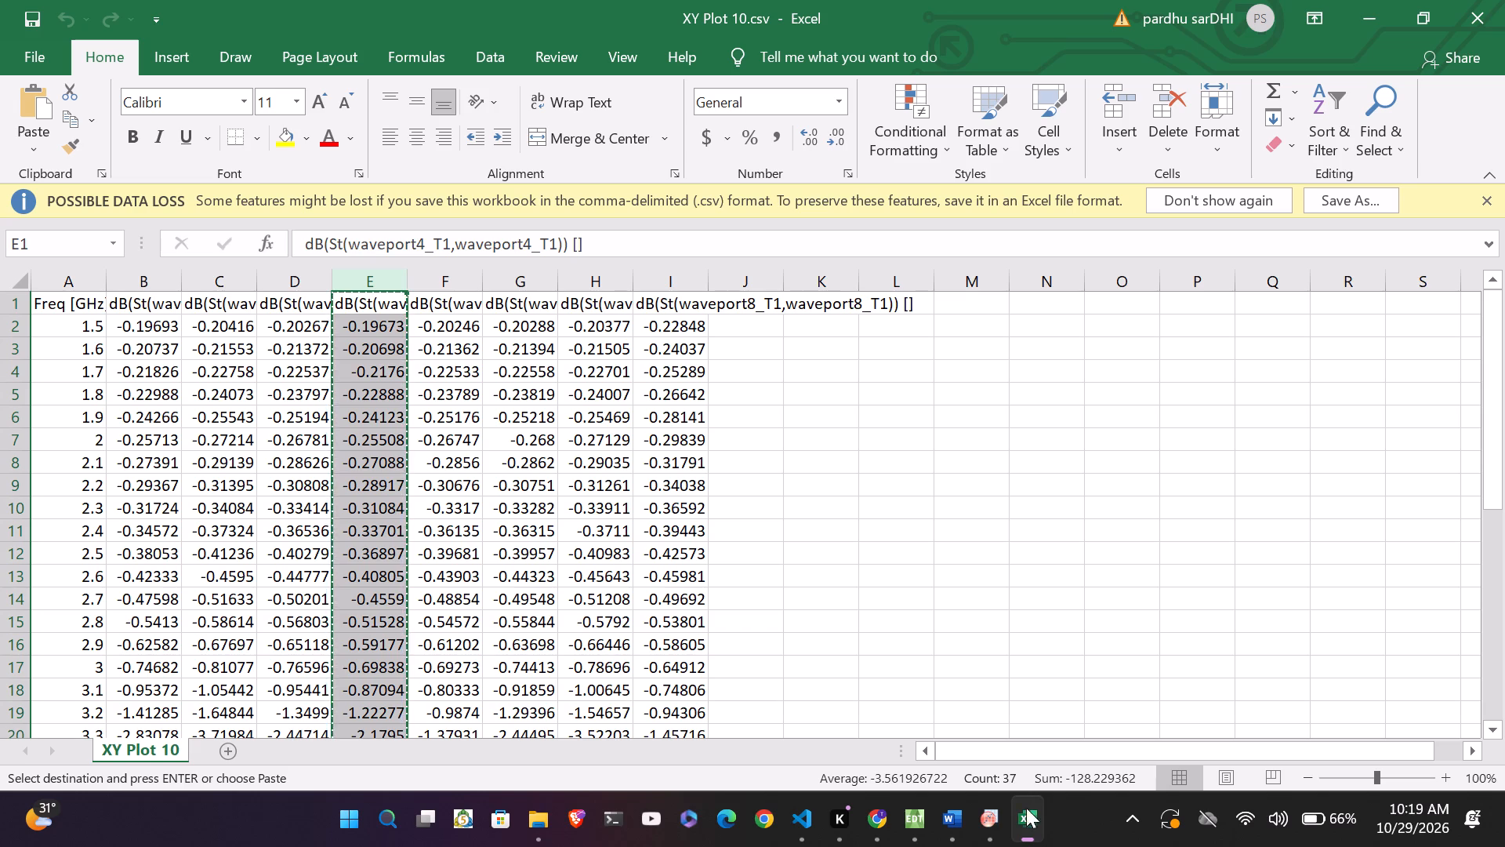
pyautogui.click(983, 823)
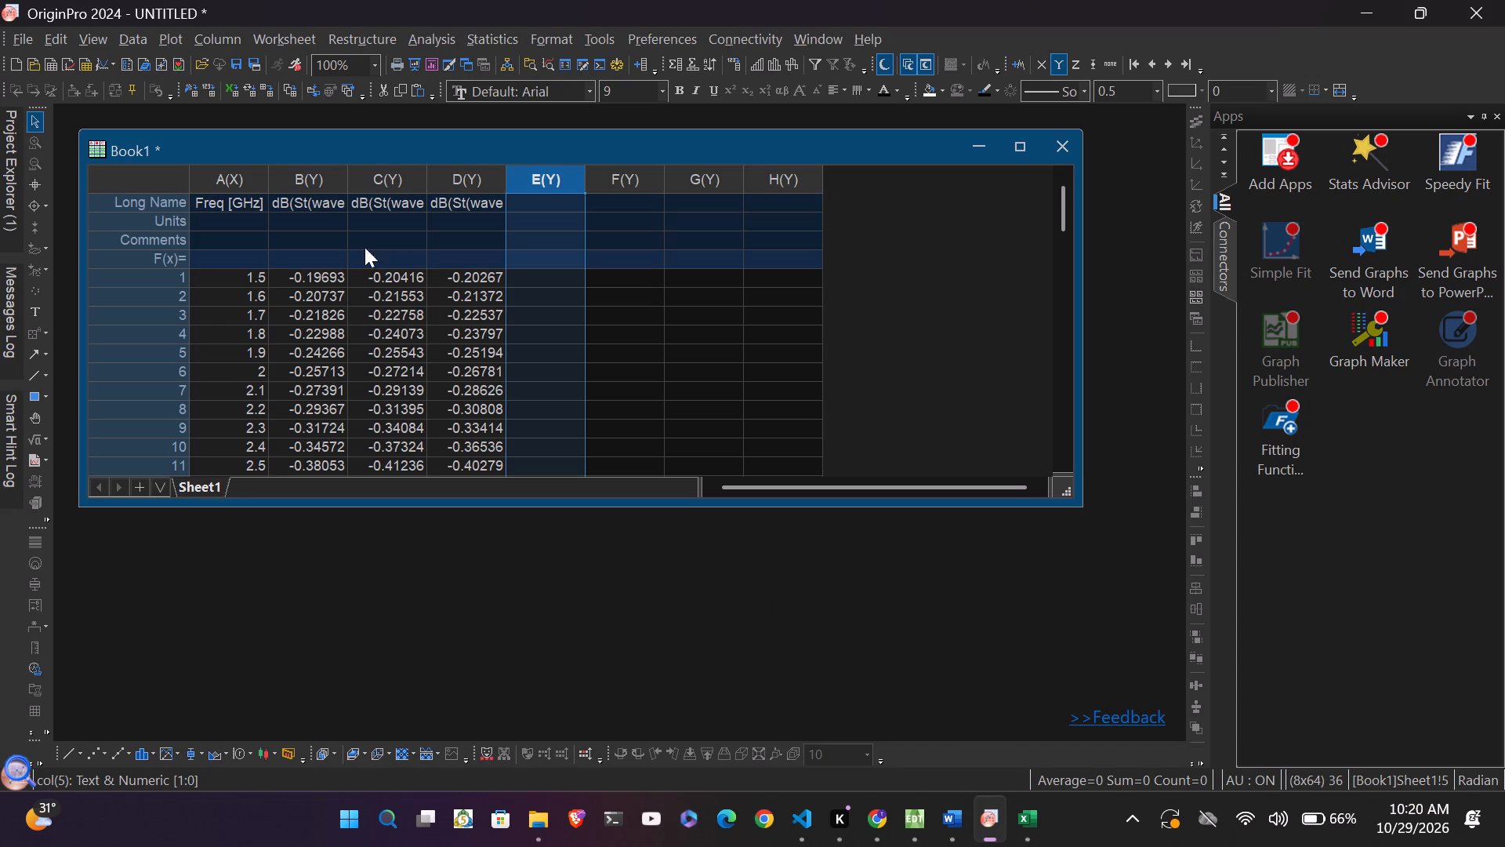
pyautogui.hotkey('ctrl', 'v')
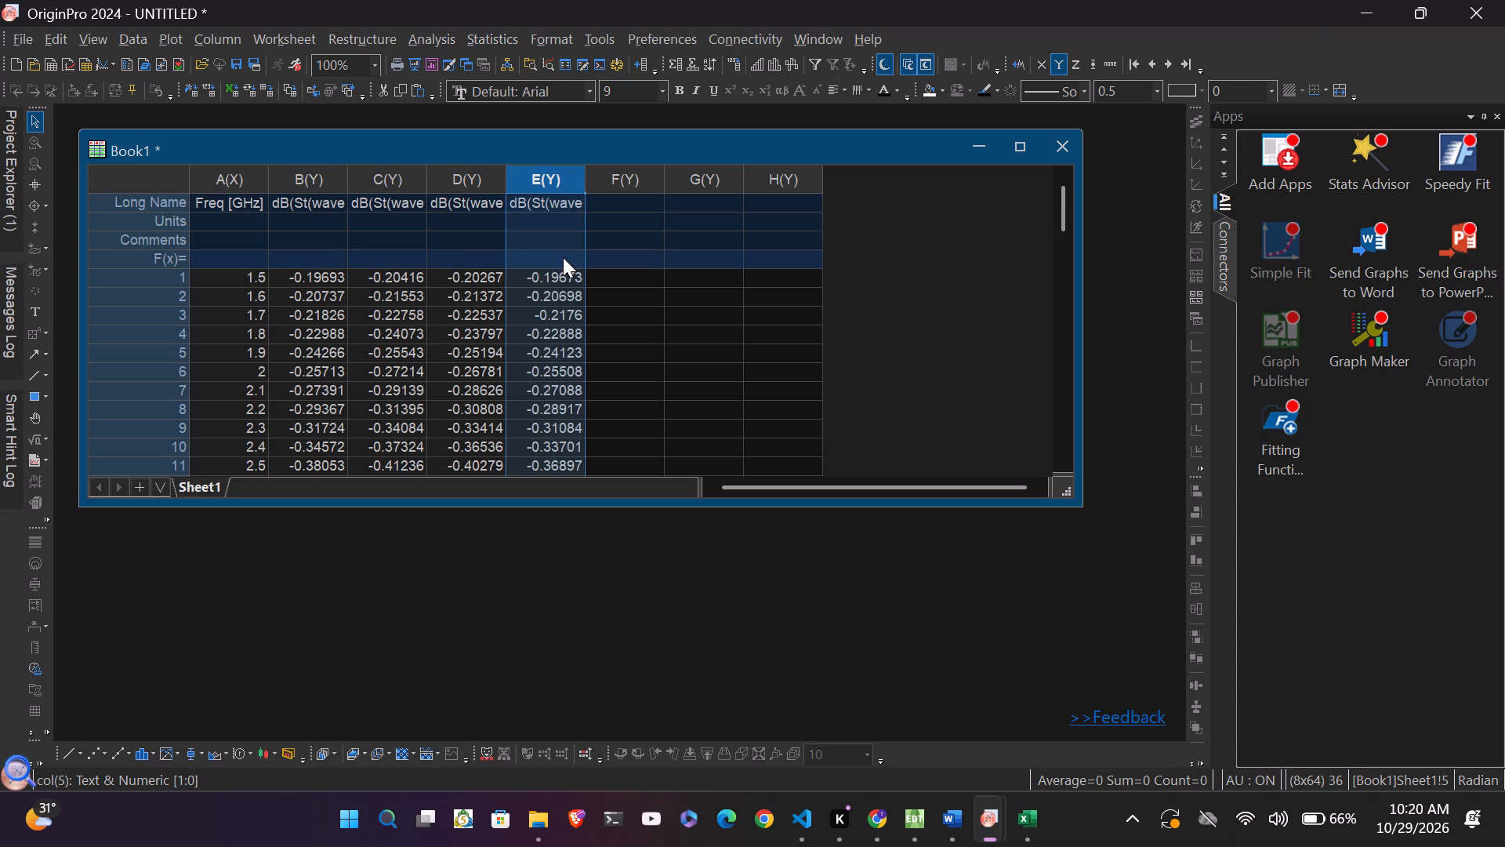
# Copy column F, dB(St(waveport5_T1,waveport5_T1)), from the Excel sheet and paste it into column F(Y) of Book1 in Origin.
pyautogui.click(644, 171)
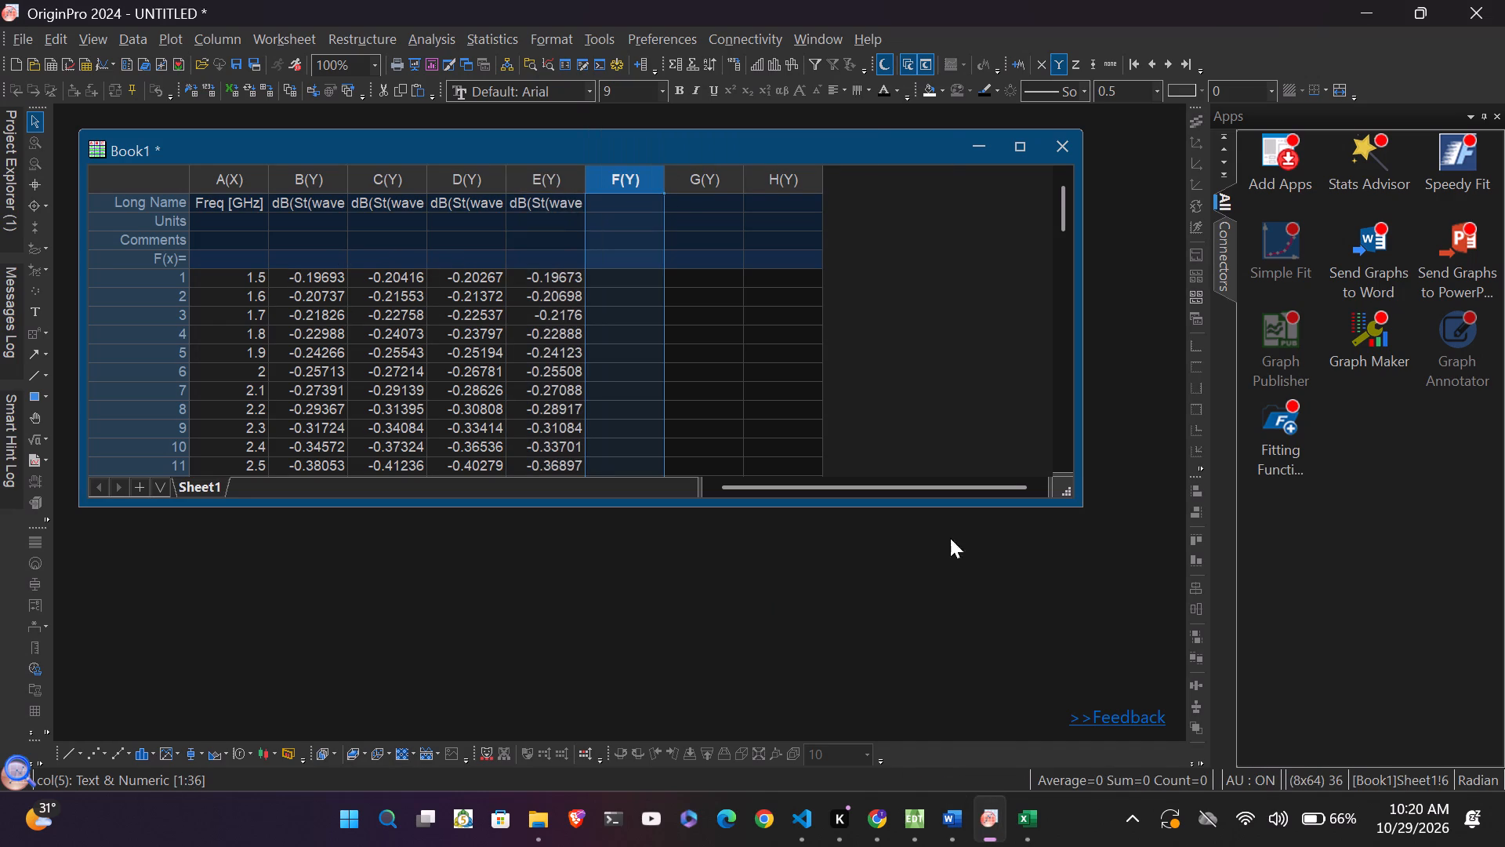
pyautogui.click(1024, 809)
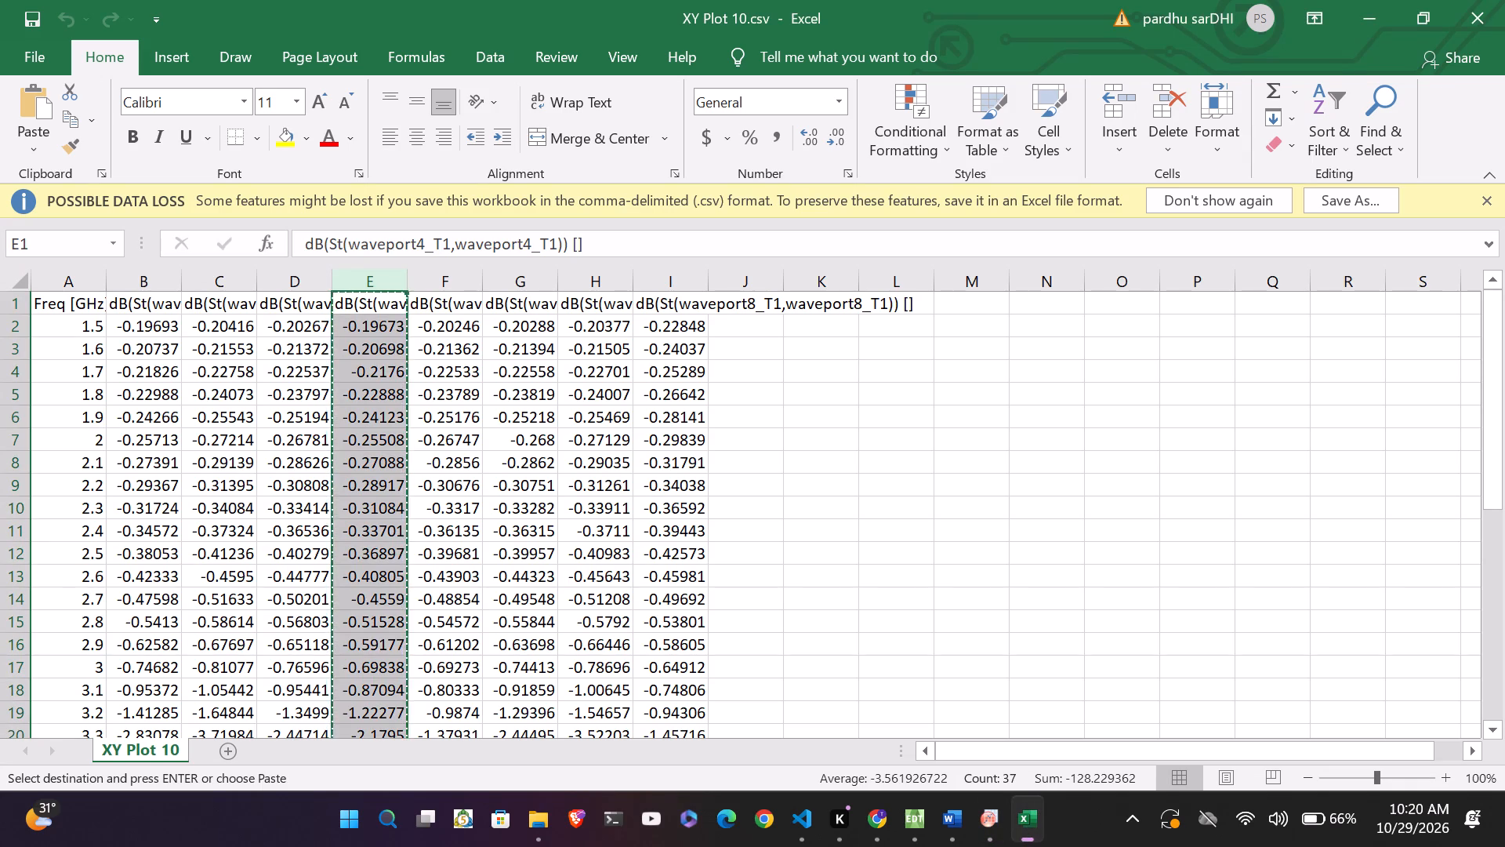
pyautogui.click(460, 297)
pyautogui.click(448, 281)
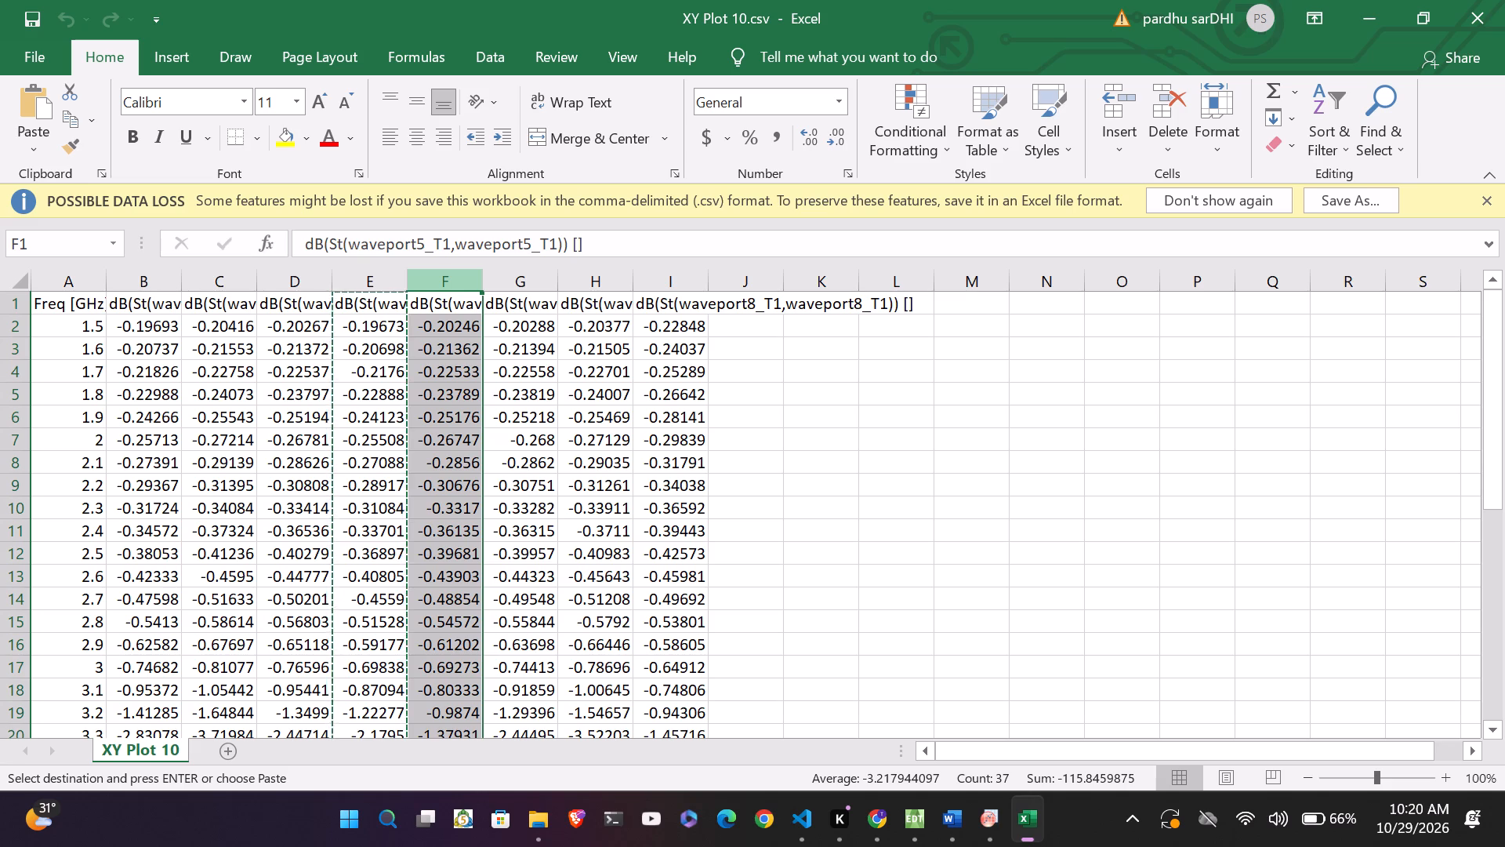
pyautogui.hotkey('ctrl', 'c')
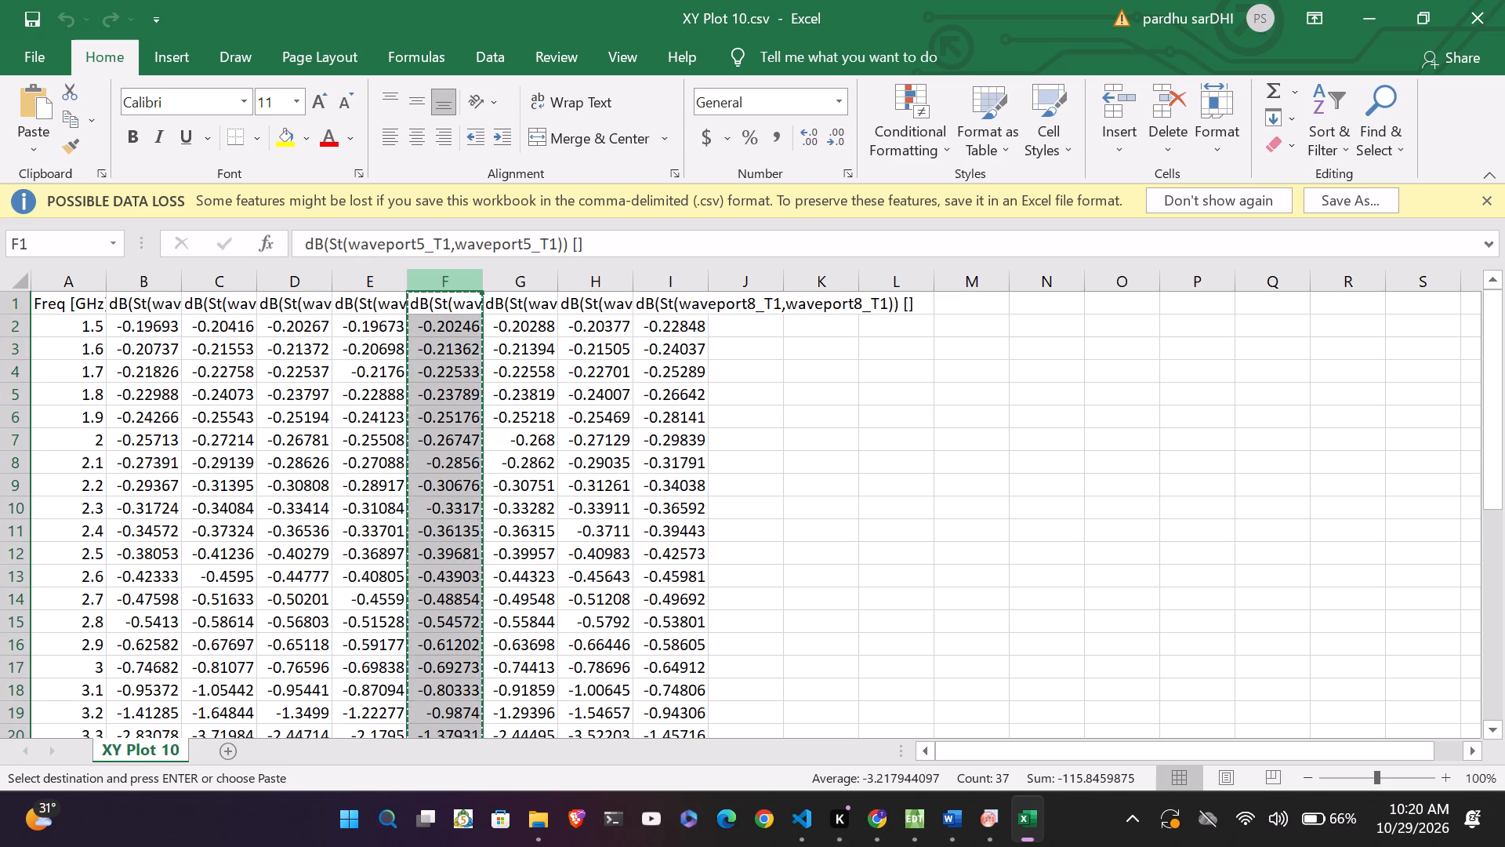
pyautogui.hotkey('ctrl', 'c')
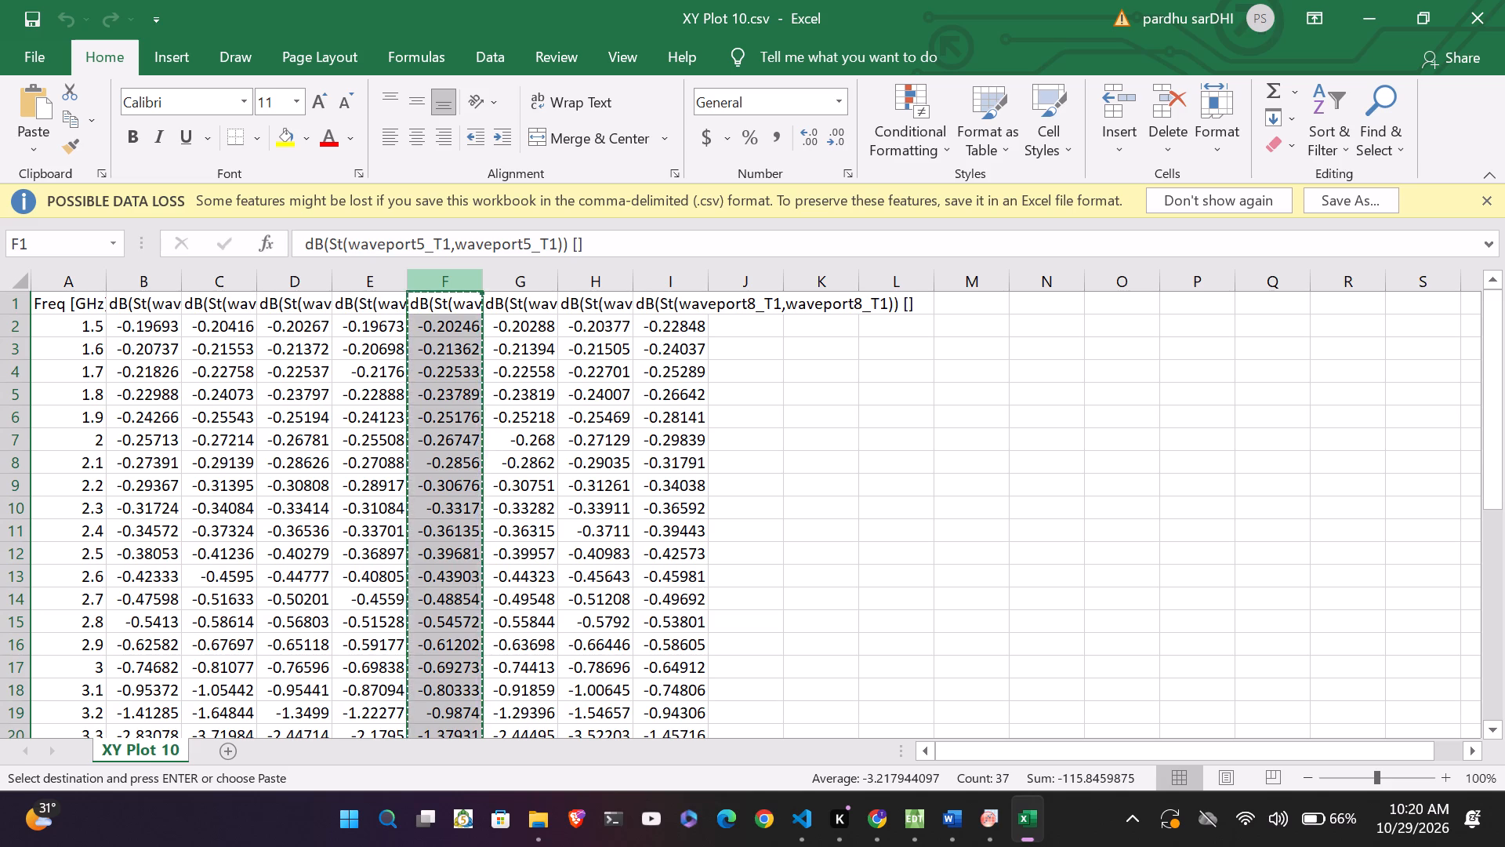
pyautogui.click(467, 283)
pyautogui.hotkey('ctrl', 'c')
pyautogui.click(1032, 833)
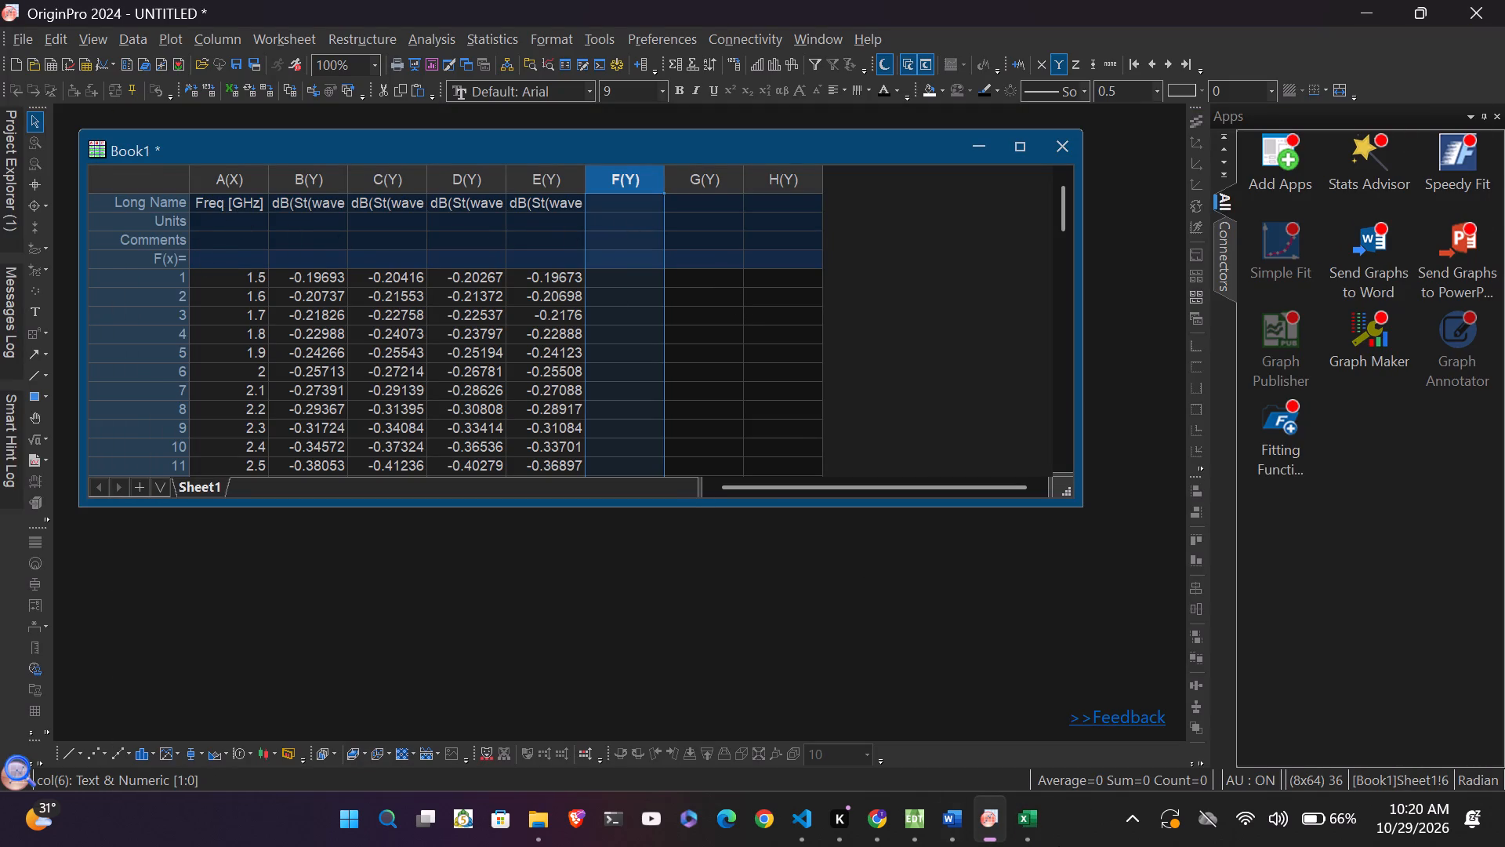
pyautogui.click(1012, 803)
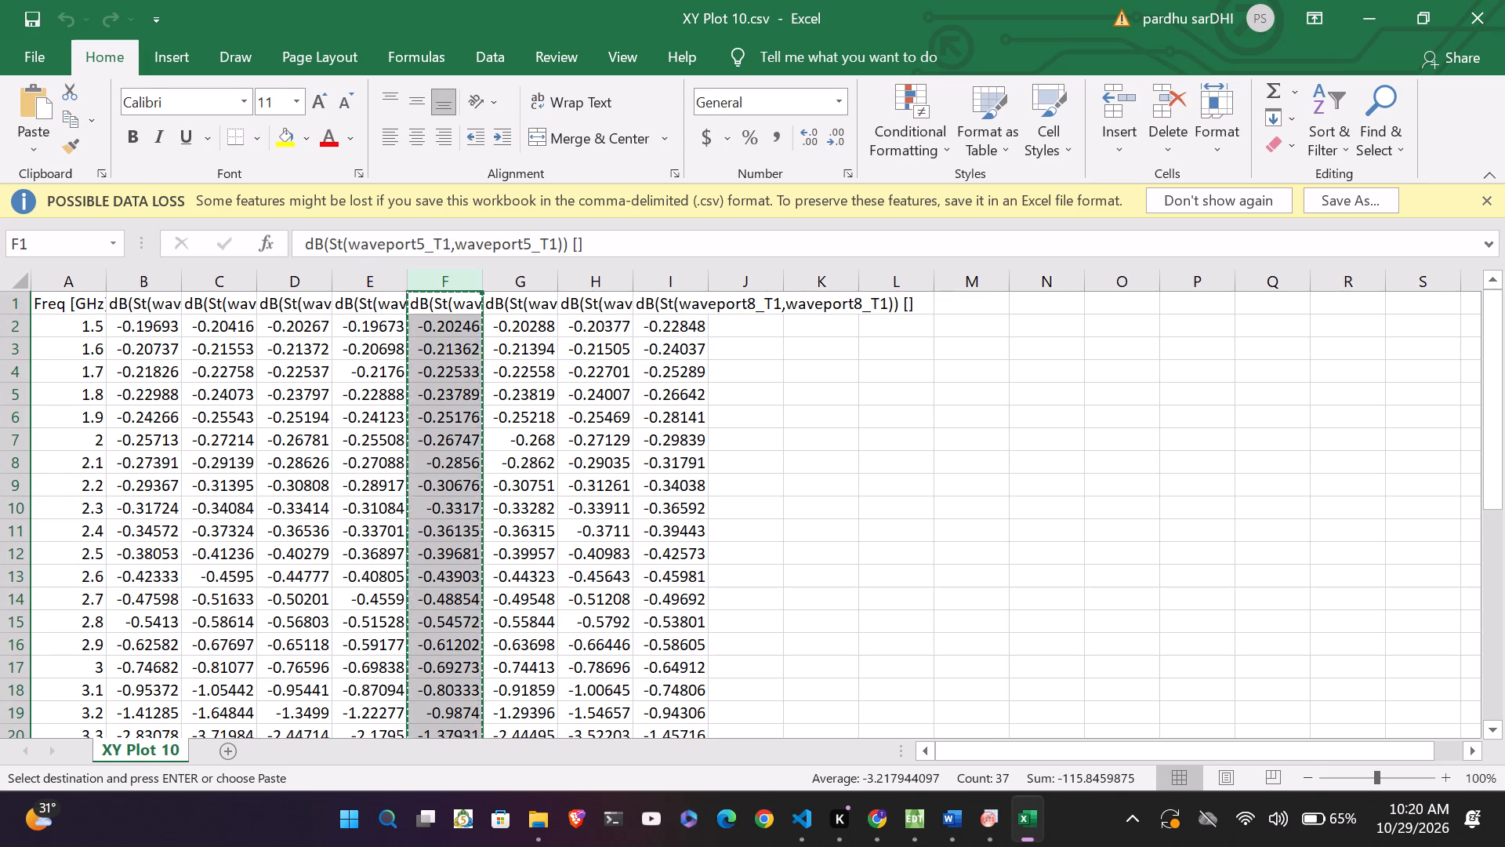
pyautogui.click(978, 823)
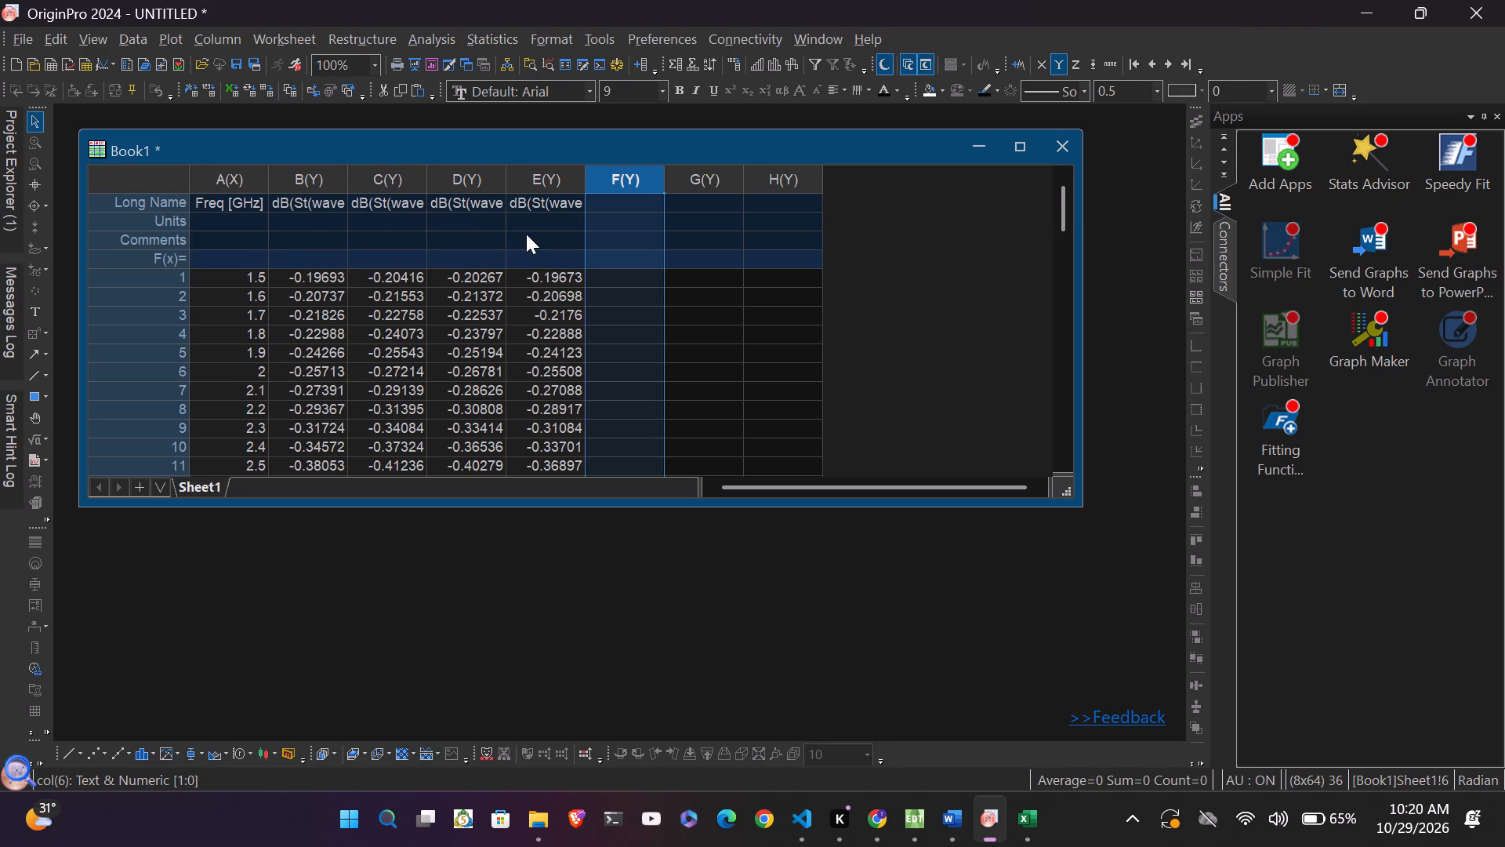
pyautogui.hotkey('ctrl', 'v')
pyautogui.click(1091, 300)
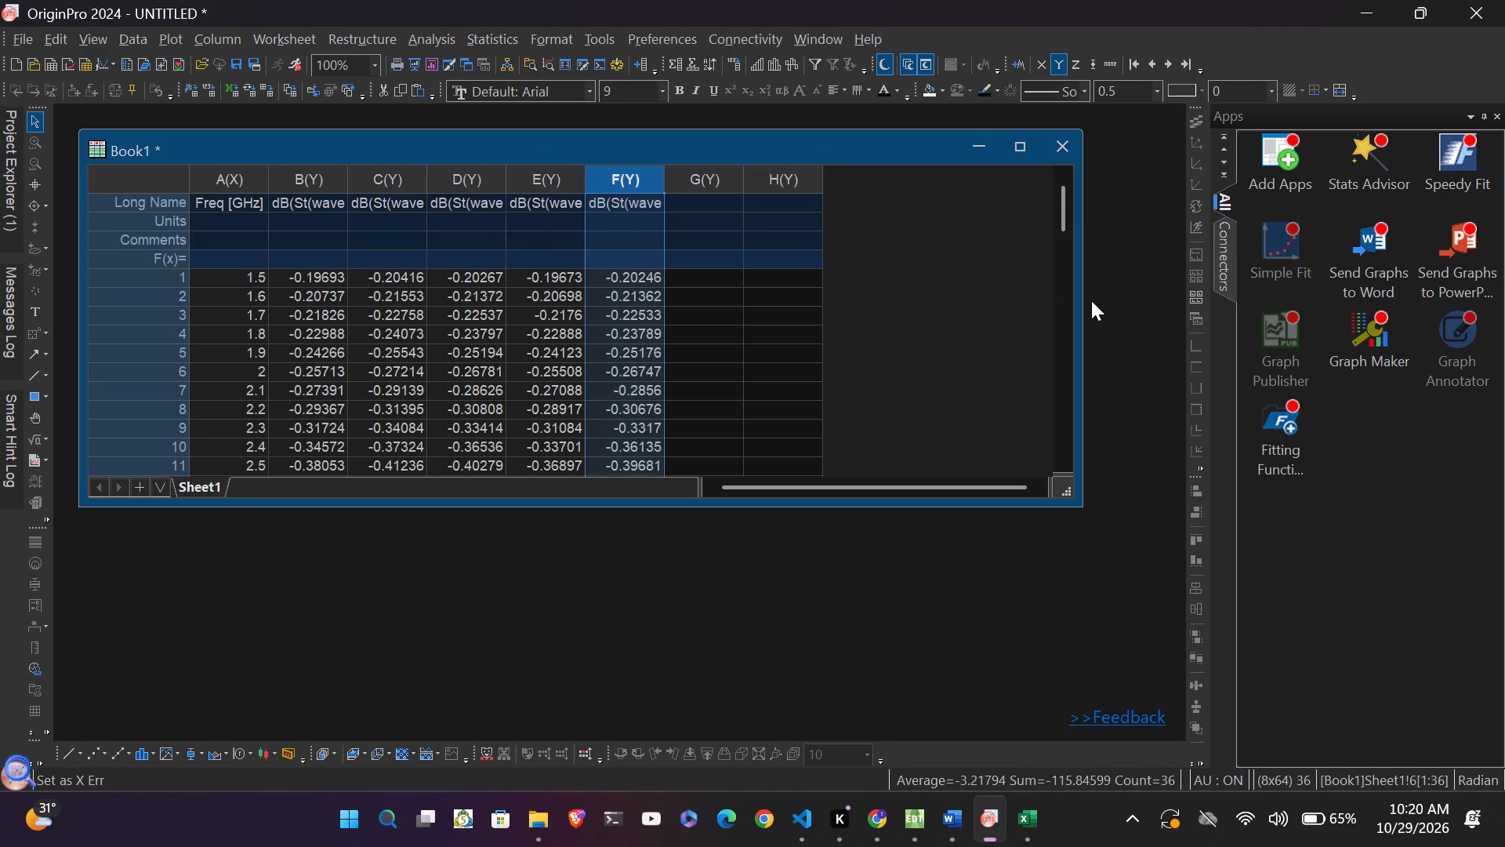
pyautogui.click(915, 198)
# Copy column G, dB(St(waveport6_T1,waveport6_T1)), from the Excel sheet and paste it into column G(Y) of Book1 in Origin.
pyautogui.moveTo(854, 138); pyautogui.dragTo(863, 136, button='right')
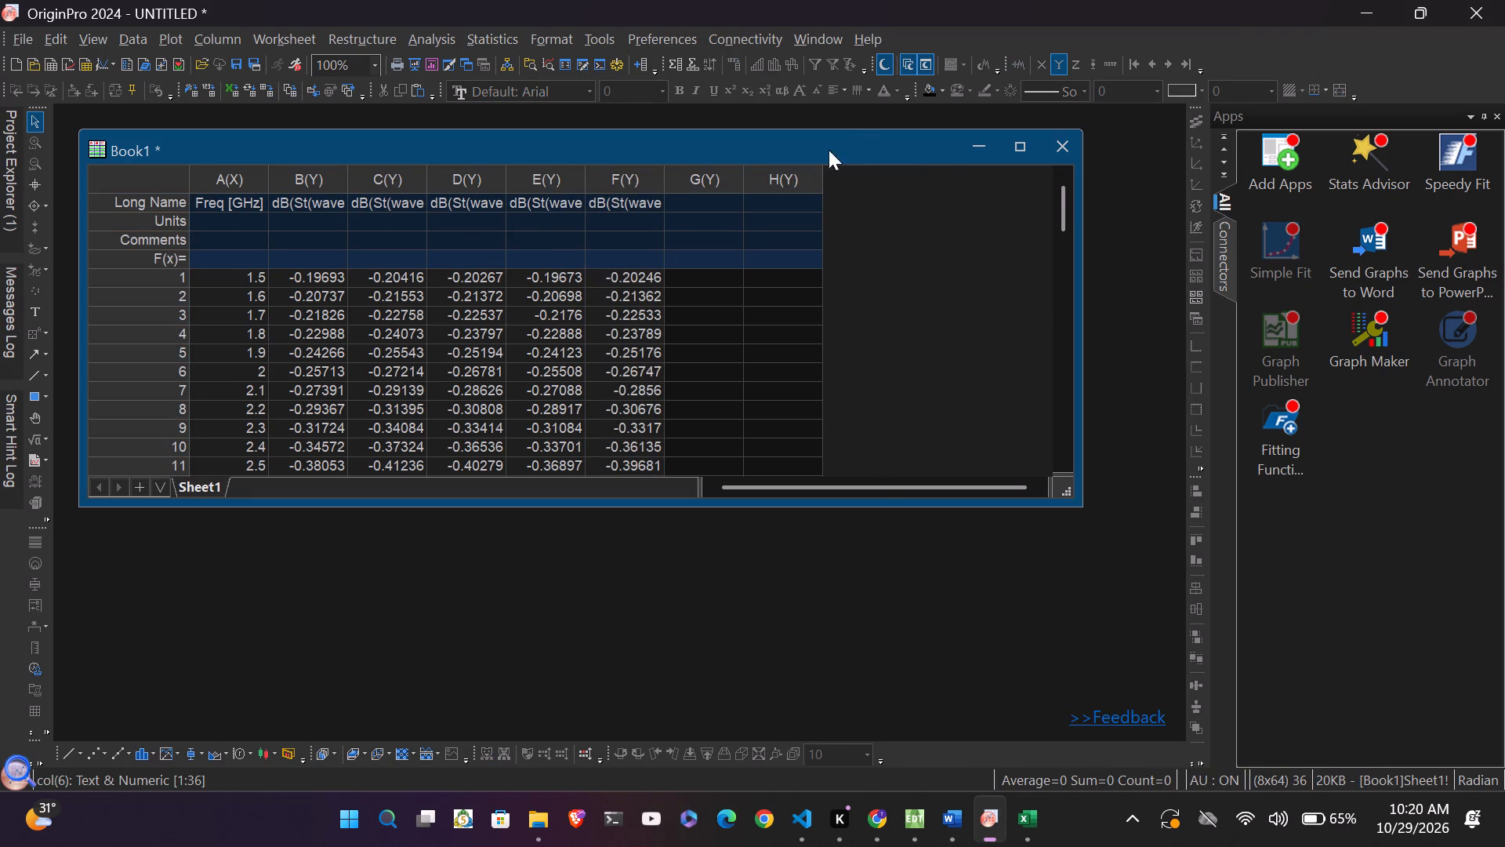
pyautogui.moveTo(723, 170); pyautogui.dragTo(723, 182)
pyautogui.click(723, 184)
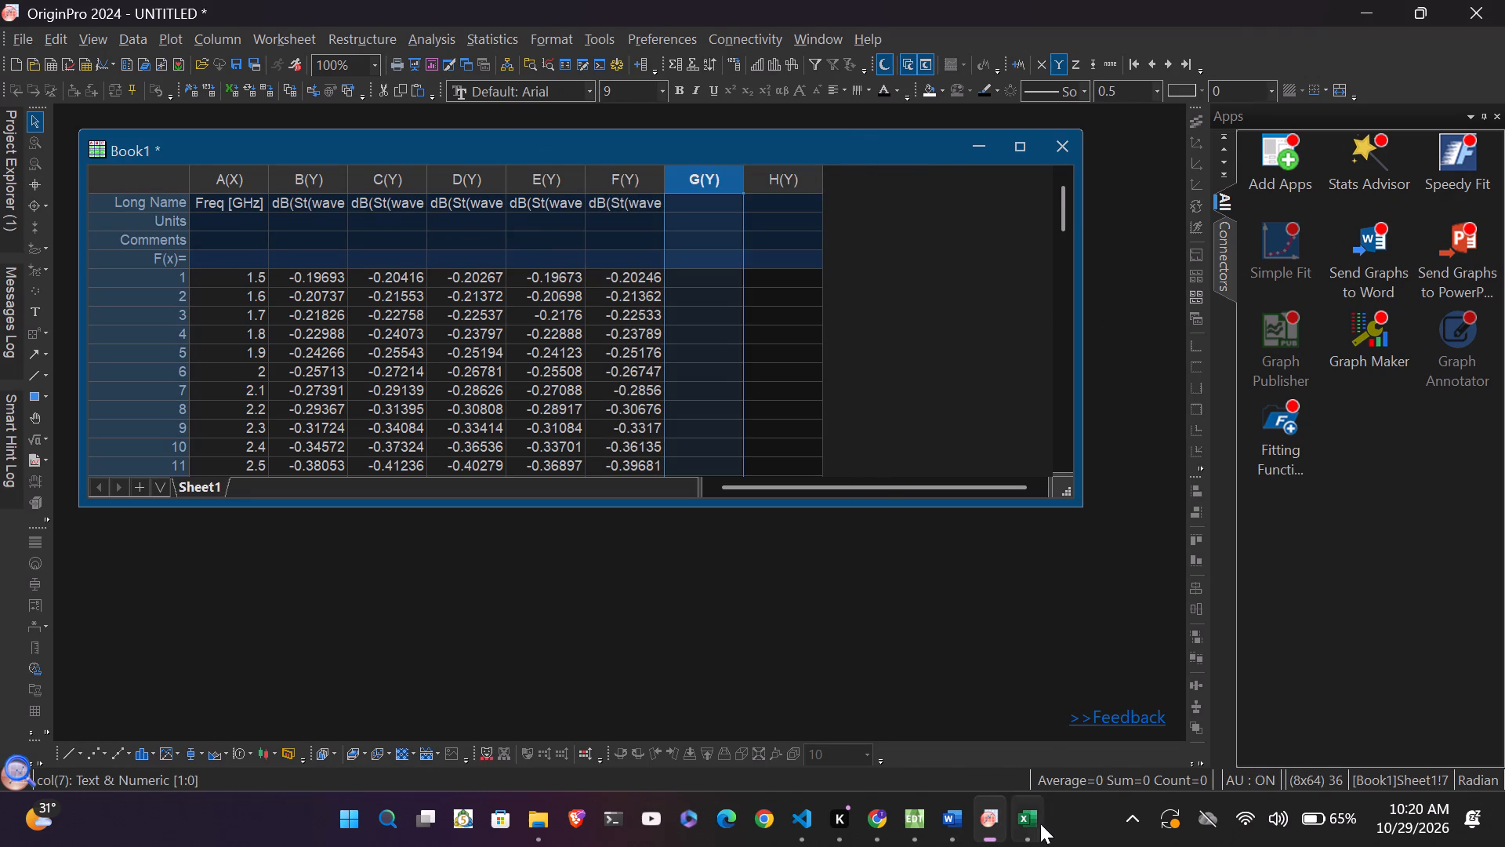
pyautogui.click(1034, 822)
pyautogui.click(530, 288)
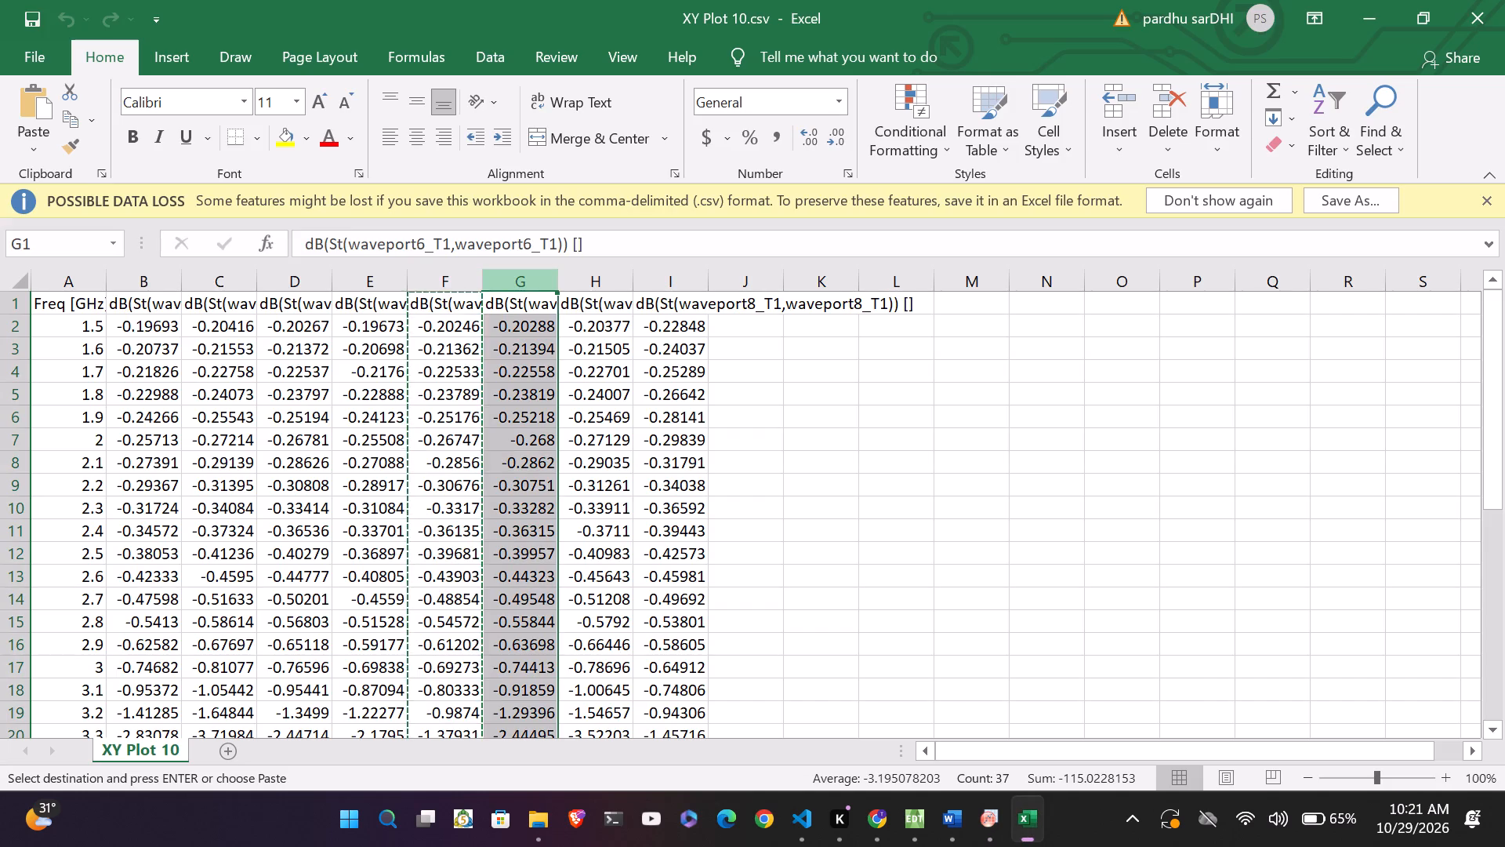
pyautogui.hotkey('ctrl', 'c')
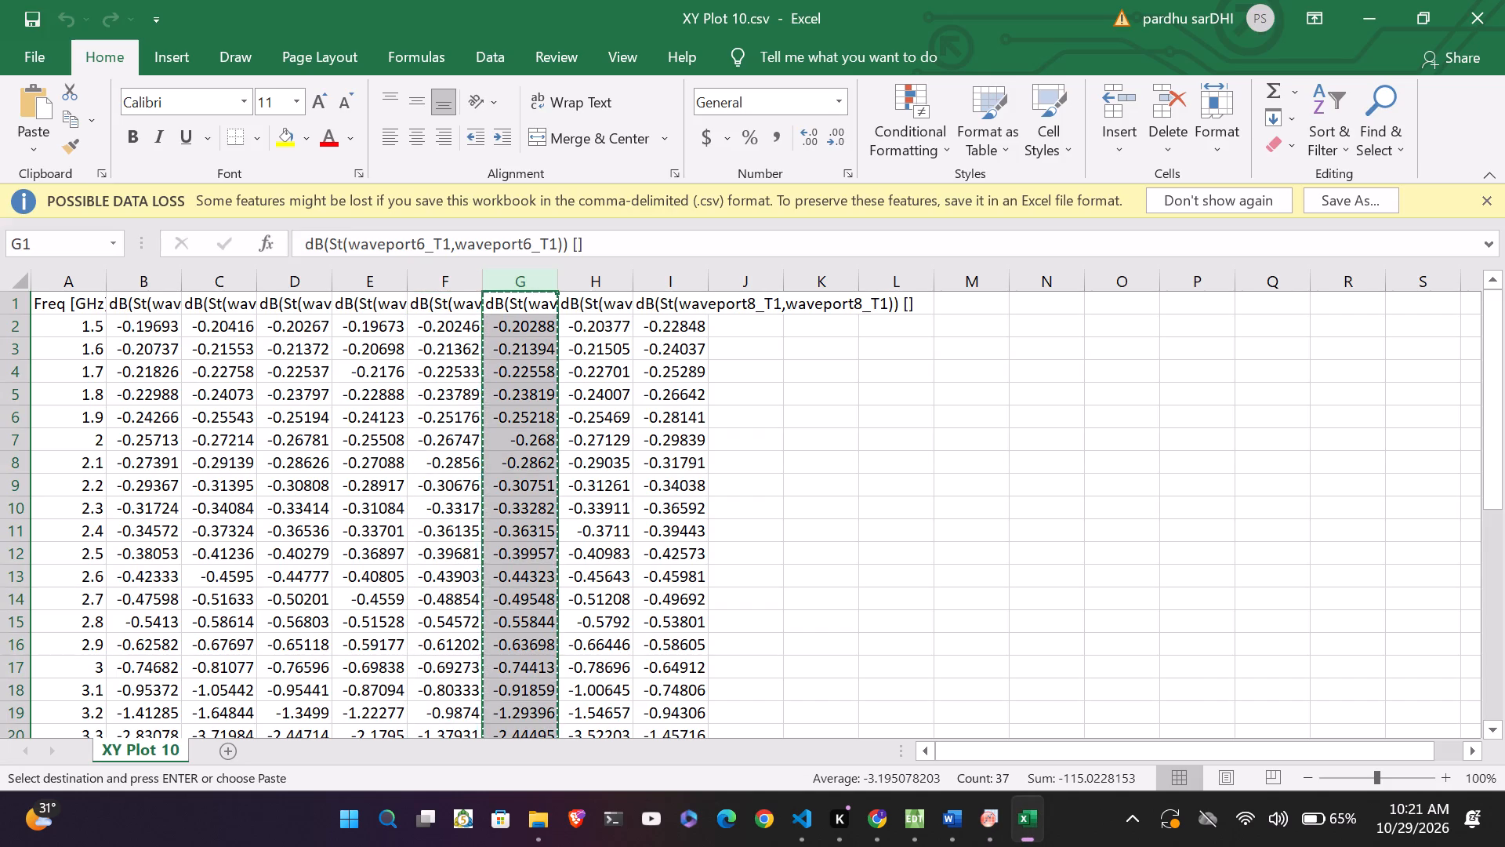
pyautogui.click(975, 816)
pyautogui.hotkey('ctrl', 'v')
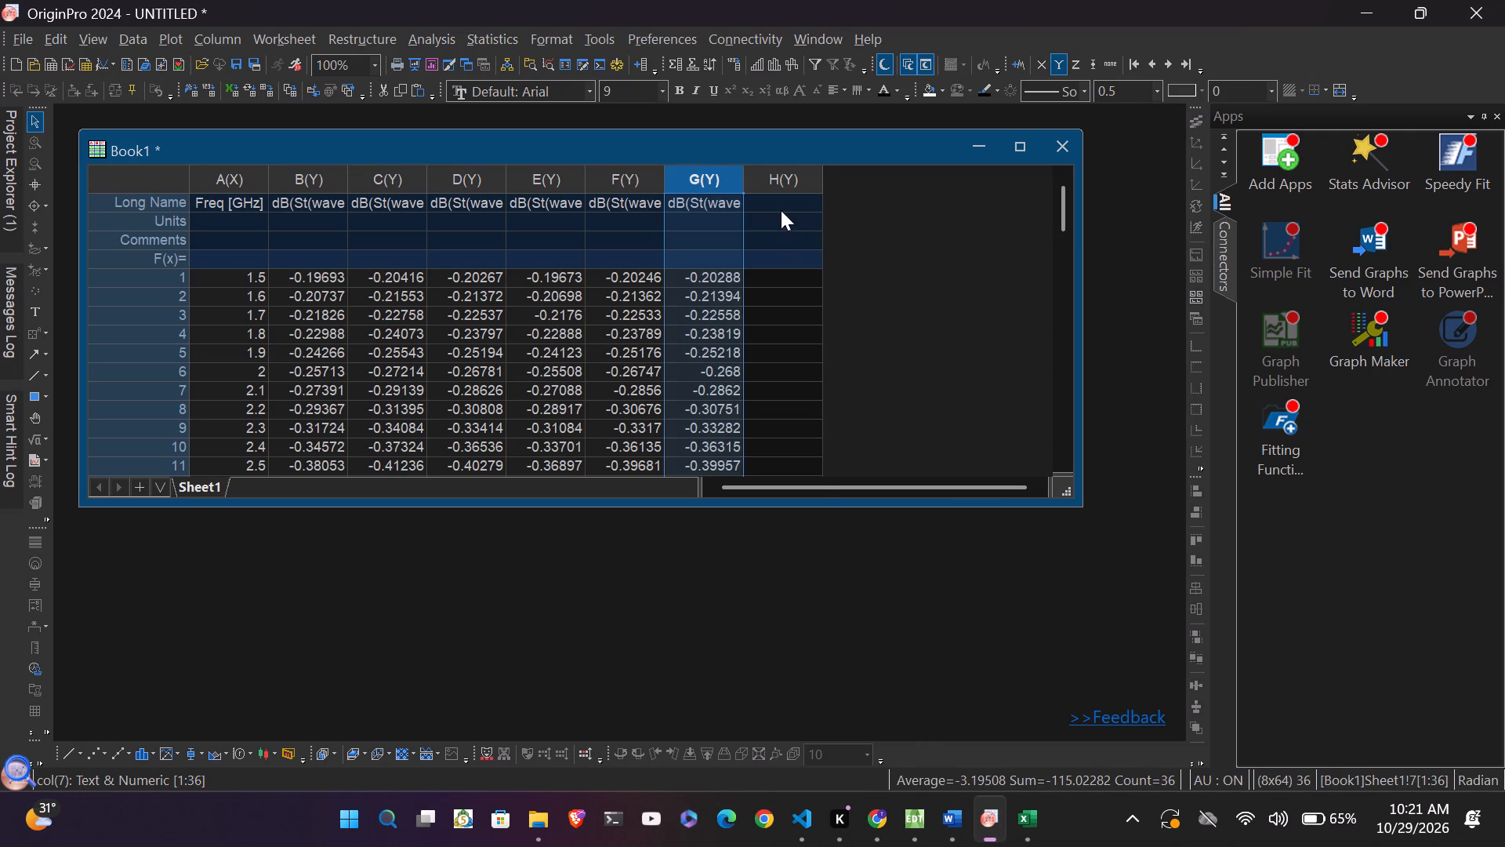
# Copy column H, dB(St(waveport7_T1,waveport7_T1)), from the Excel sheet and paste it into column H(Y) of Book1 in Origin.
pyautogui.click(769, 165)
pyautogui.click(777, 179)
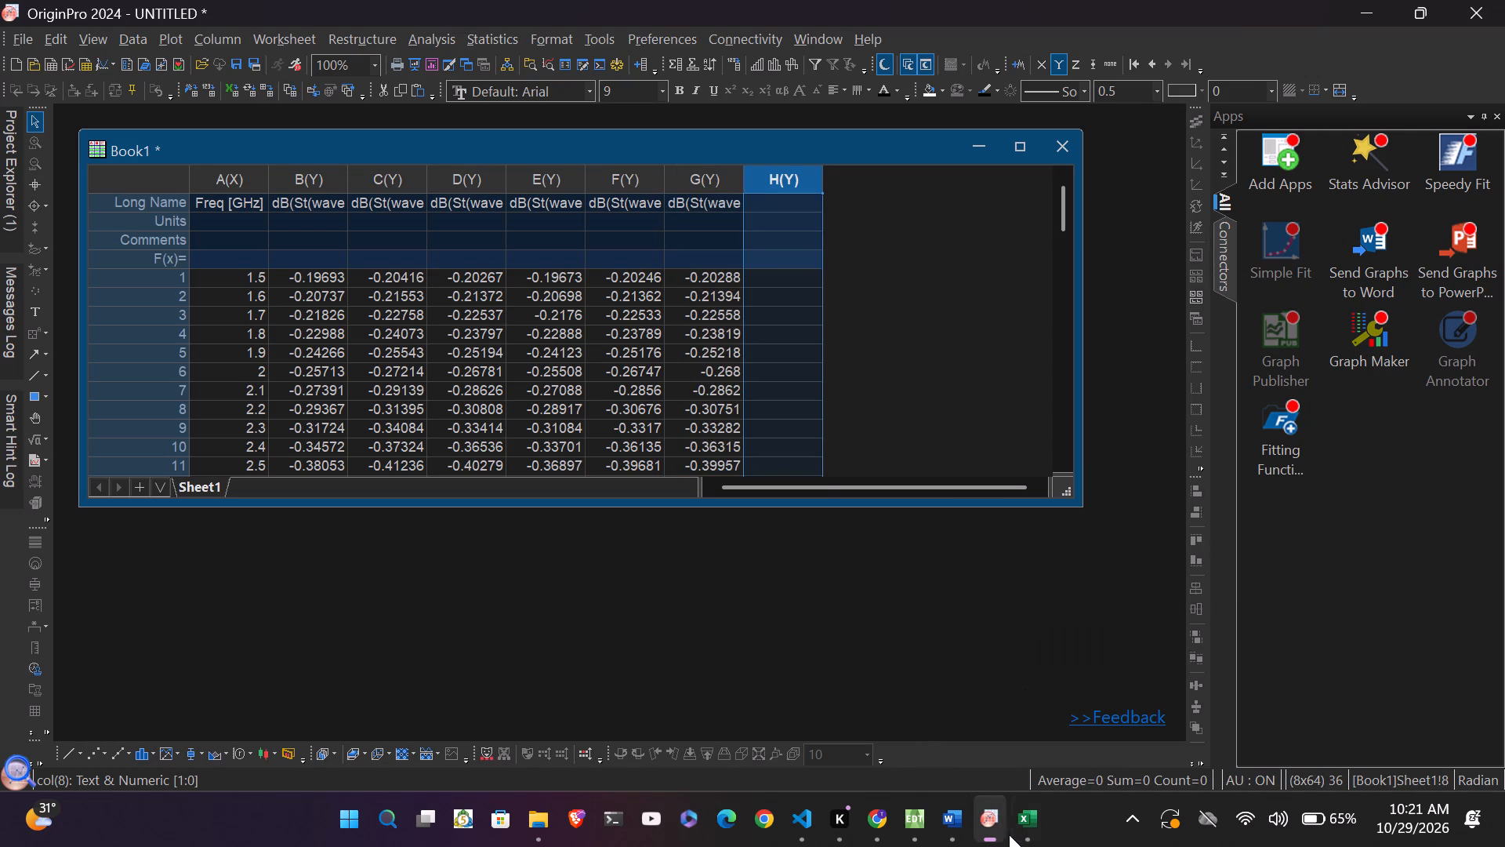
pyautogui.click(1021, 828)
pyautogui.click(623, 293)
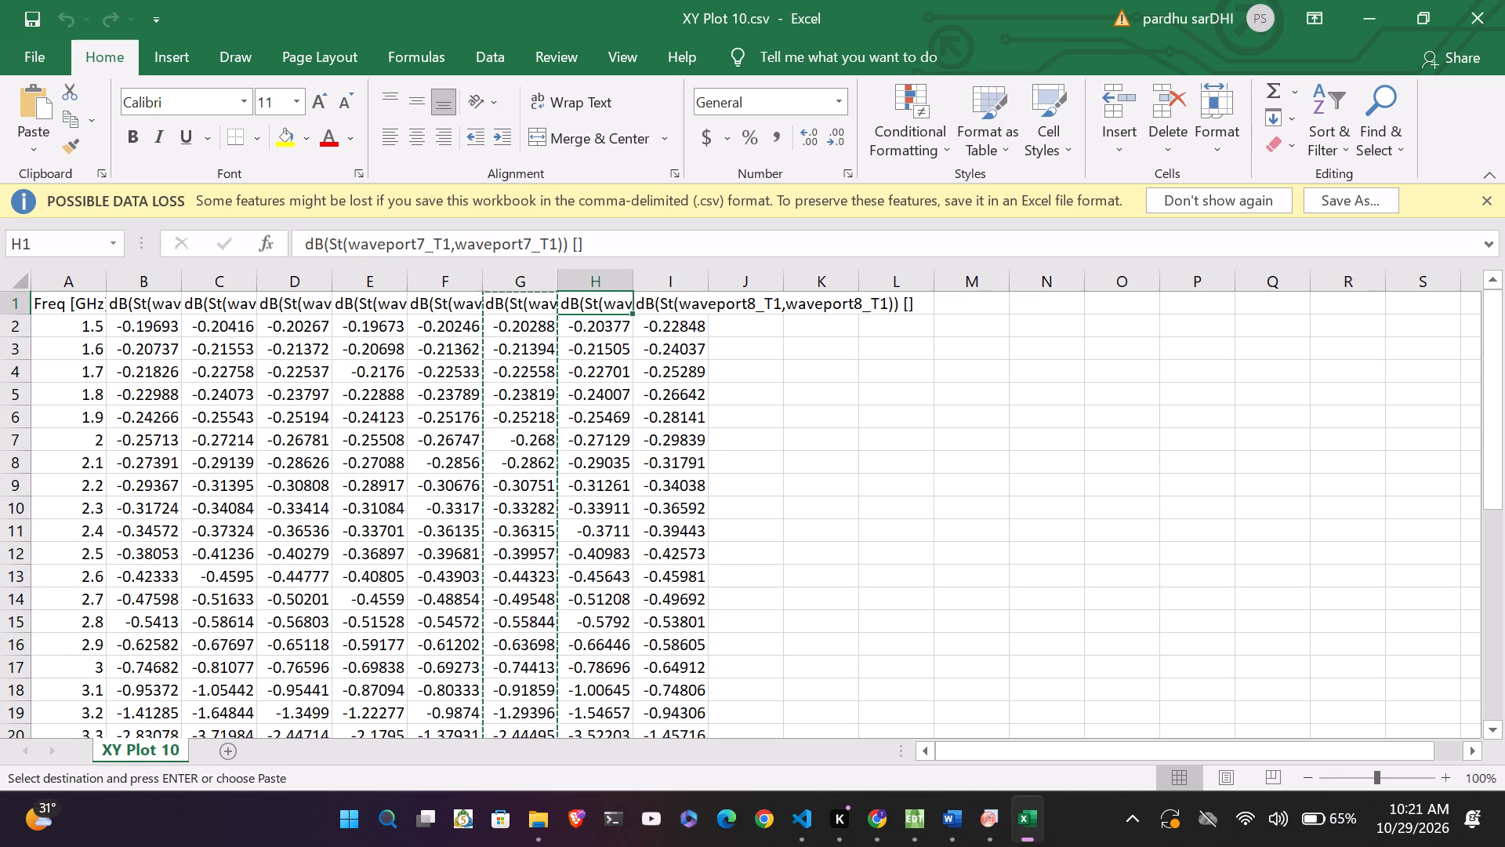
pyautogui.click(609, 285)
pyautogui.hotkey('ctrl', 'c')
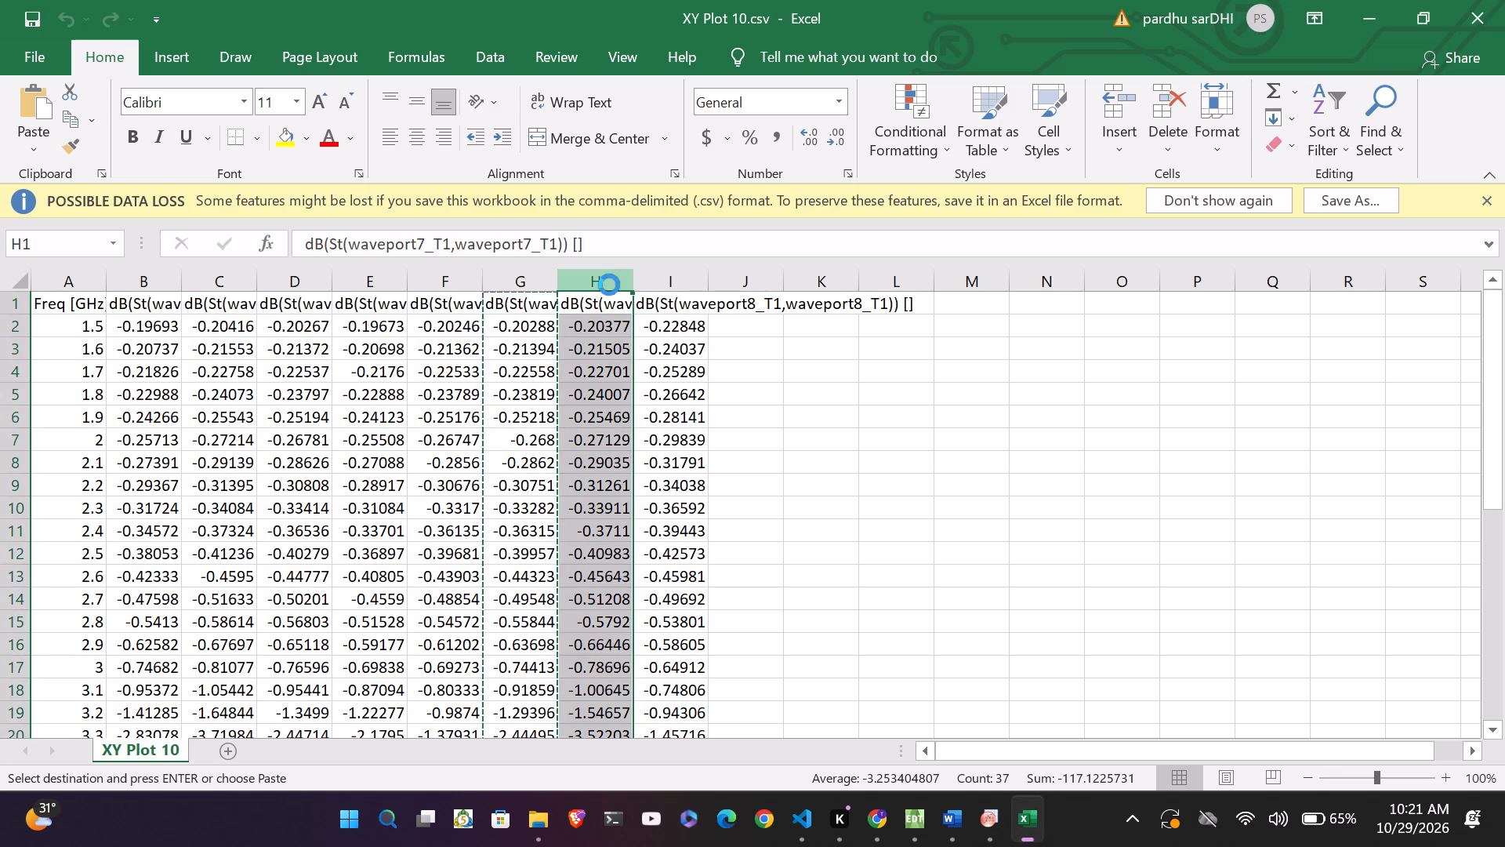
pyautogui.click(985, 816)
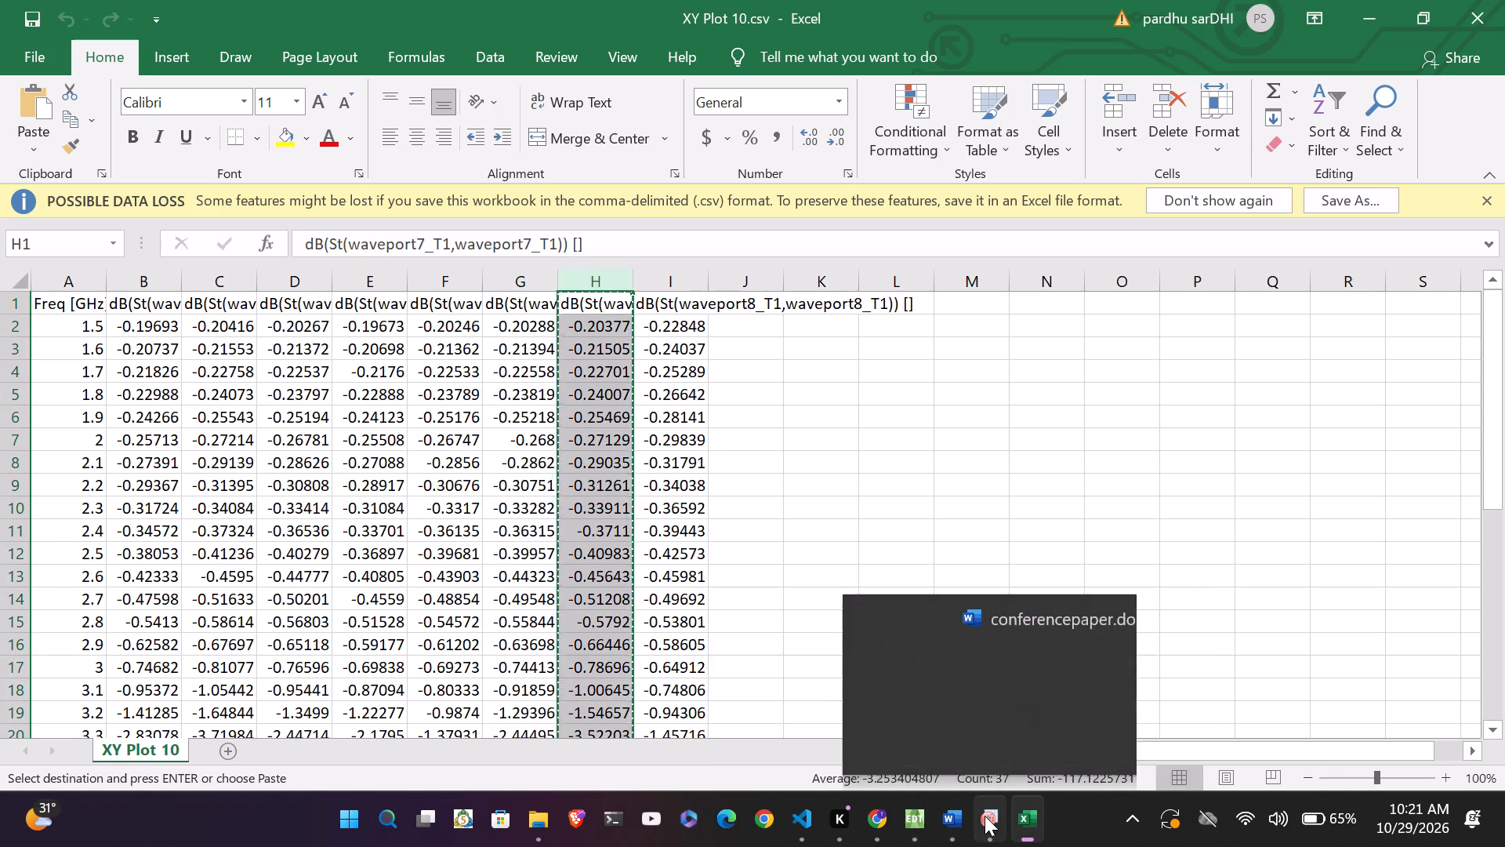
pyautogui.click(778, 184)
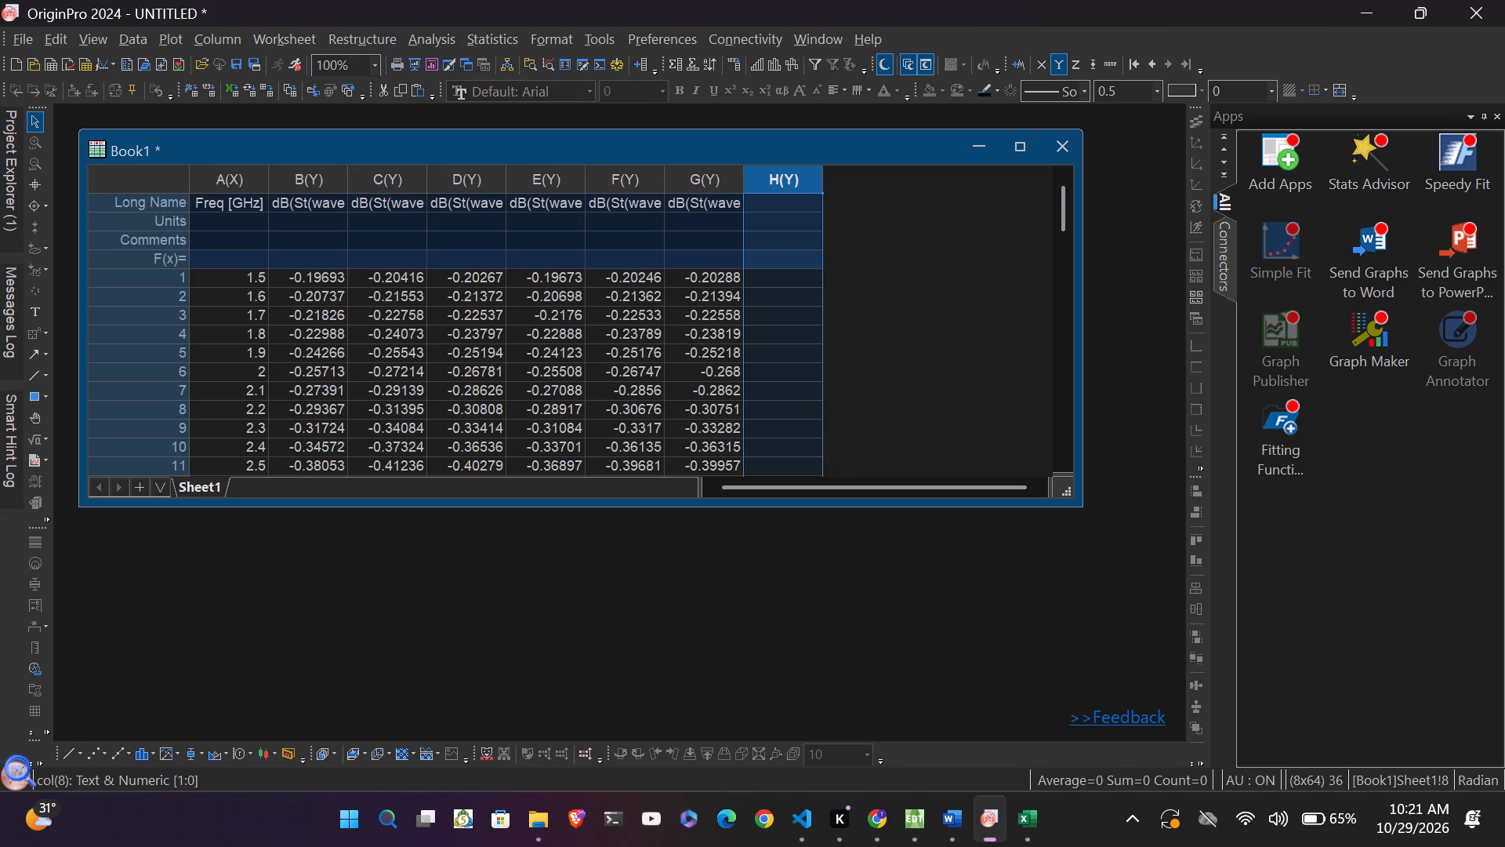
pyautogui.hotkey('ctrl', 'v')
# Add one new column after H(Y) in the Book1 worksheet.
pyautogui.click(950, 285)
pyautogui.rightClick(950, 285)
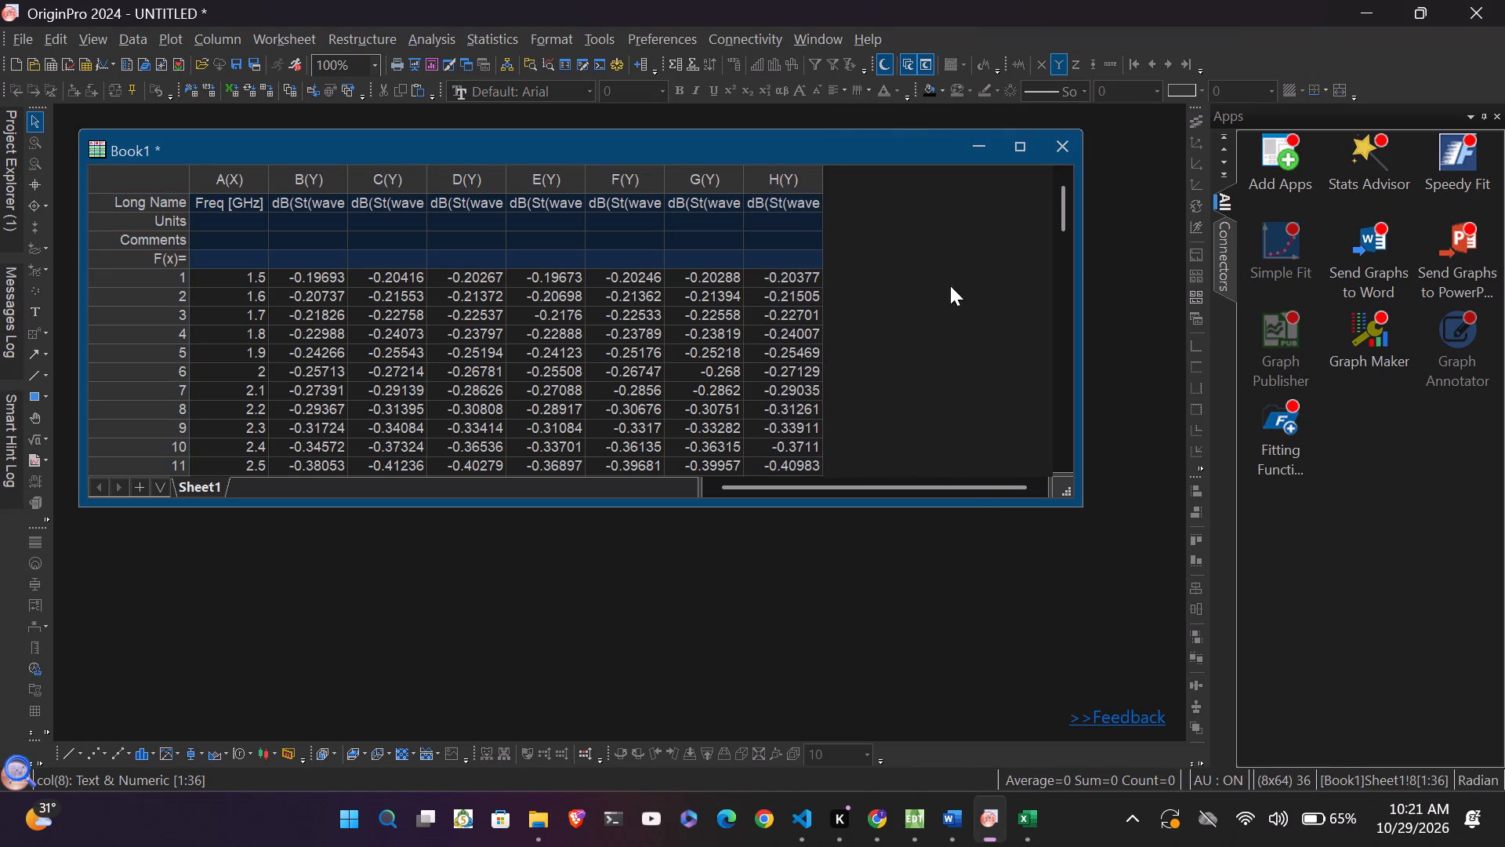
pyautogui.click(998, 544)
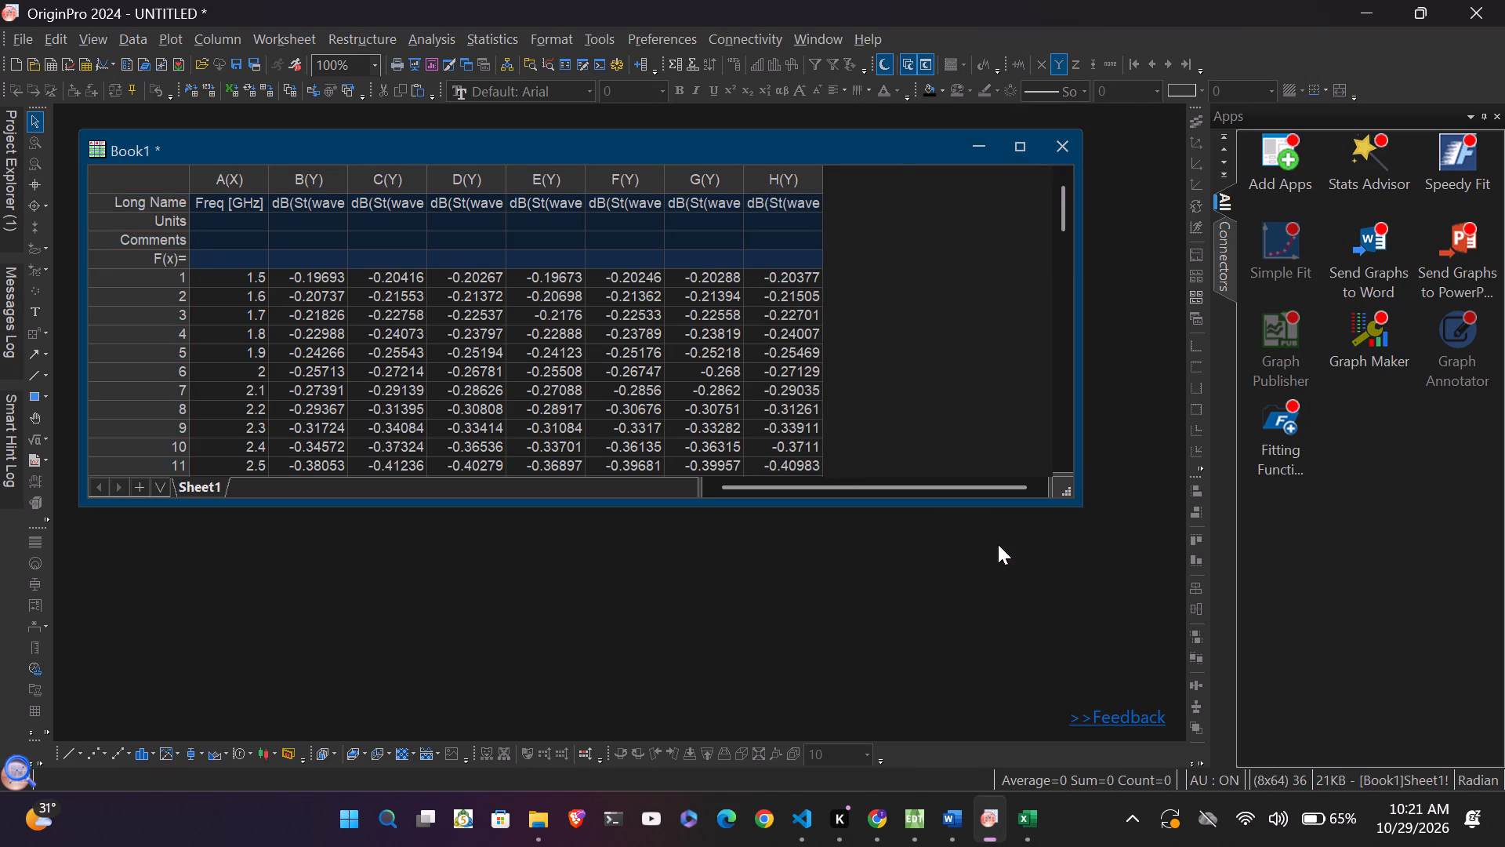
# Copy column I, dB(St(waveport8_T1,waveport8_T1)), from the Excel sheet and paste it into column I(Y) of Book1 in Origin.
pyautogui.click(854, 191)
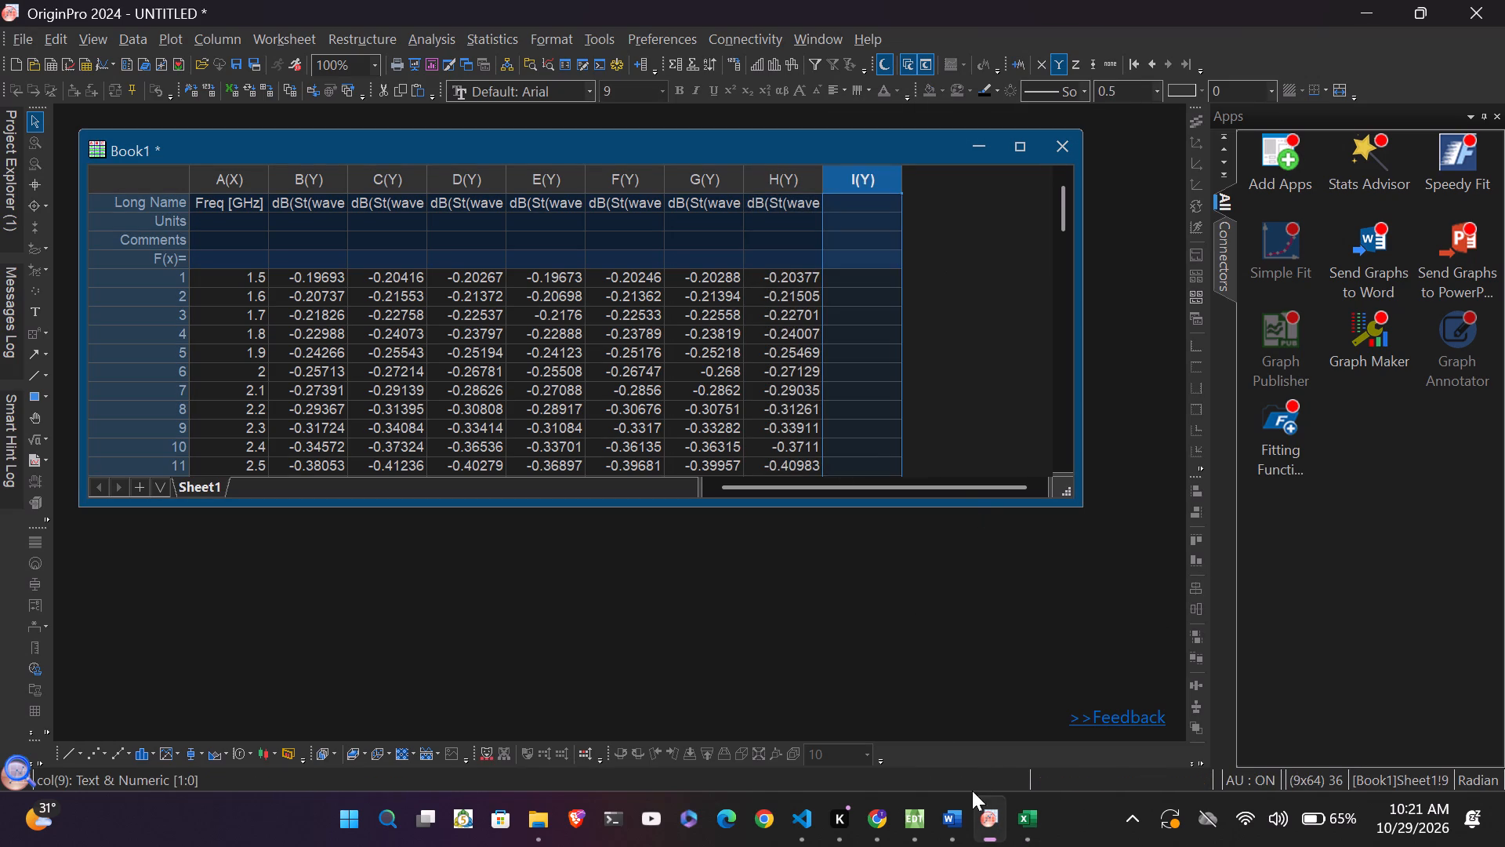
pyautogui.click(1024, 827)
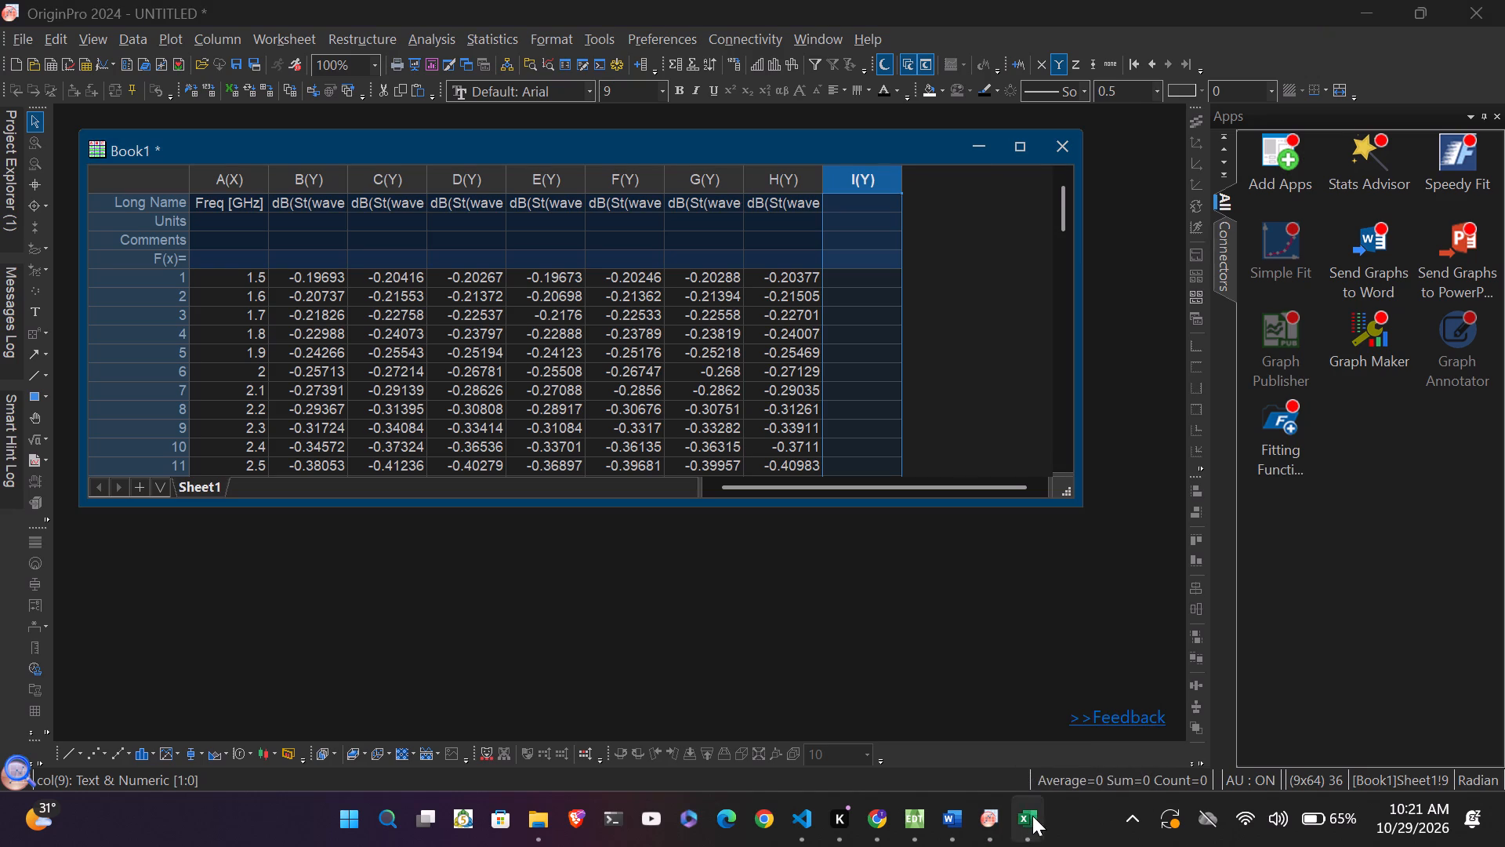
pyautogui.click(1032, 819)
pyautogui.click(669, 293)
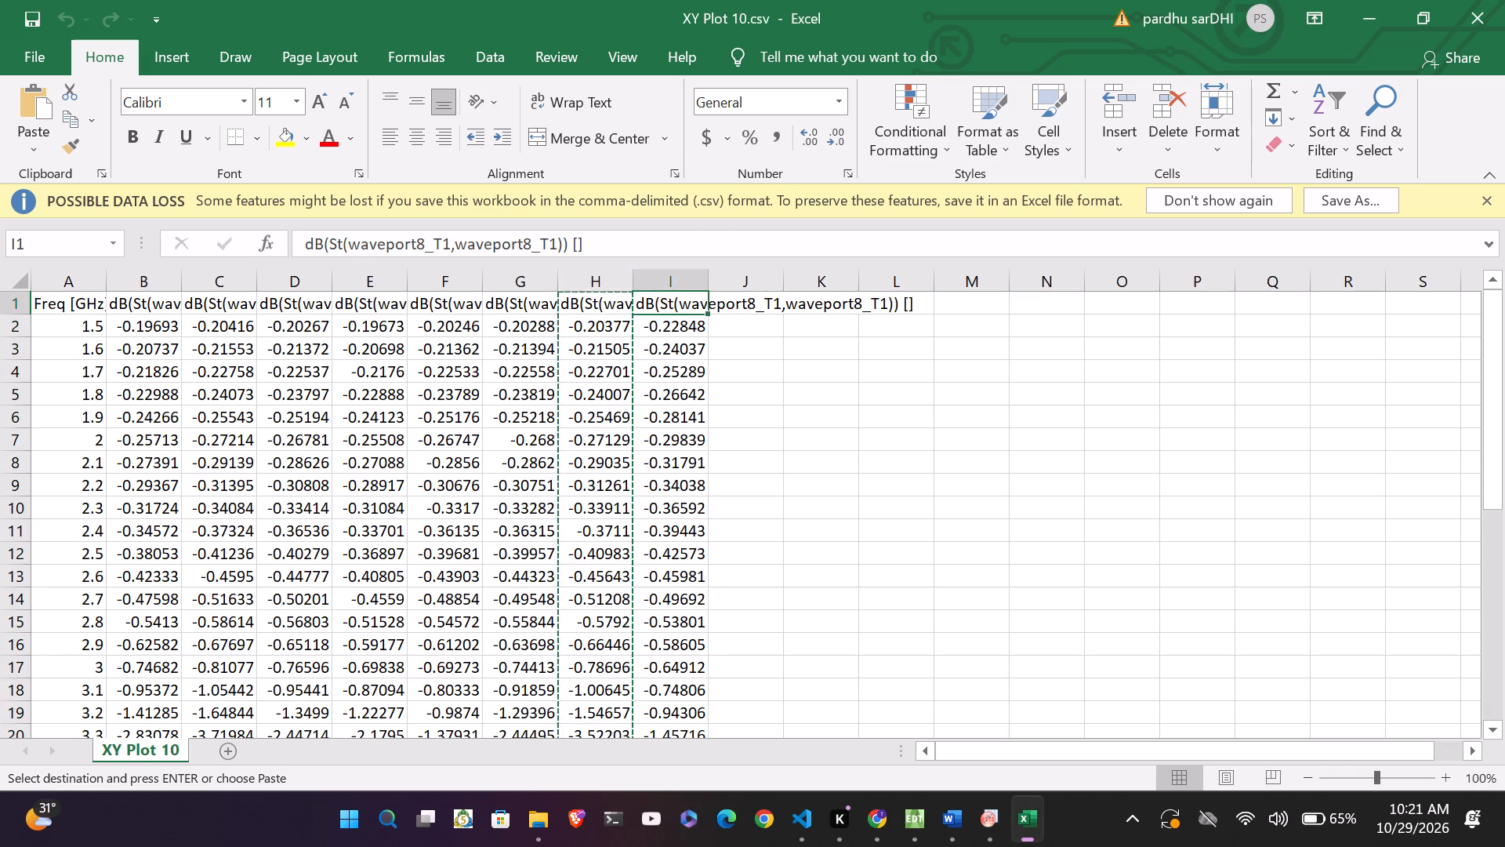
pyautogui.click(669, 293)
pyautogui.click(673, 284)
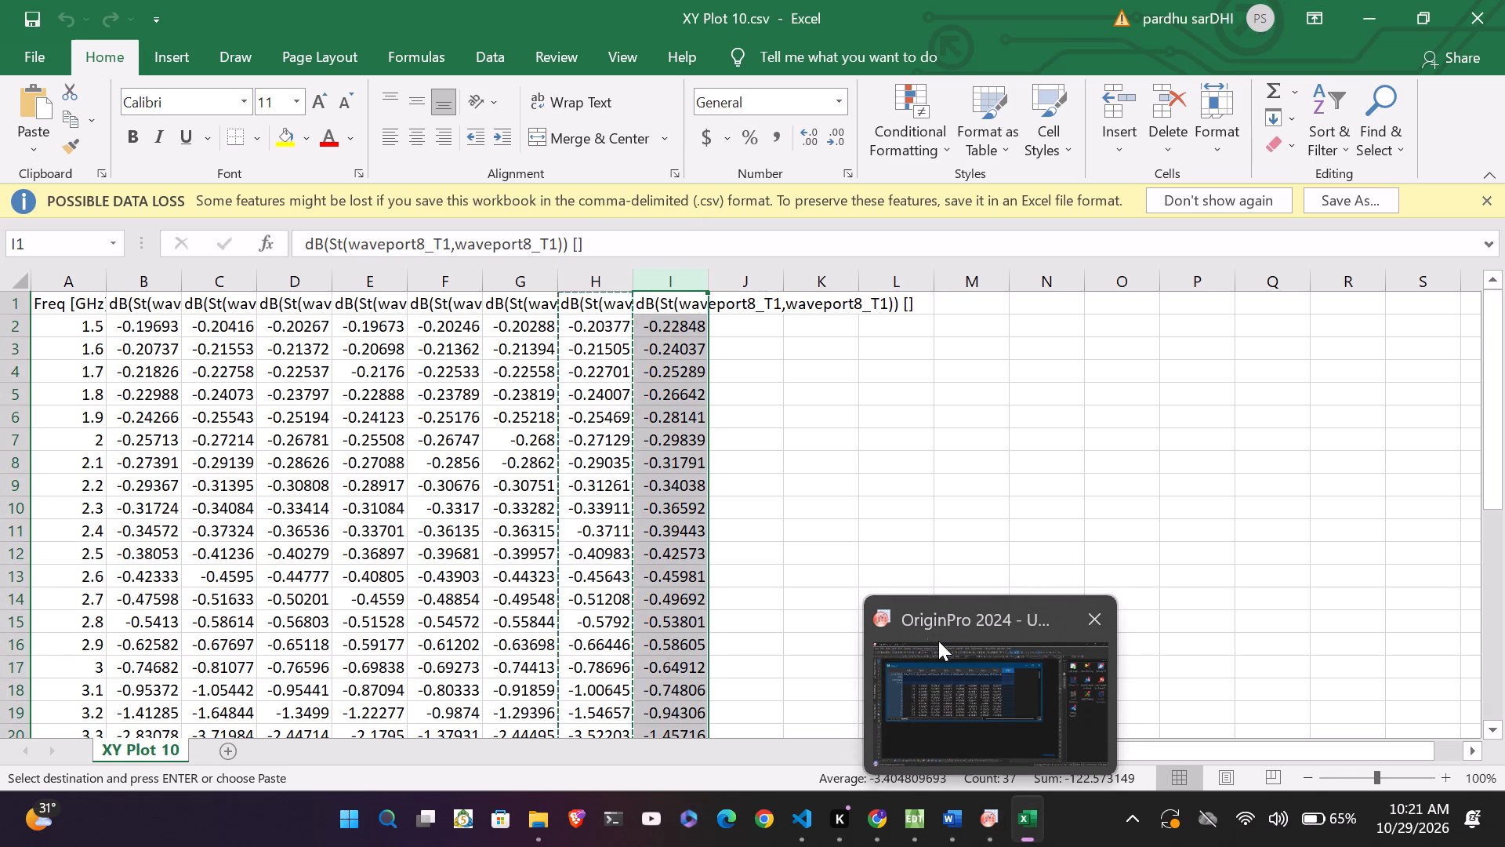
pyautogui.hotkey('ctrl', 'c')
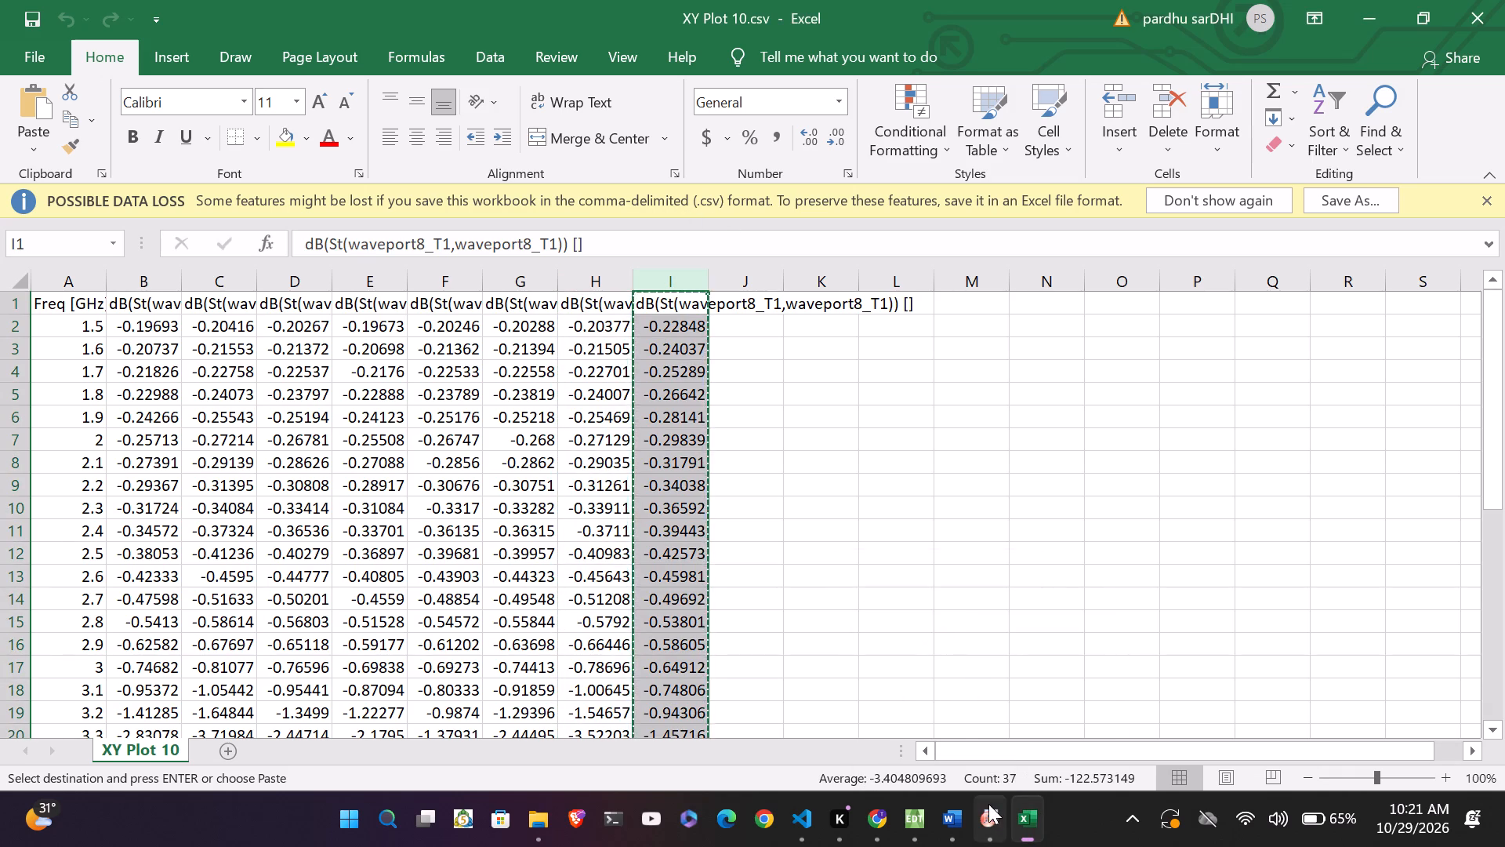
pyautogui.click(987, 804)
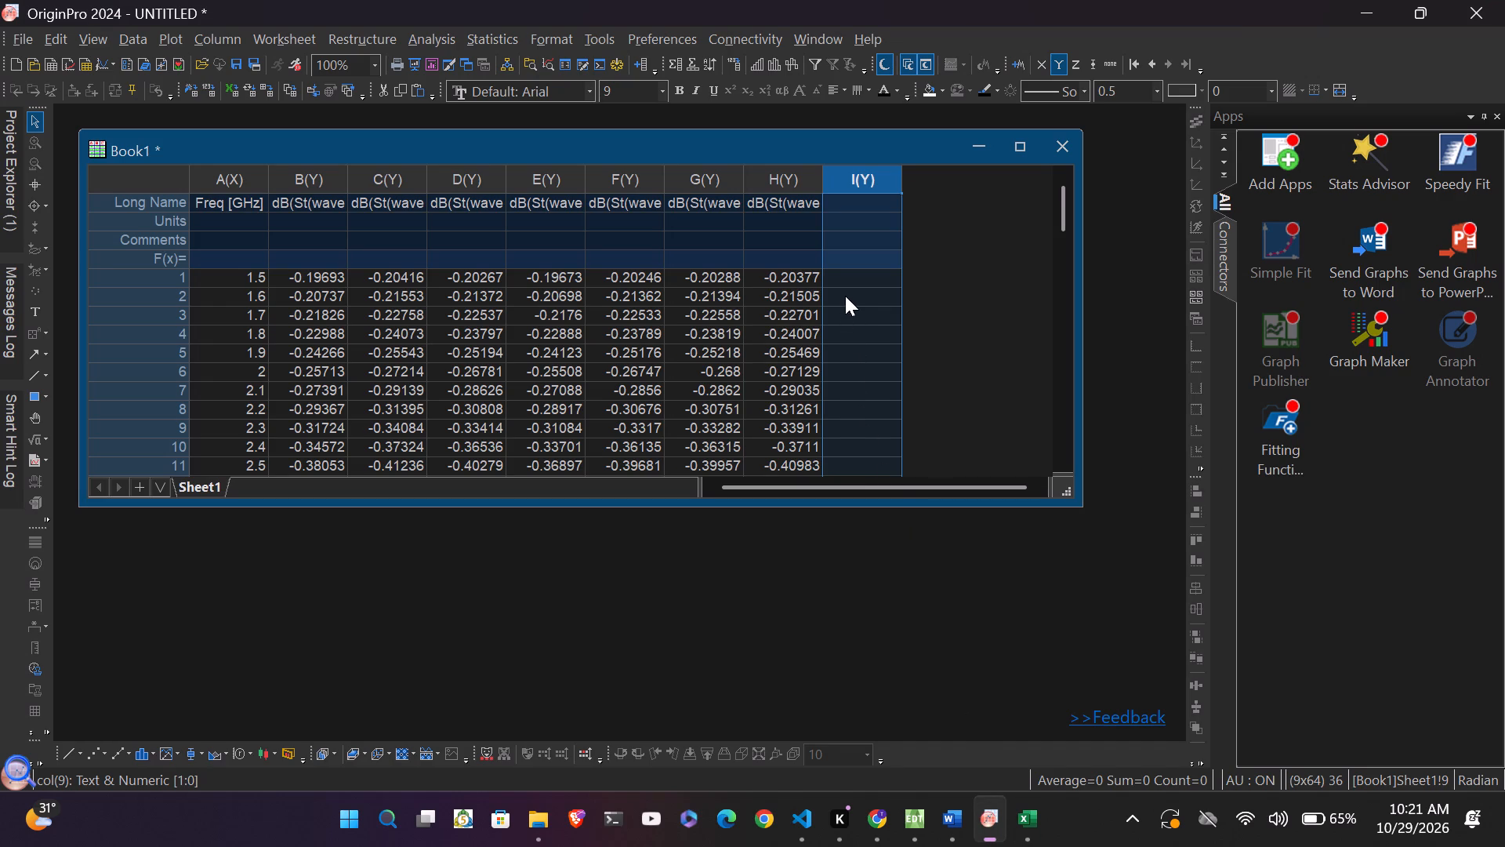
pyautogui.hotkey('ctrl', 'v')
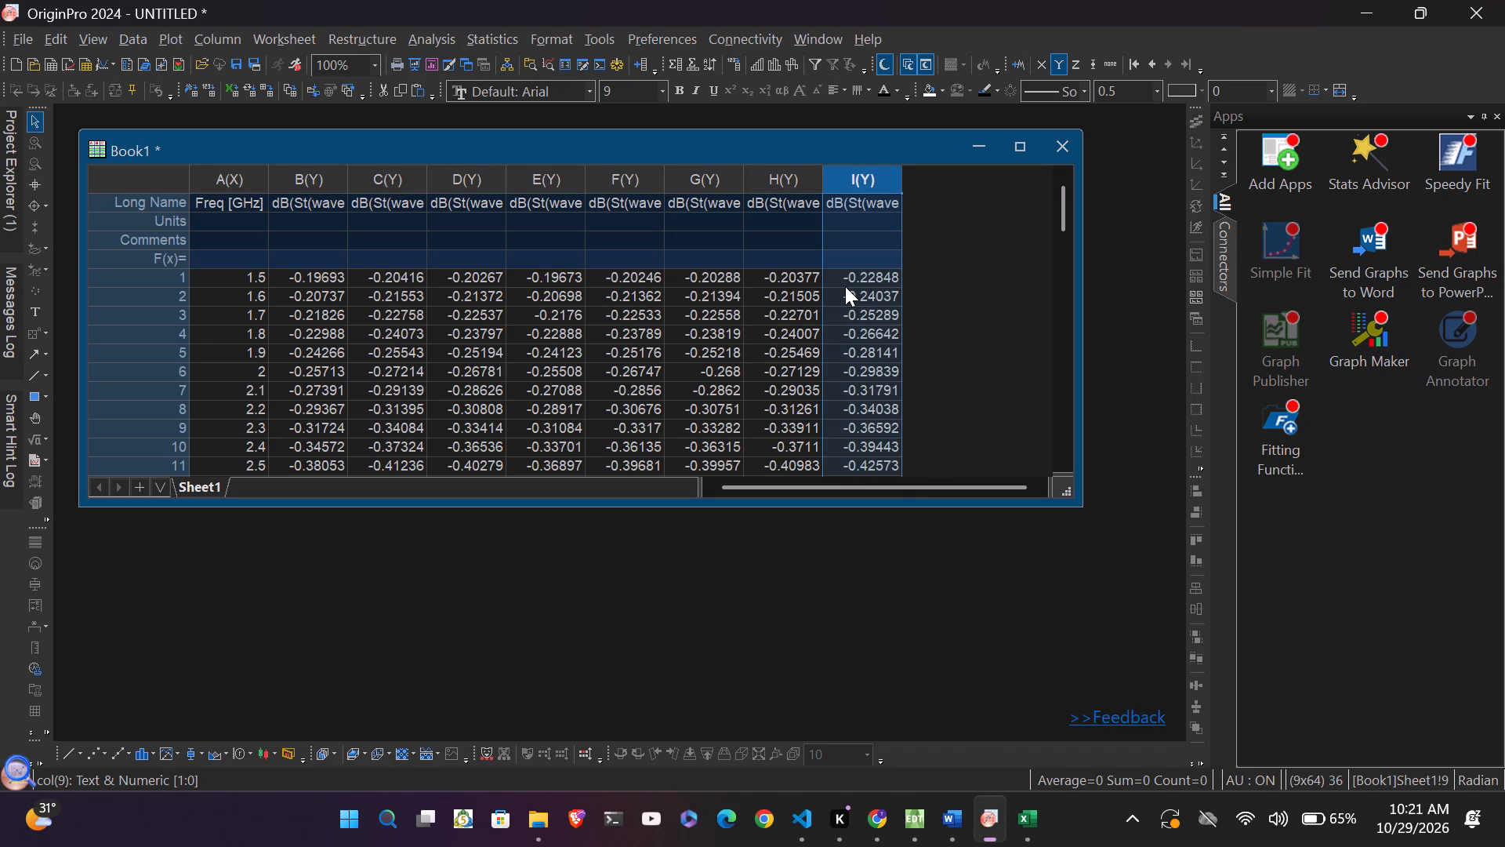
pyautogui.click(663, 503)
pyautogui.click(751, 565)
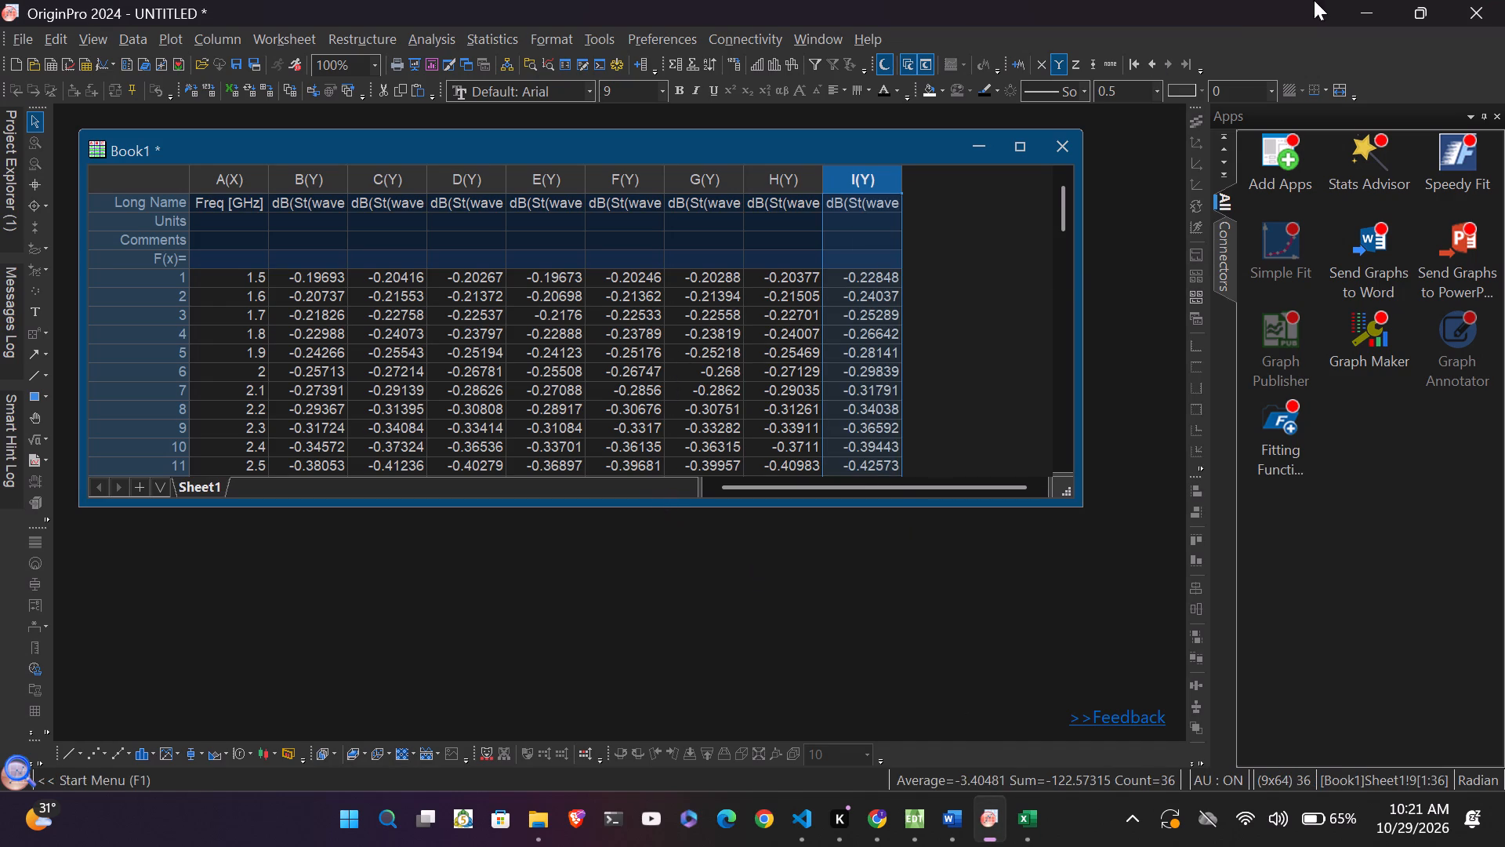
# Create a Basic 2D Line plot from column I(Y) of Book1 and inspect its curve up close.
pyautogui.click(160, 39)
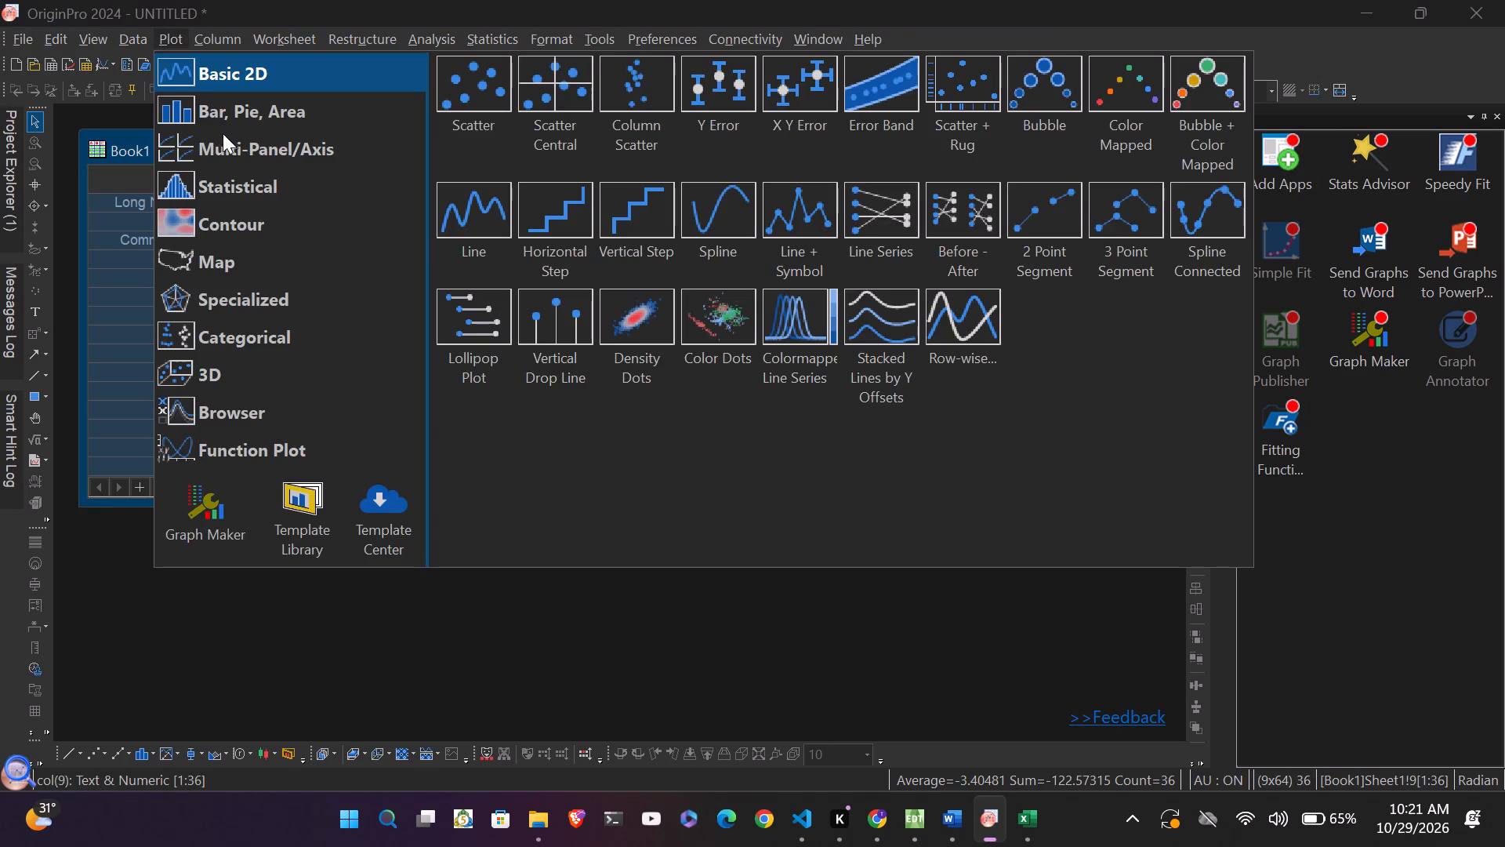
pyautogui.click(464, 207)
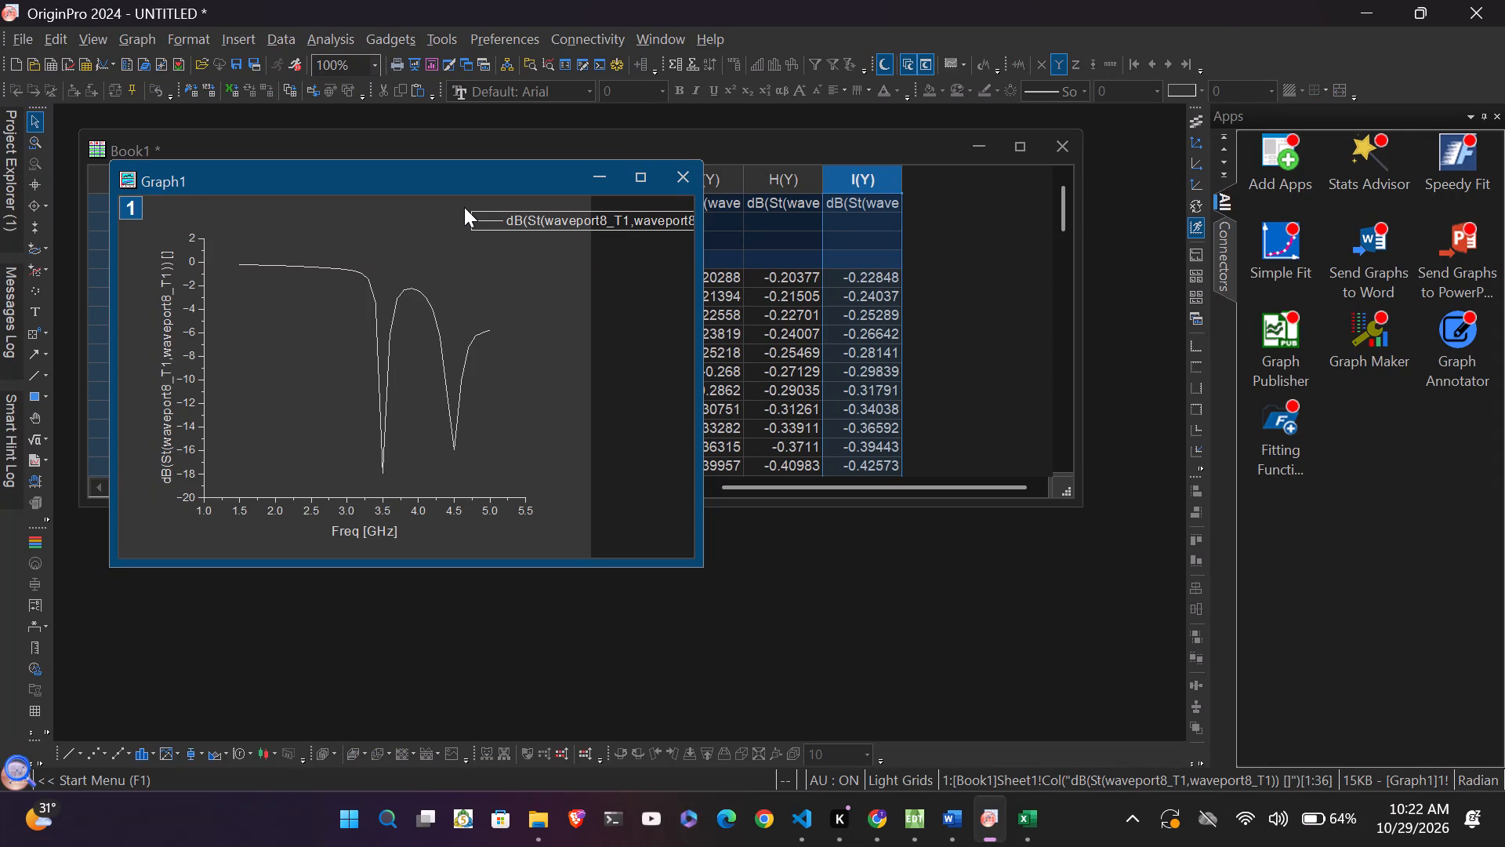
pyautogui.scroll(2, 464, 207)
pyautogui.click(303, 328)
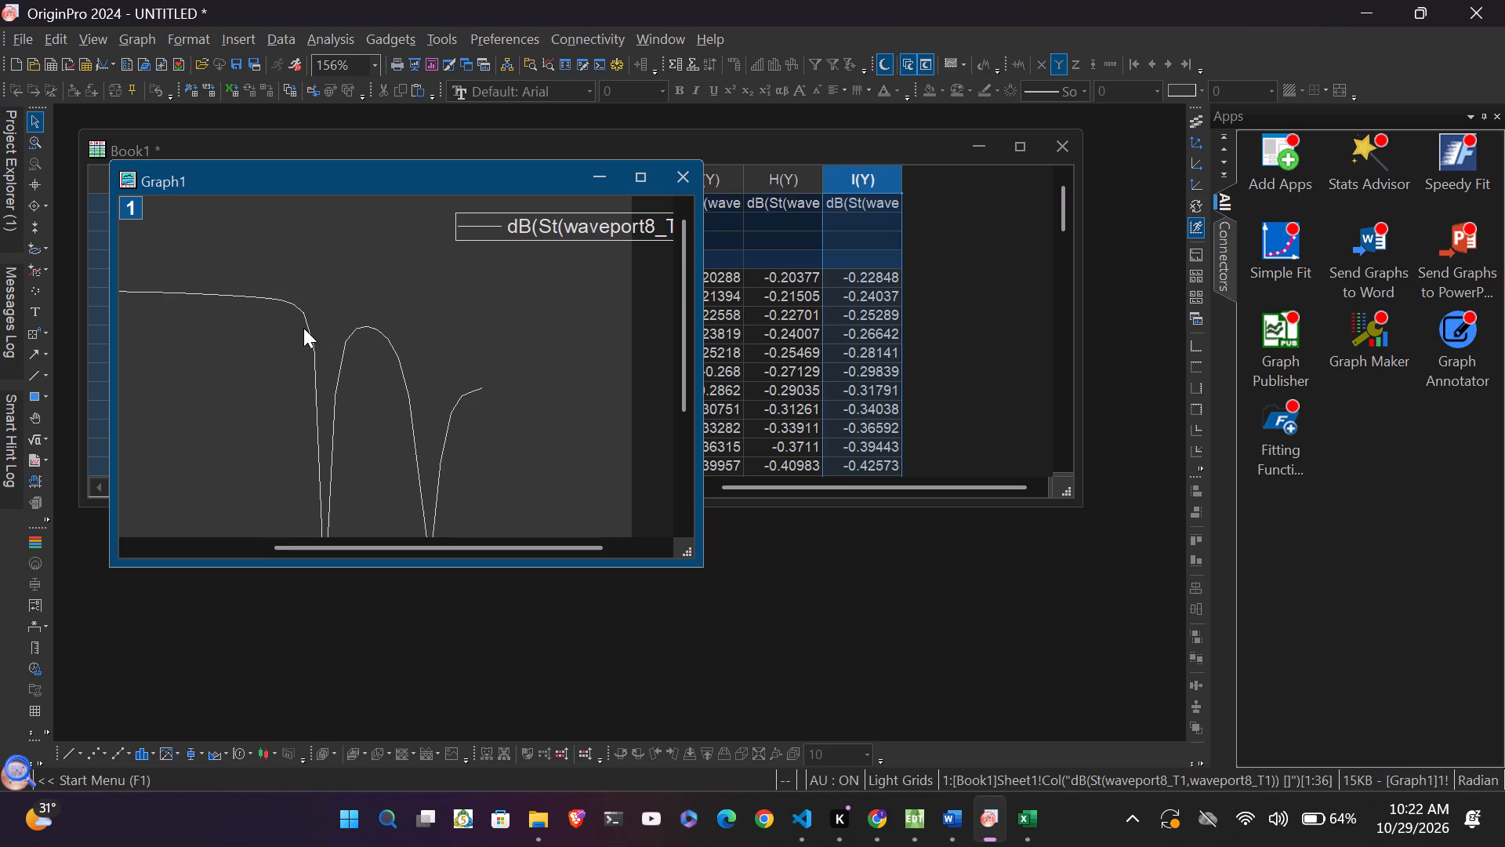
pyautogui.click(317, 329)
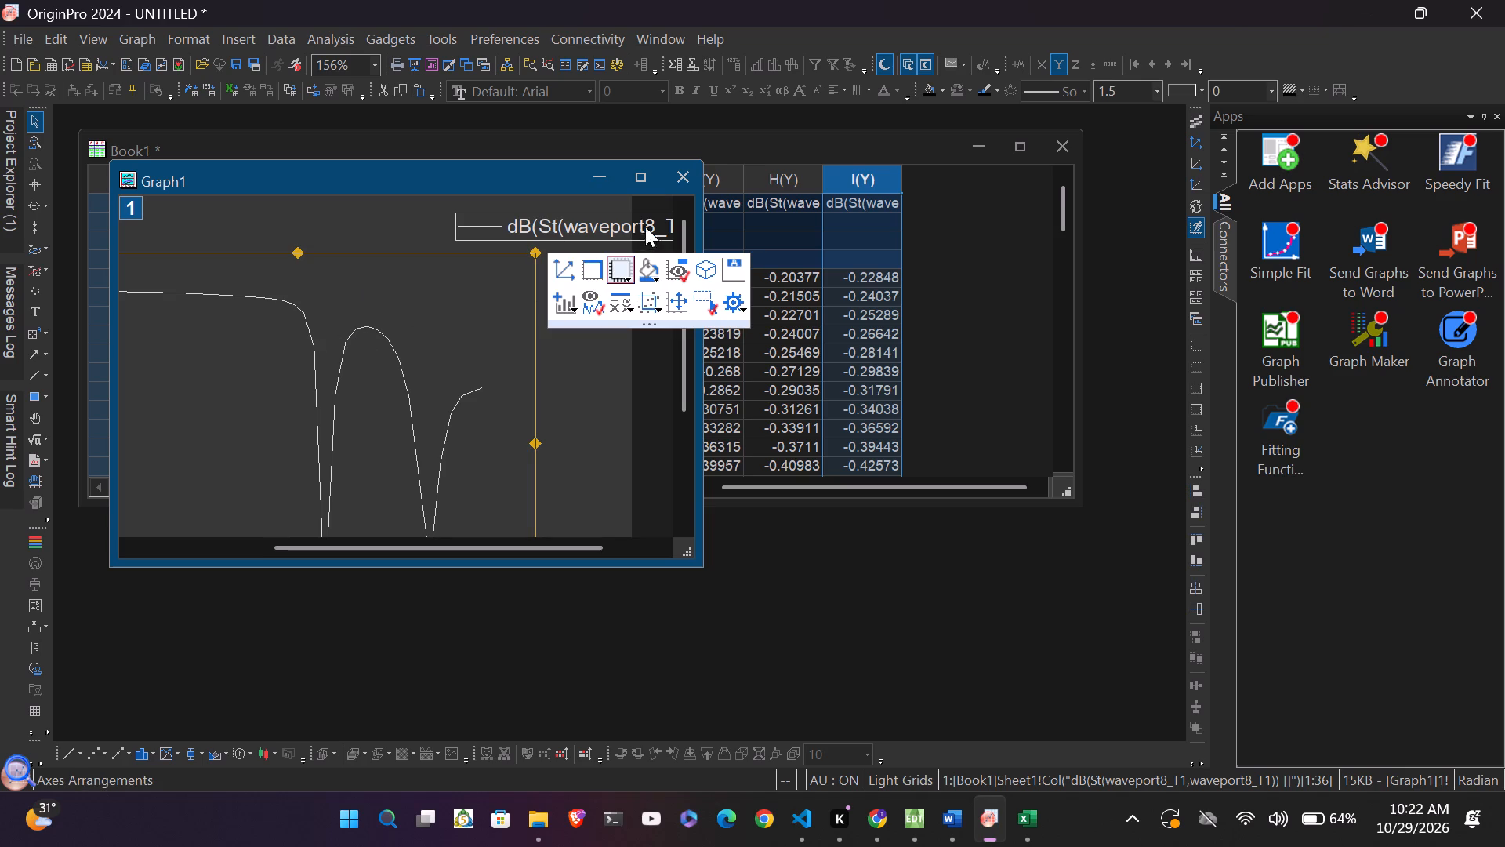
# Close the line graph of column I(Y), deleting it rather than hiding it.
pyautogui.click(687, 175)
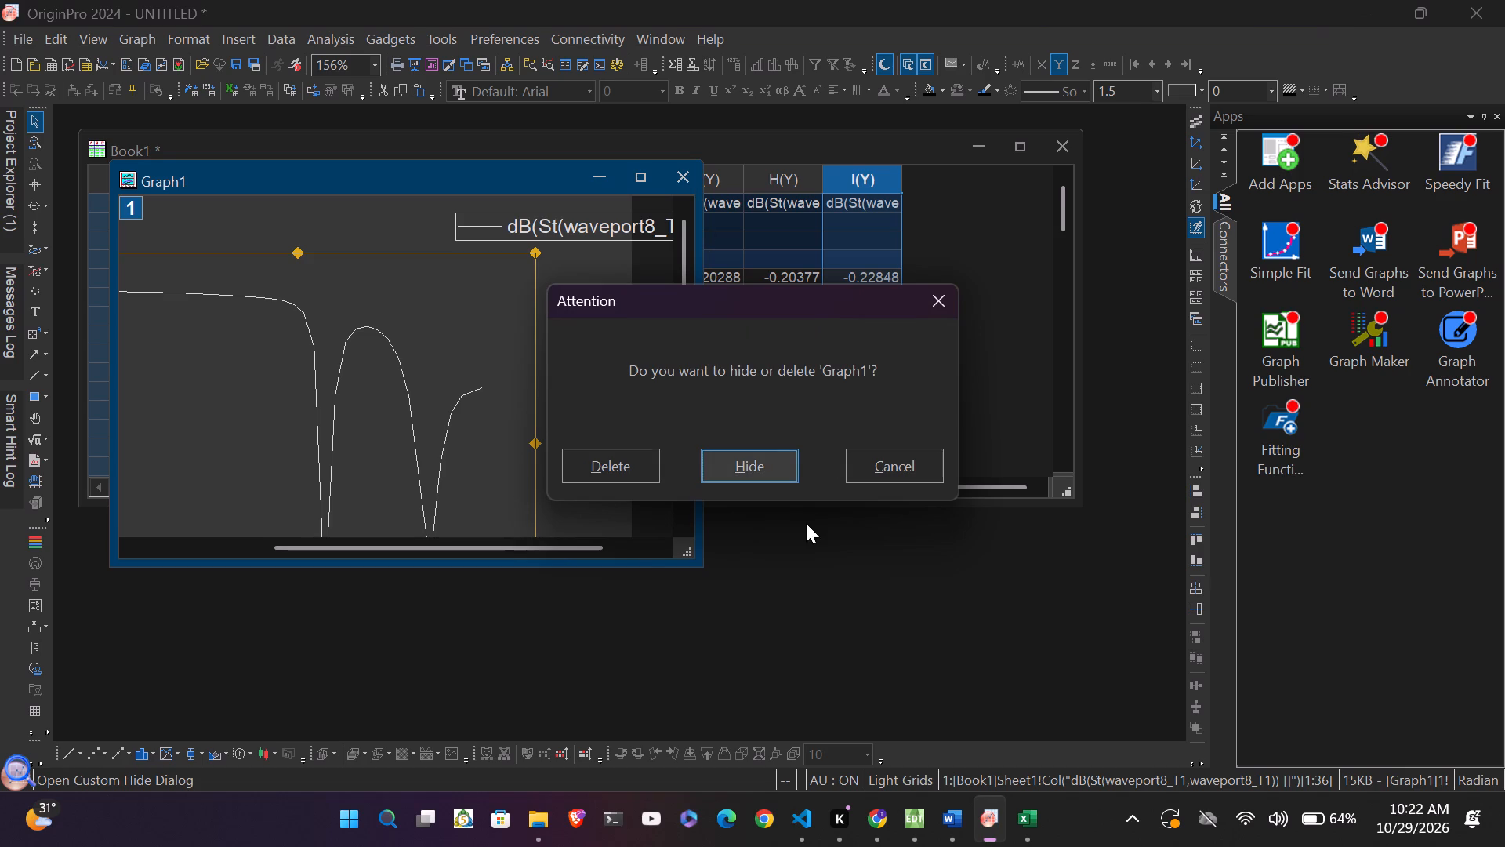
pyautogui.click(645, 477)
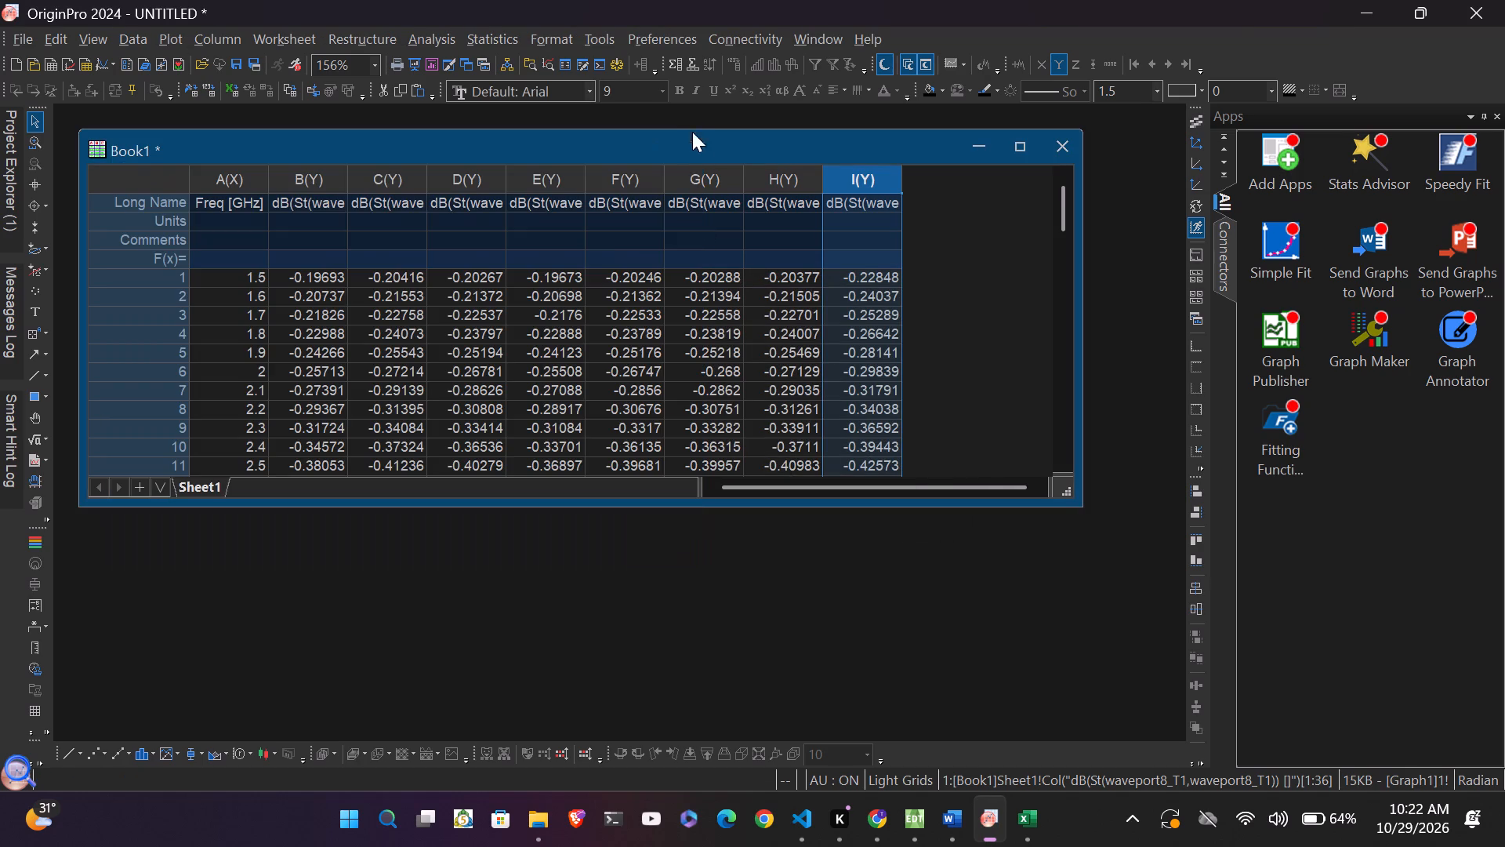
# Create a Basic 2D Line plot from column I(Y) of the Book1 worksheet.
pyautogui.click(172, 40)
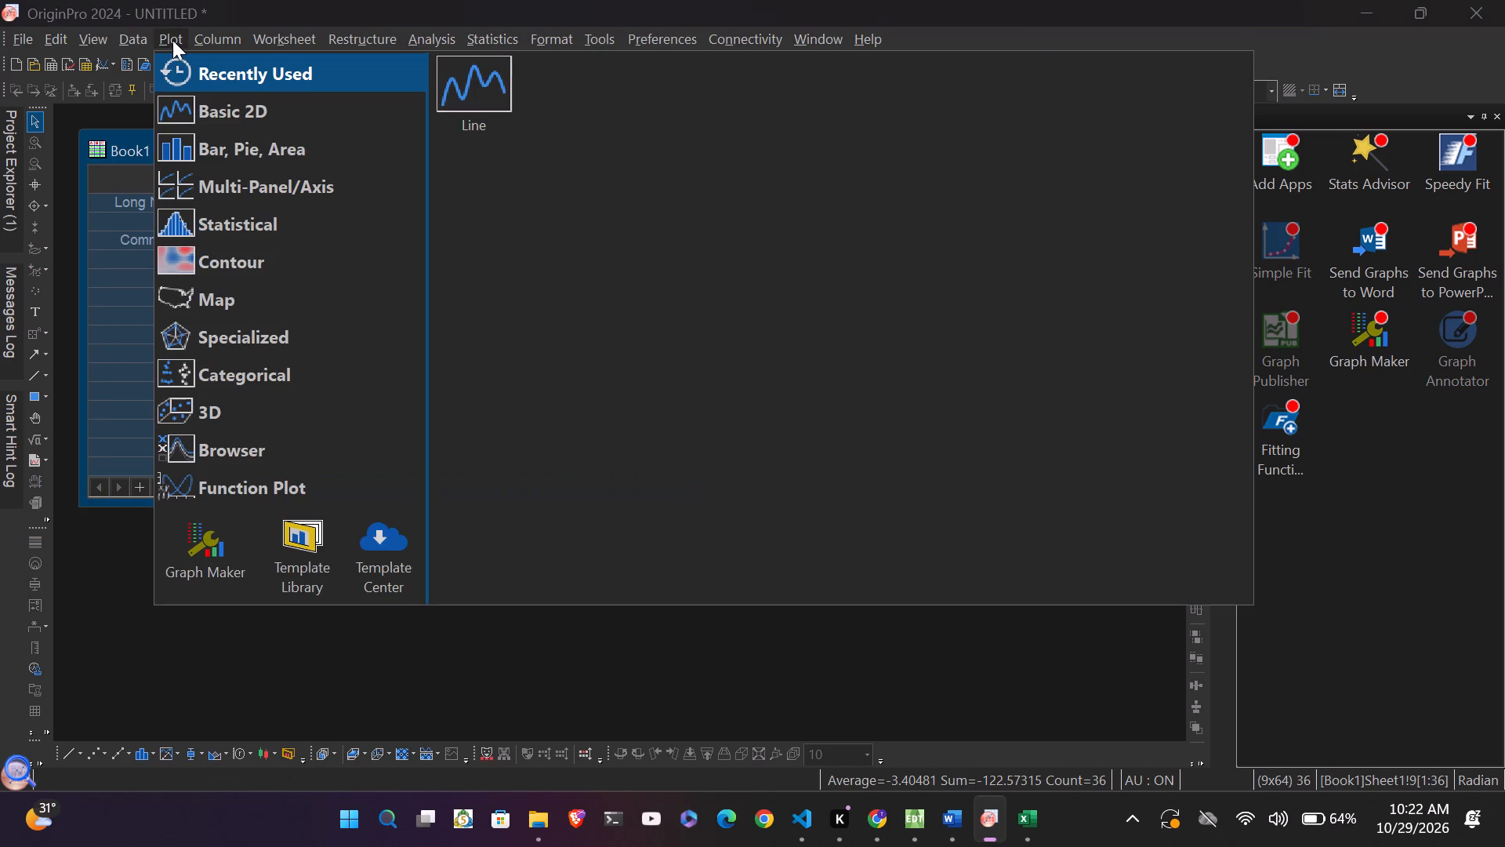
pyautogui.click(194, 100)
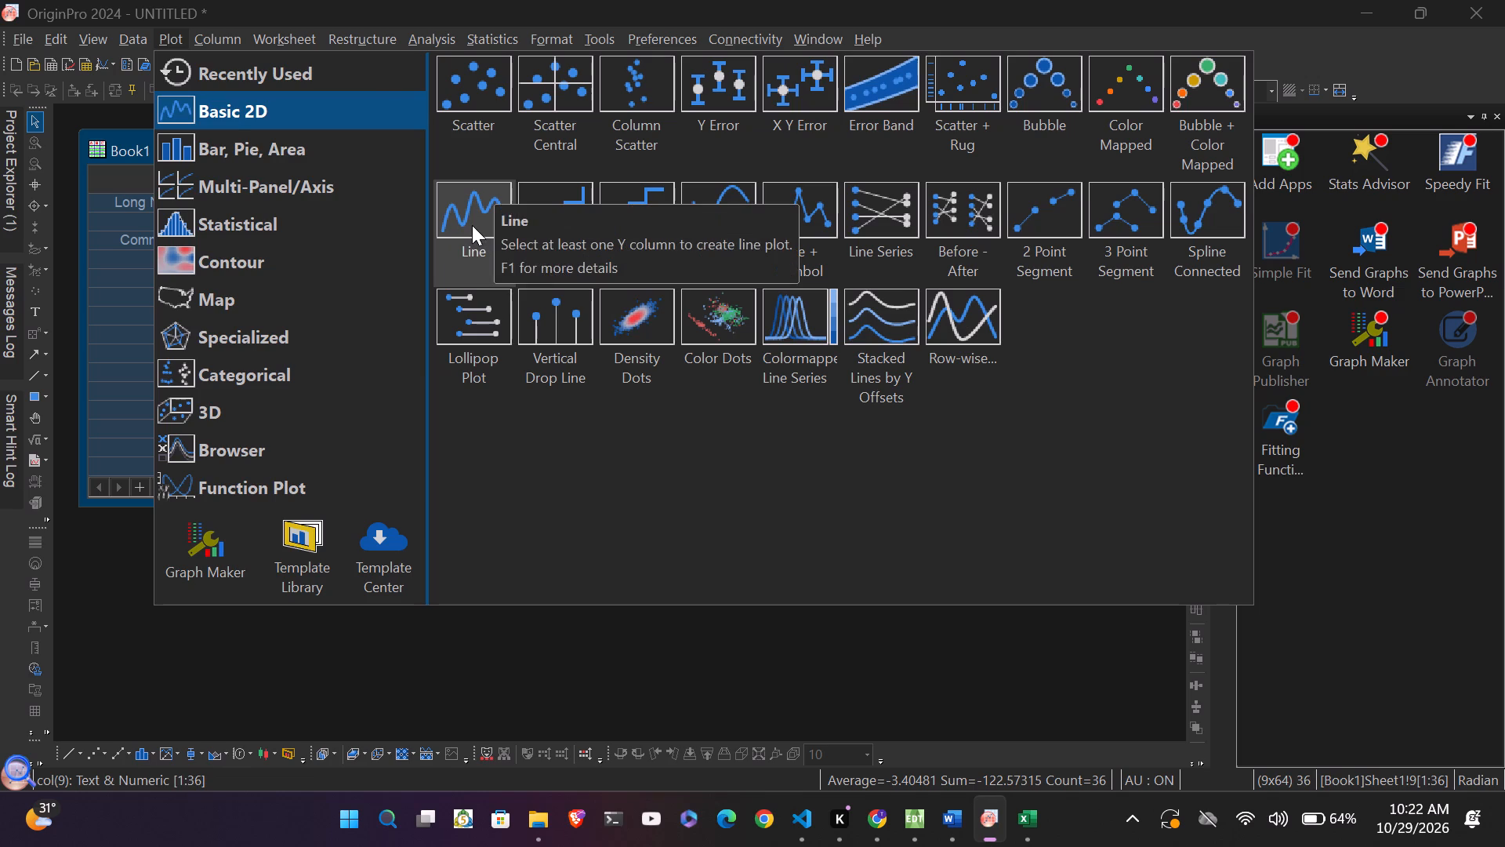
pyautogui.click(472, 225)
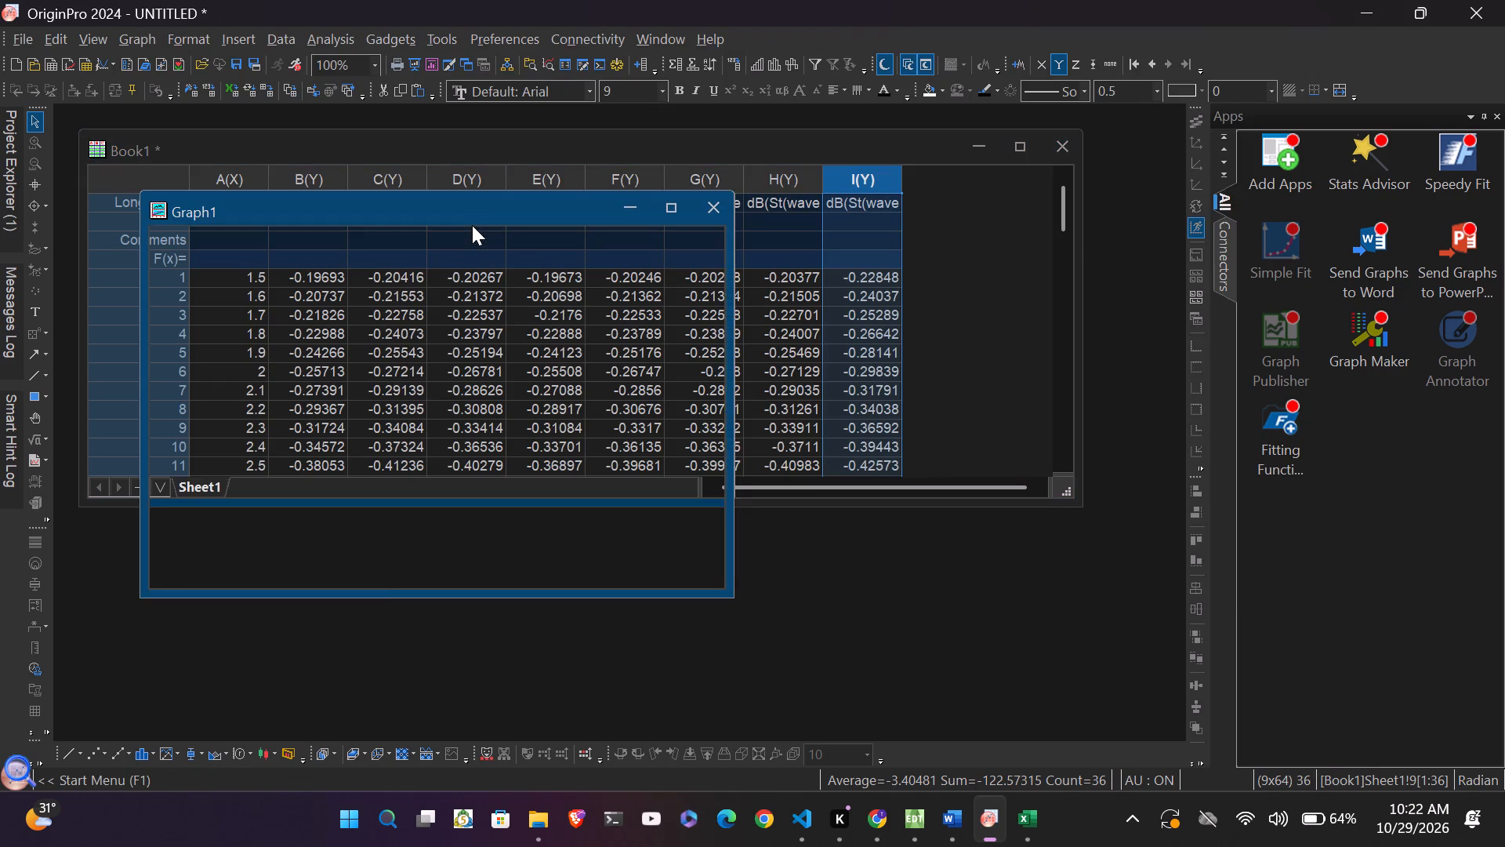
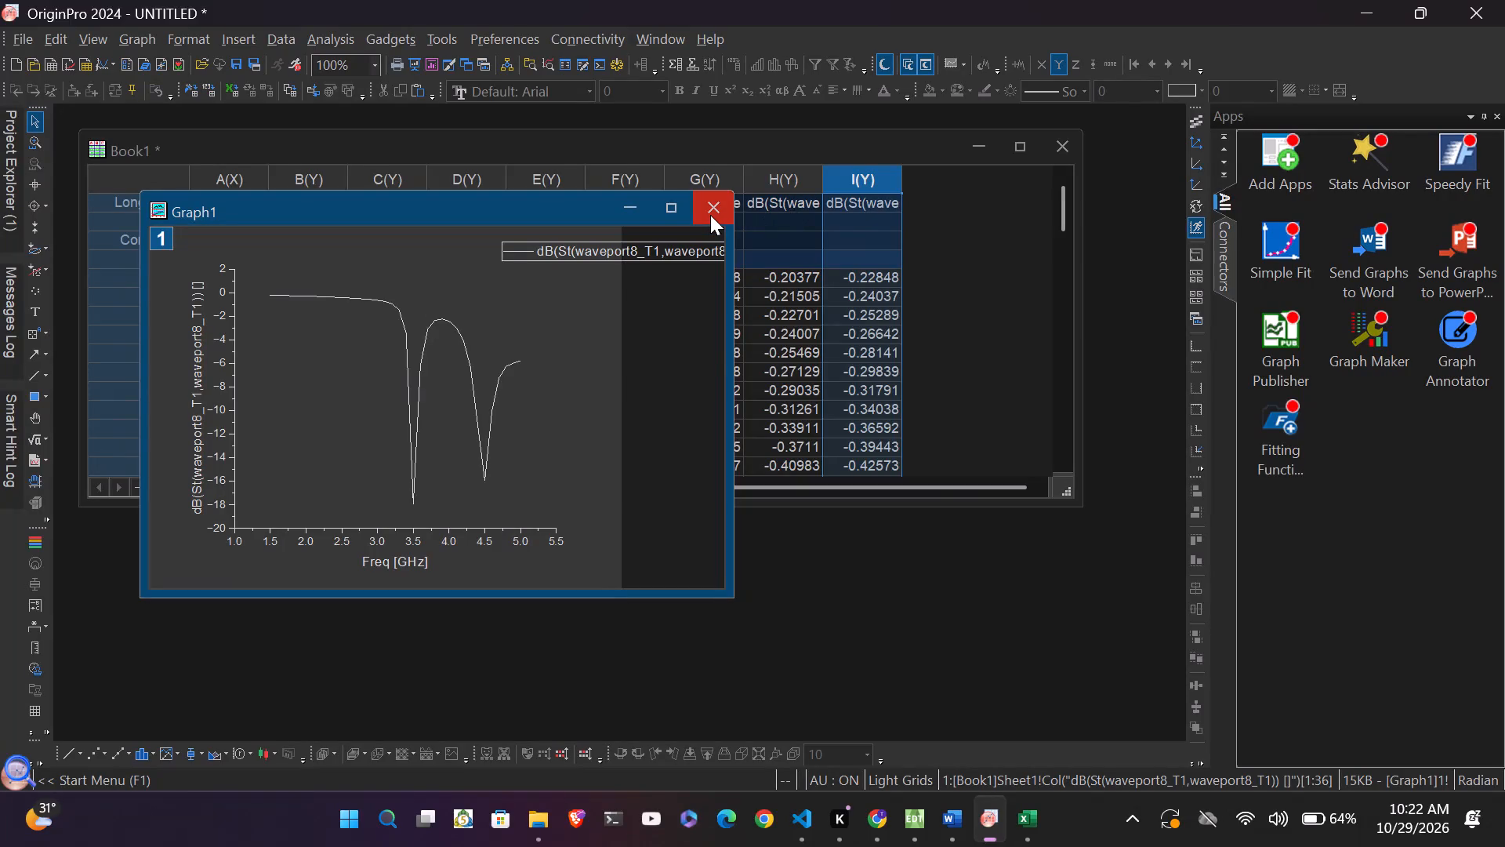
# Close the line graph of column I(Y), deleting it rather than hiding it.
pyautogui.click(710, 215)
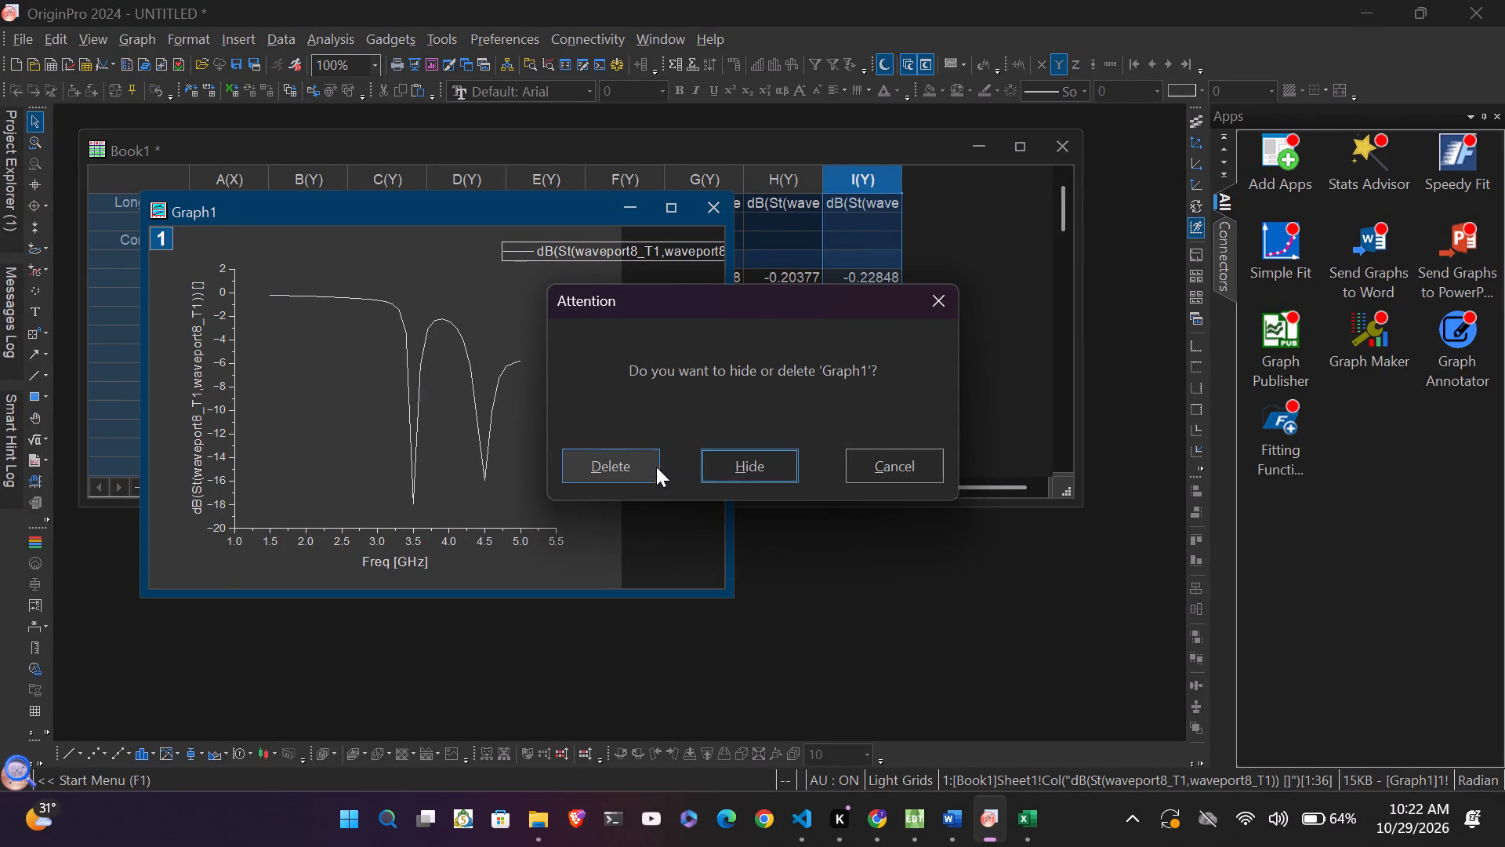
pyautogui.click(638, 463)
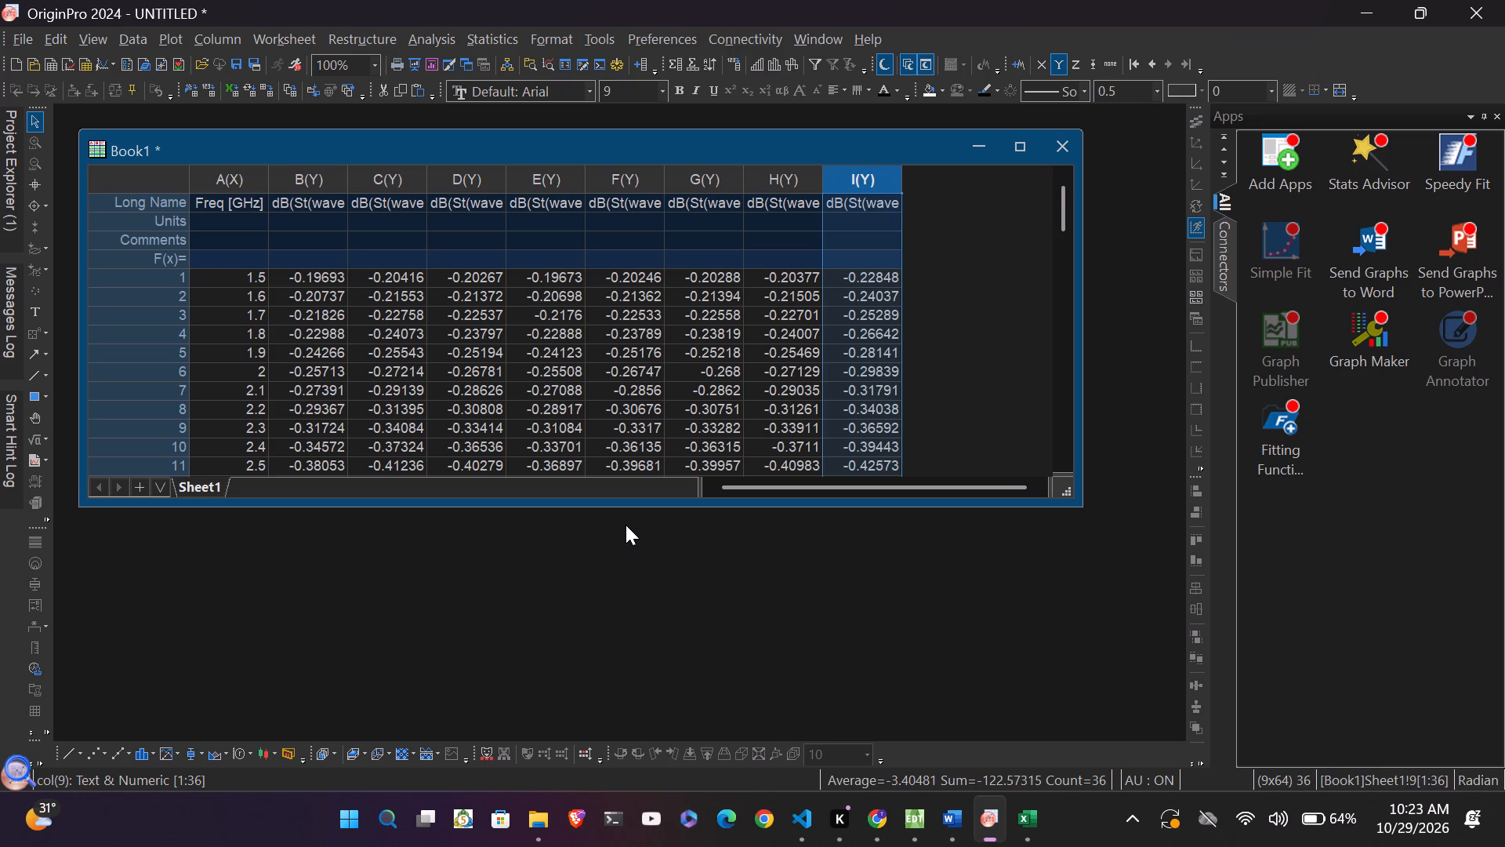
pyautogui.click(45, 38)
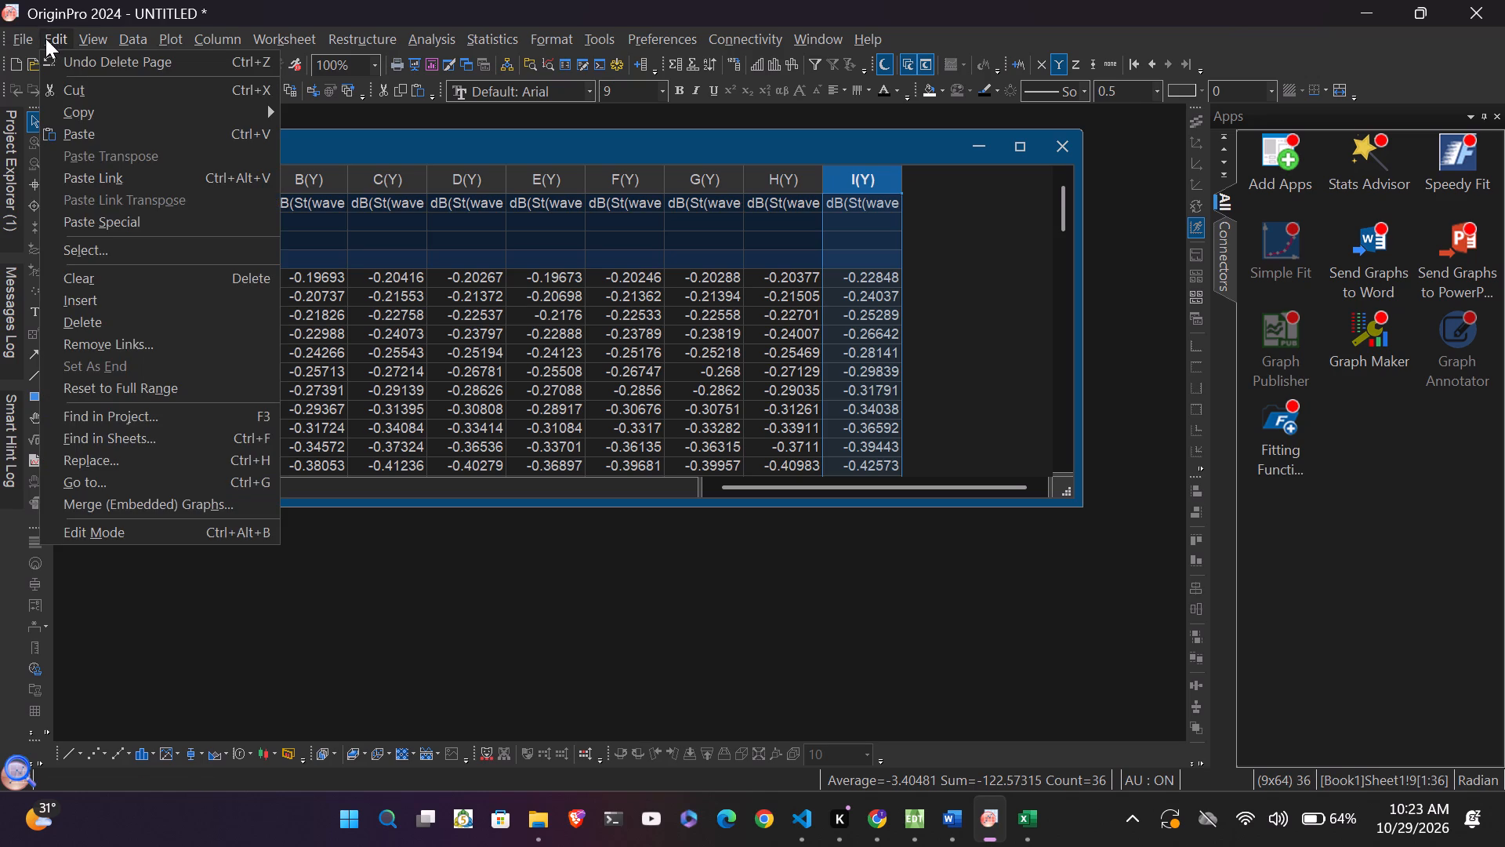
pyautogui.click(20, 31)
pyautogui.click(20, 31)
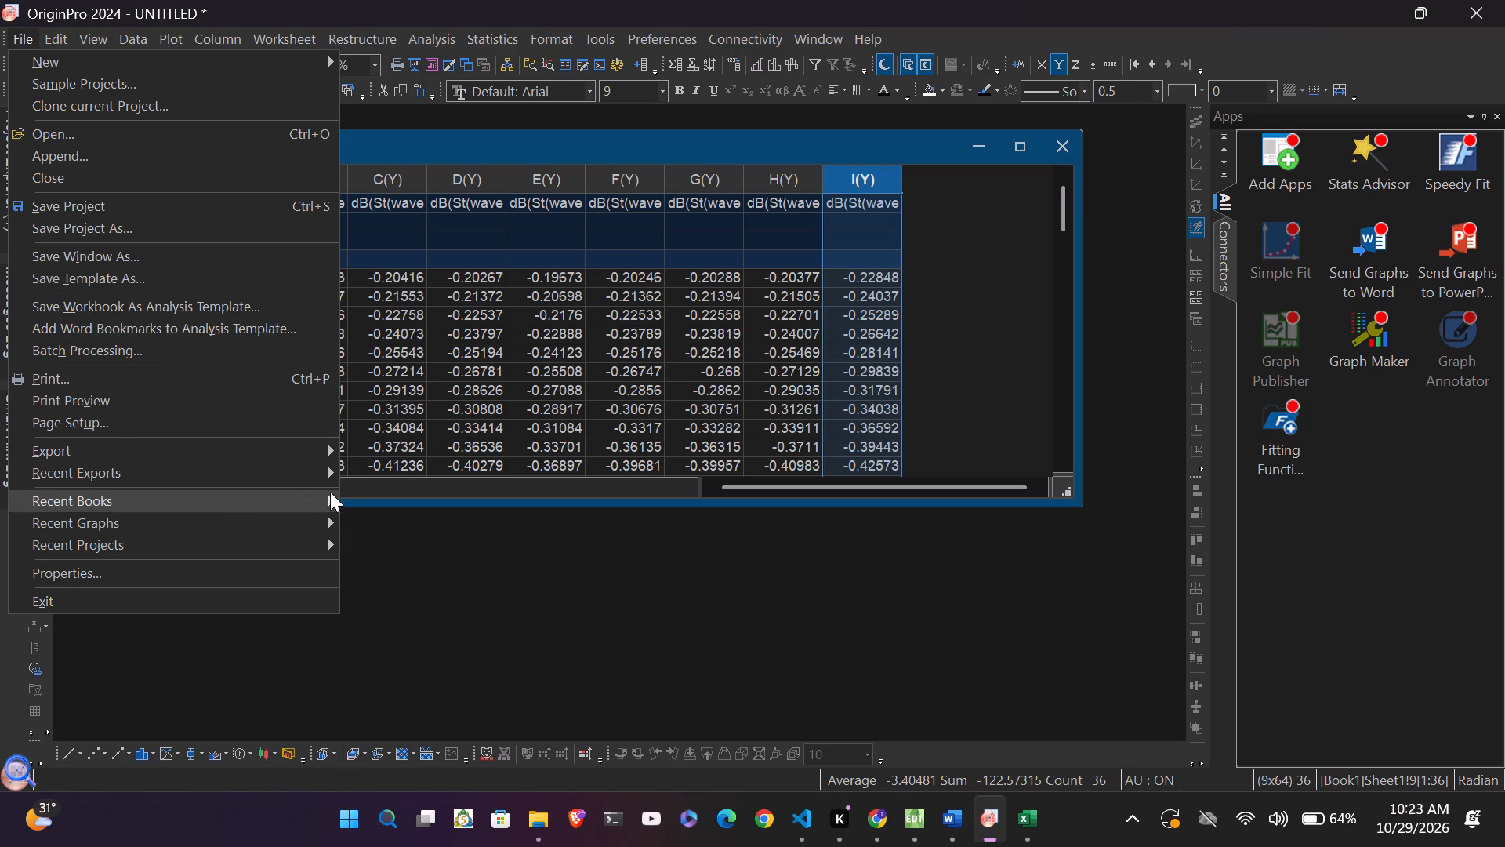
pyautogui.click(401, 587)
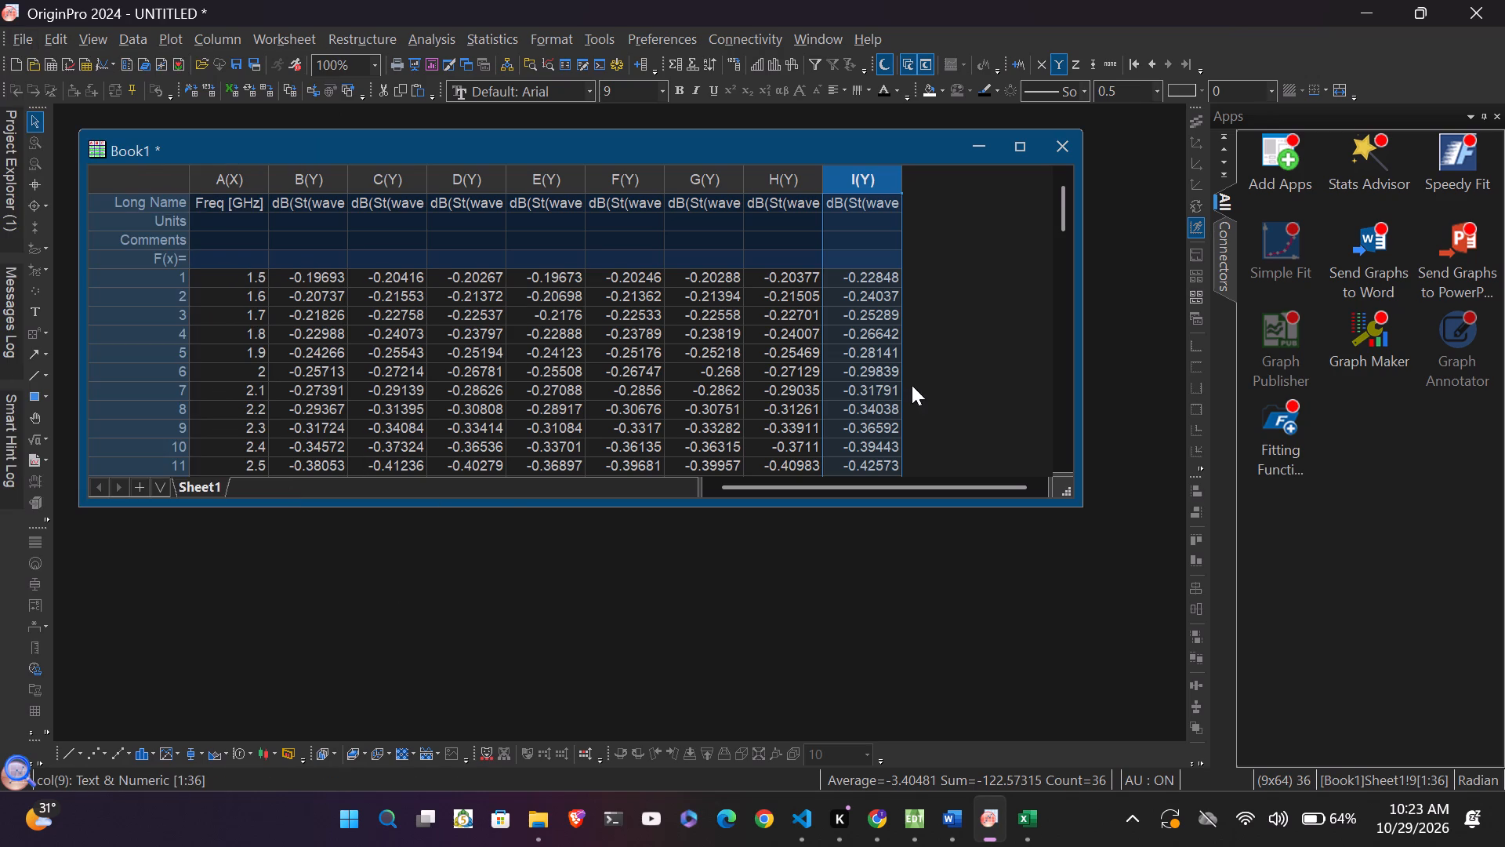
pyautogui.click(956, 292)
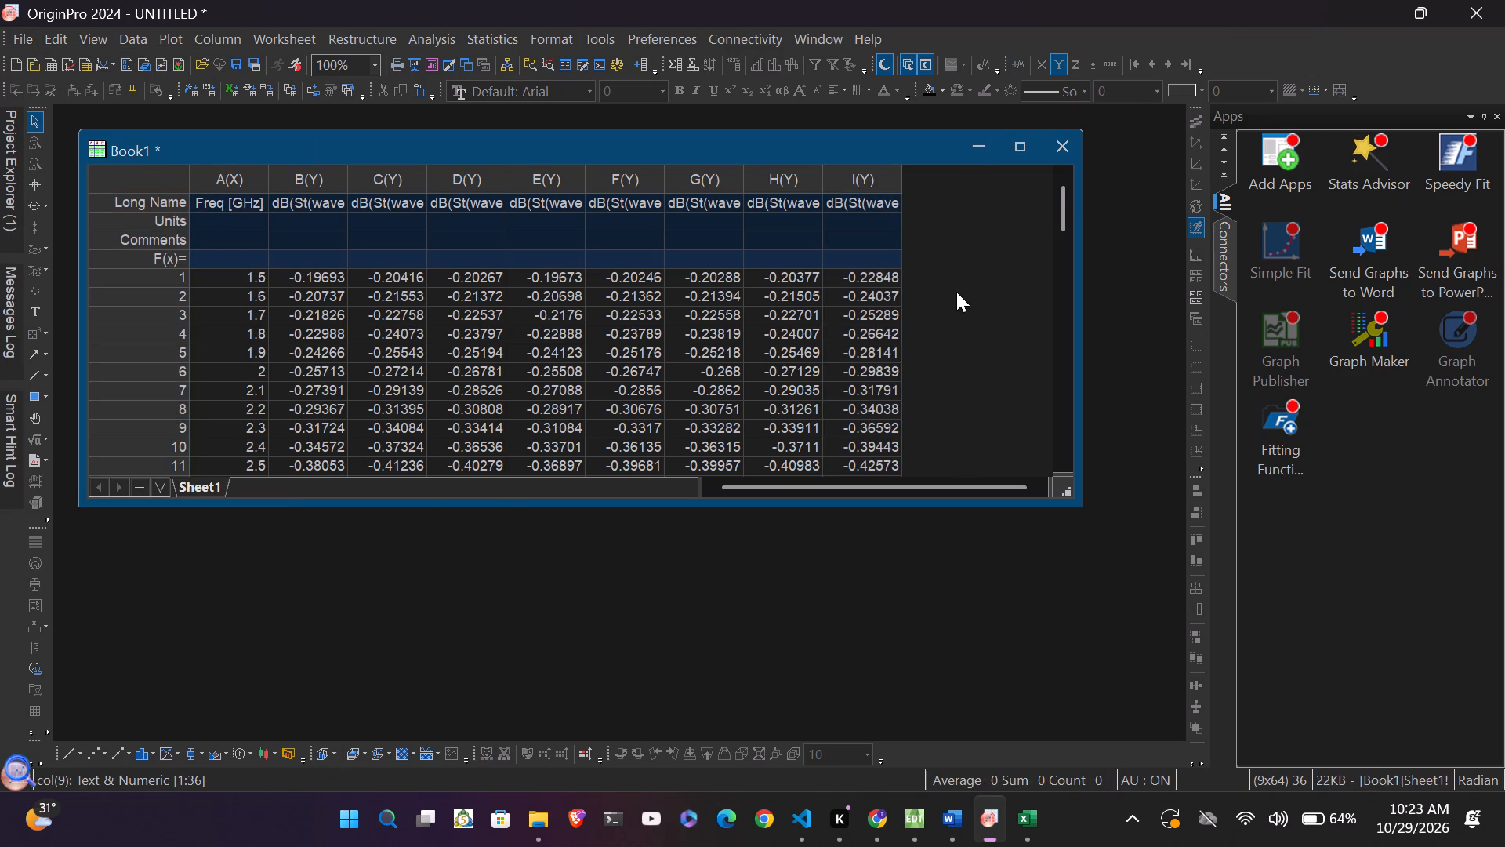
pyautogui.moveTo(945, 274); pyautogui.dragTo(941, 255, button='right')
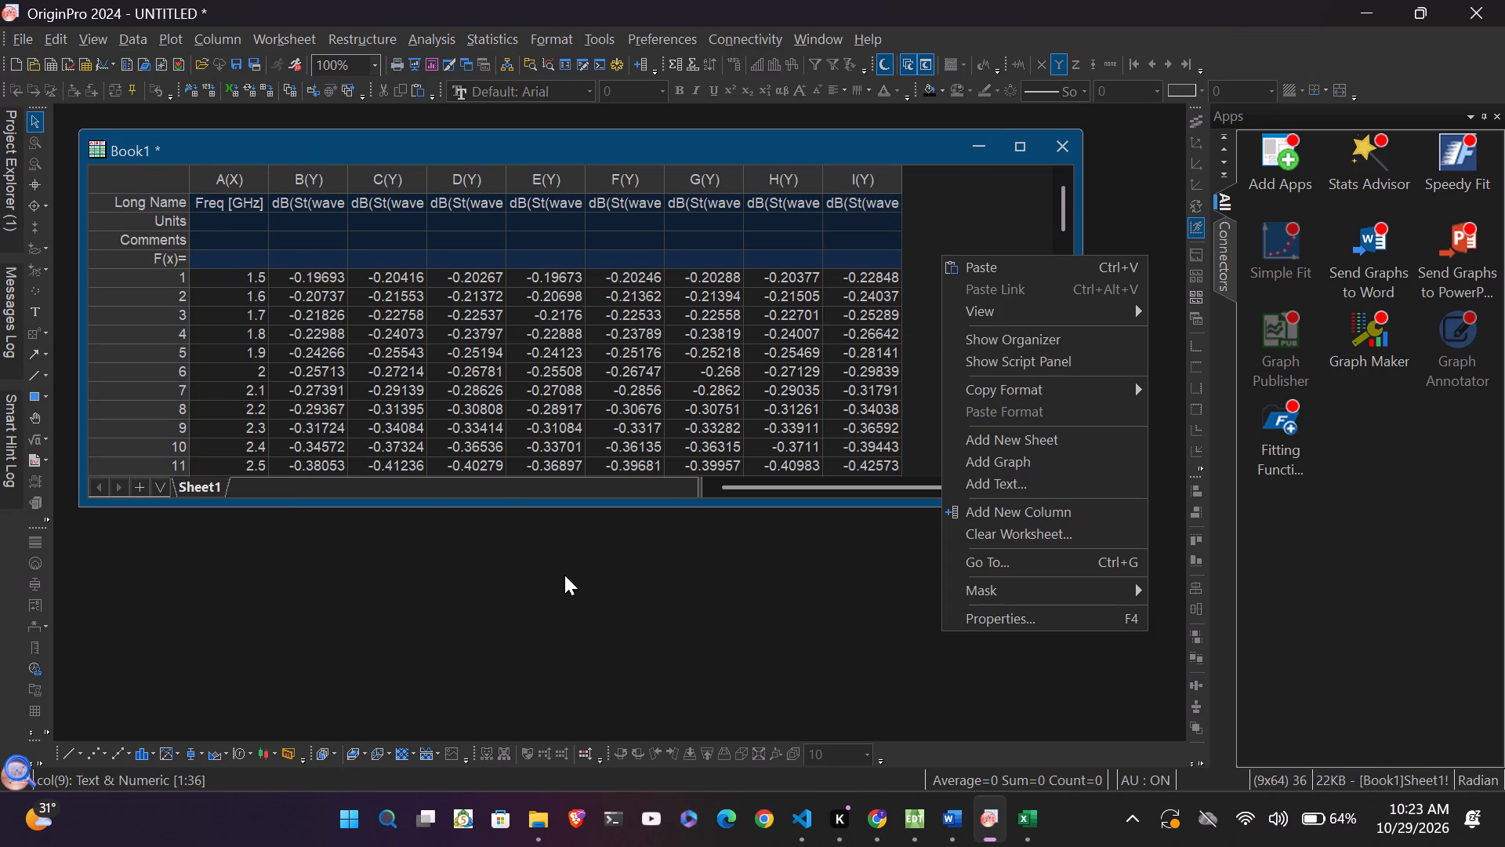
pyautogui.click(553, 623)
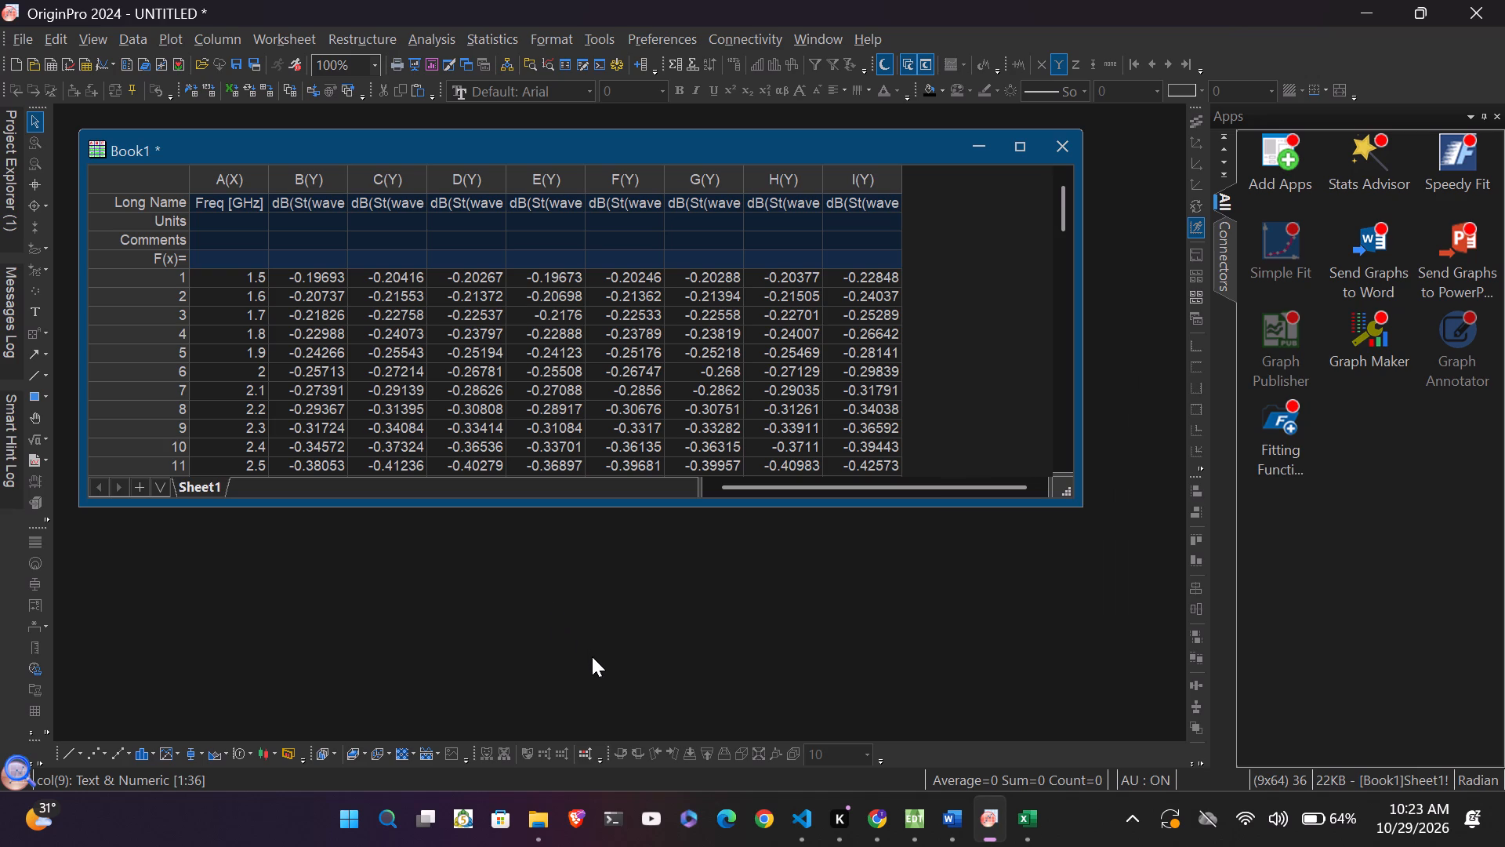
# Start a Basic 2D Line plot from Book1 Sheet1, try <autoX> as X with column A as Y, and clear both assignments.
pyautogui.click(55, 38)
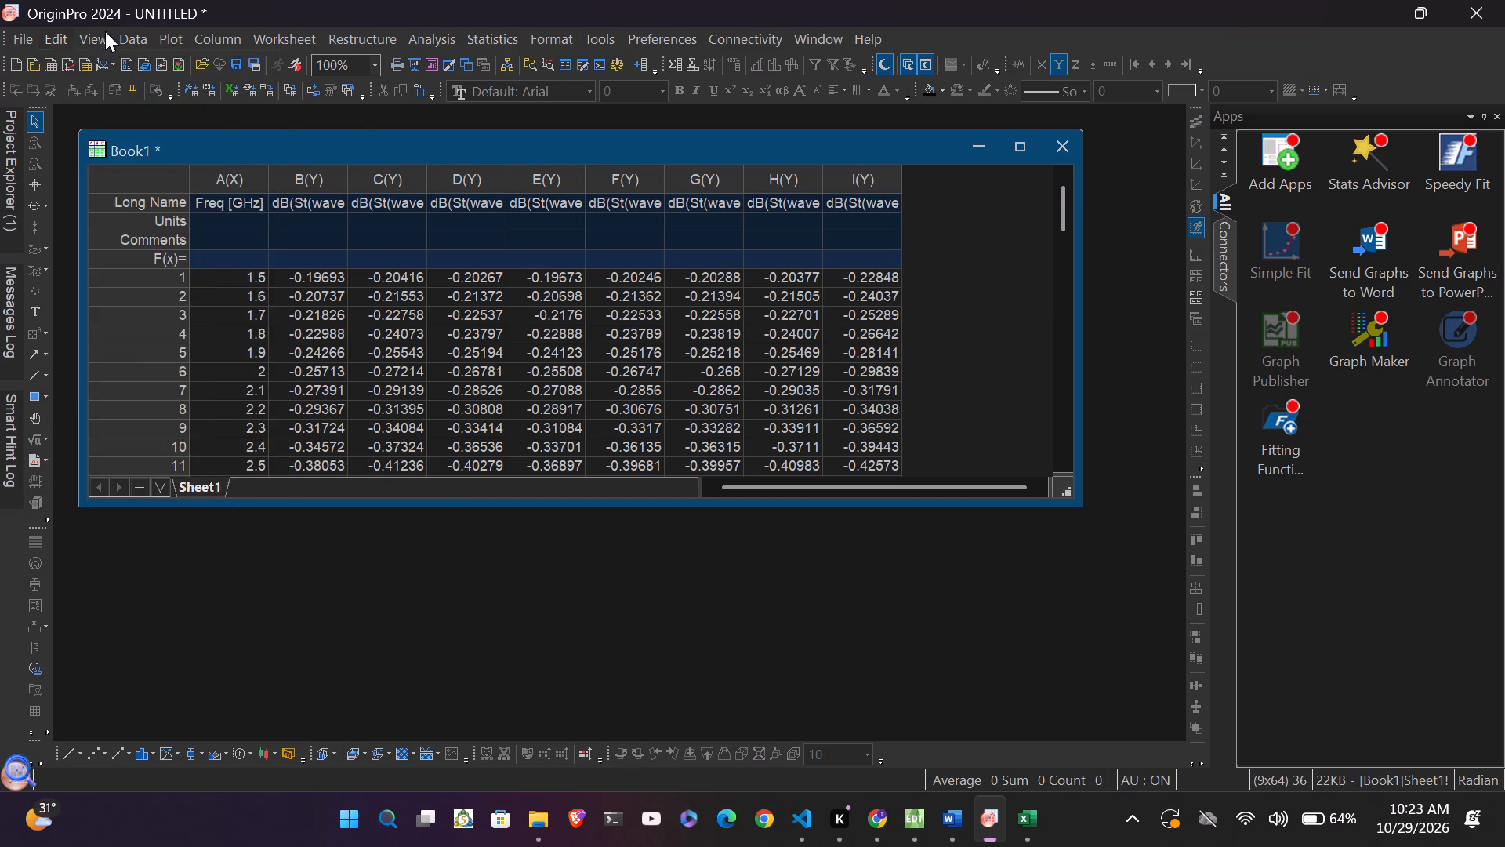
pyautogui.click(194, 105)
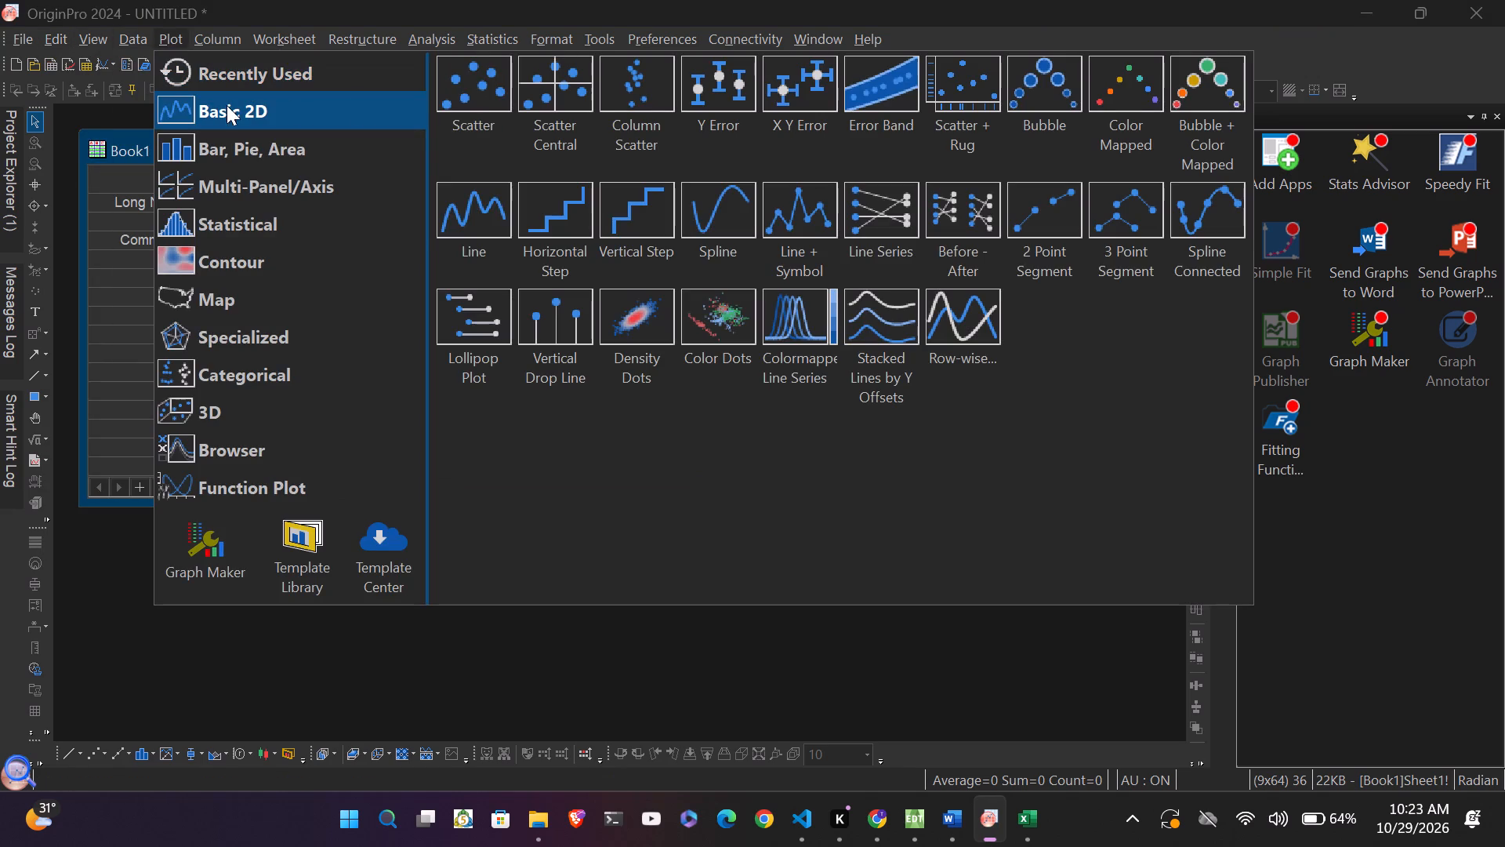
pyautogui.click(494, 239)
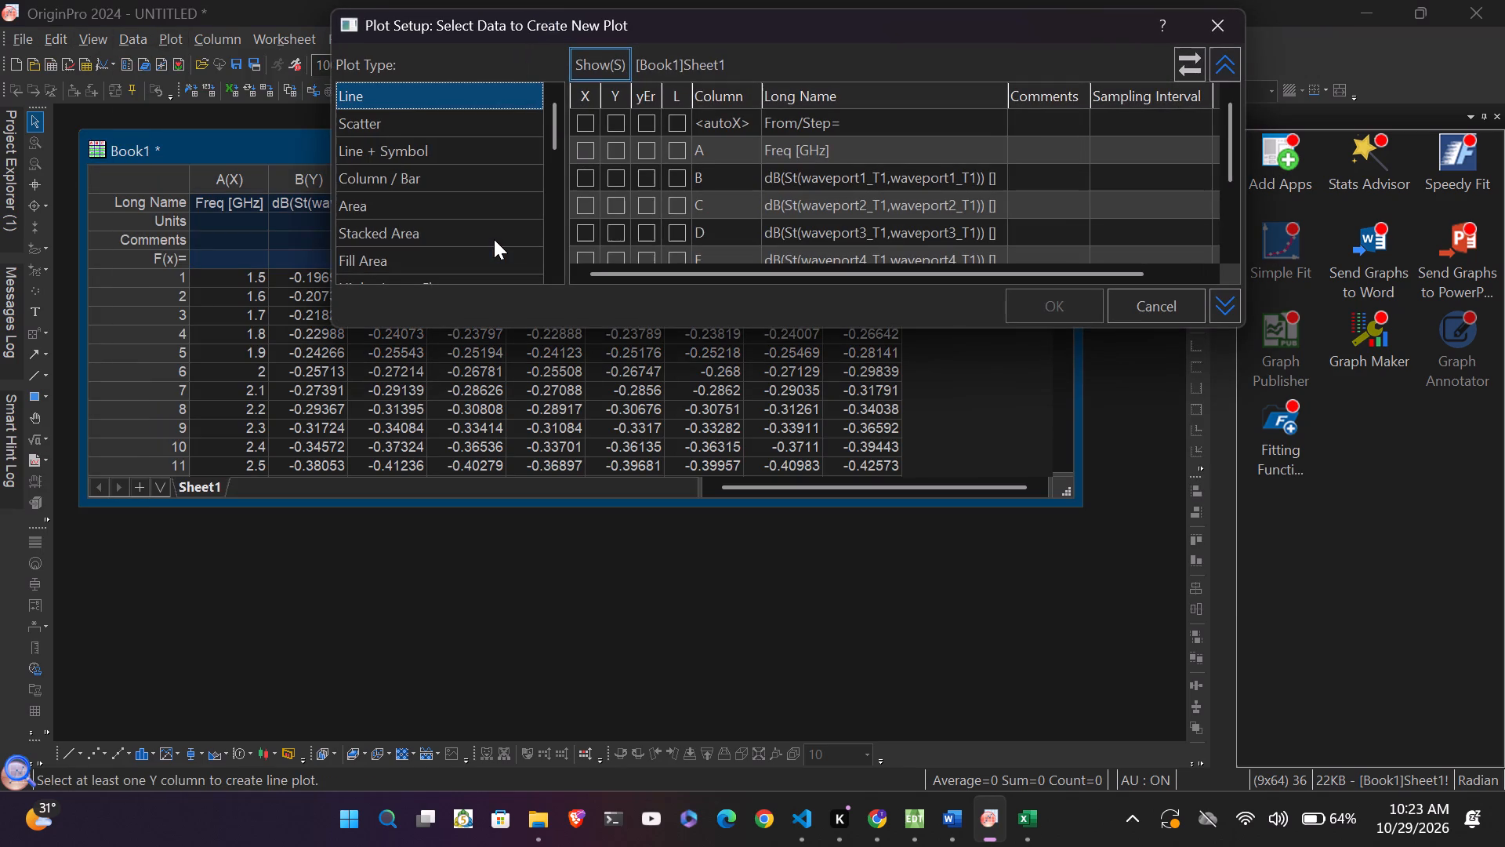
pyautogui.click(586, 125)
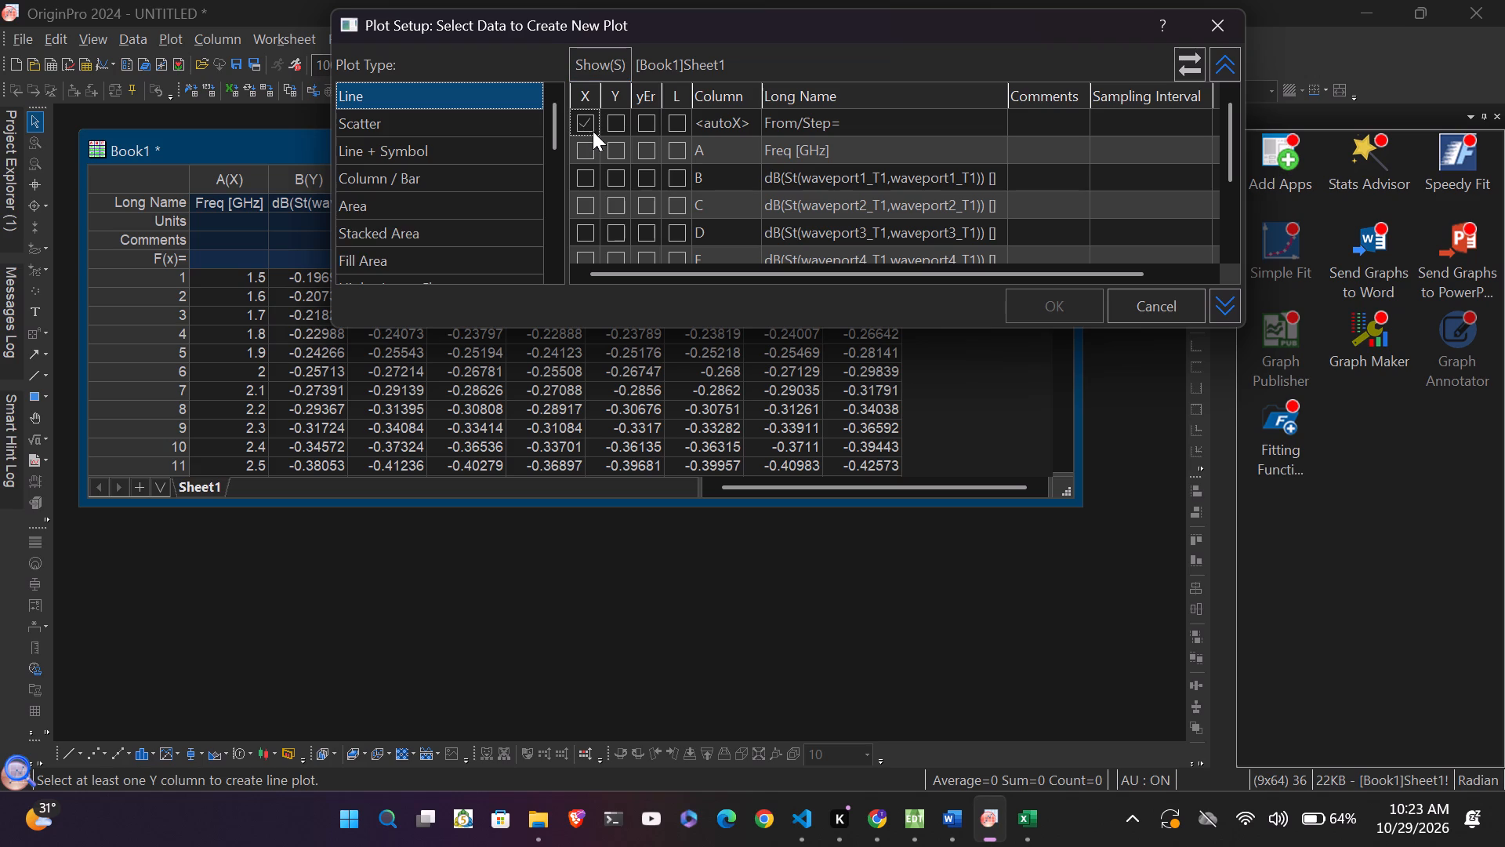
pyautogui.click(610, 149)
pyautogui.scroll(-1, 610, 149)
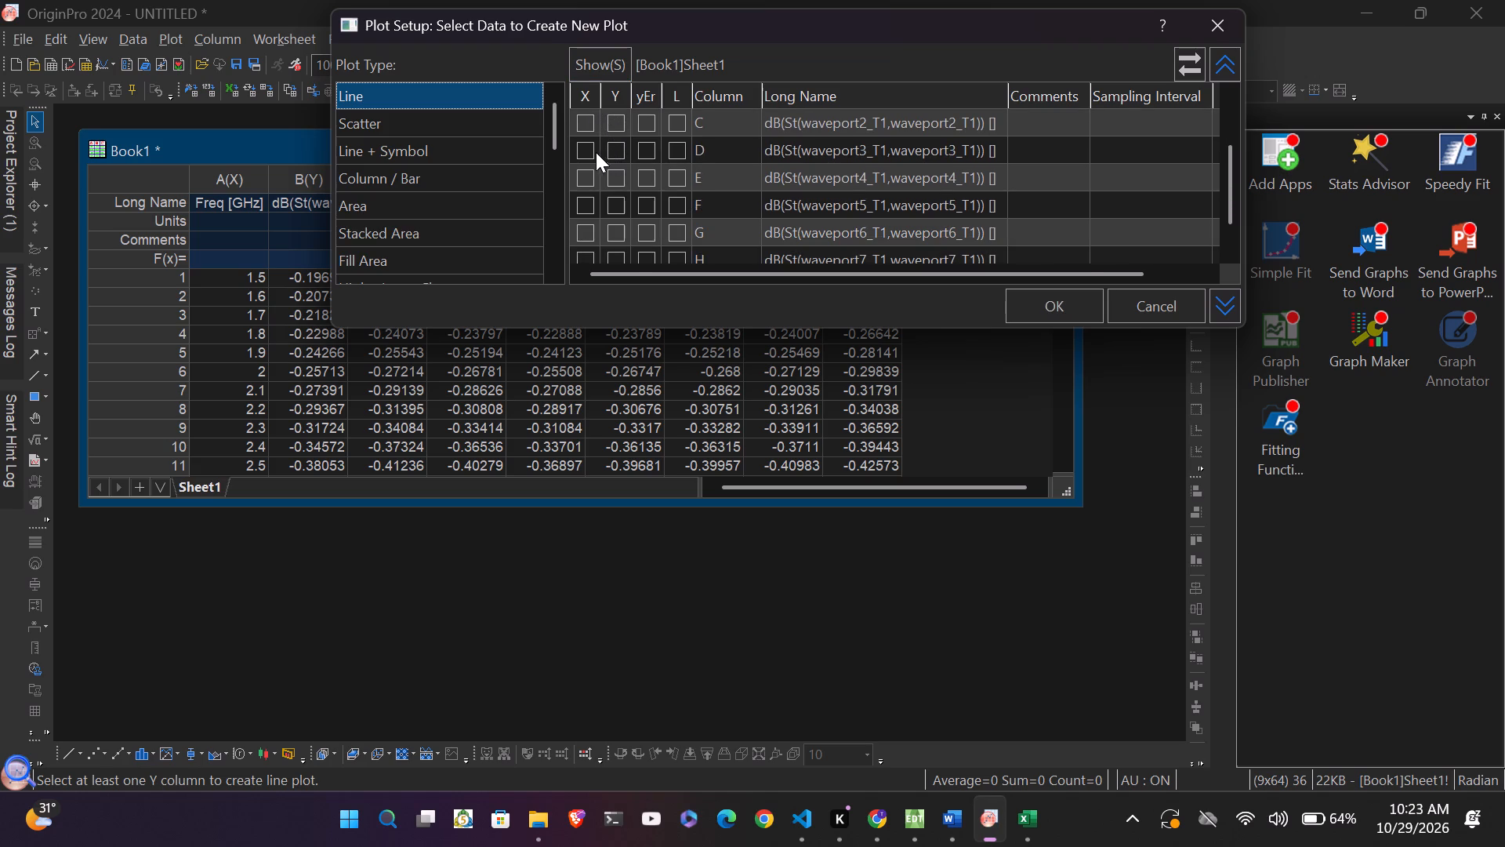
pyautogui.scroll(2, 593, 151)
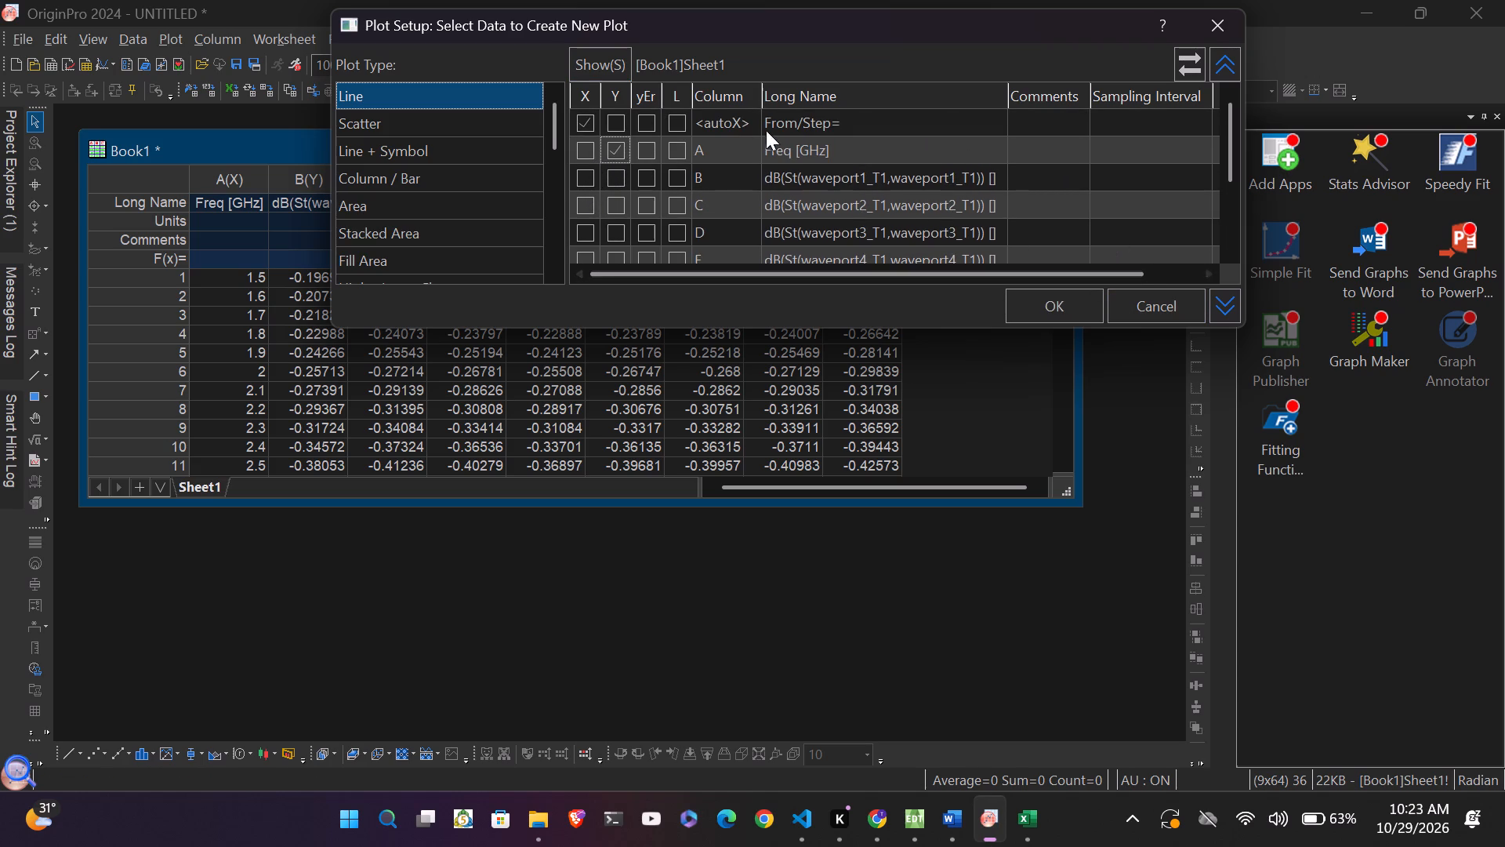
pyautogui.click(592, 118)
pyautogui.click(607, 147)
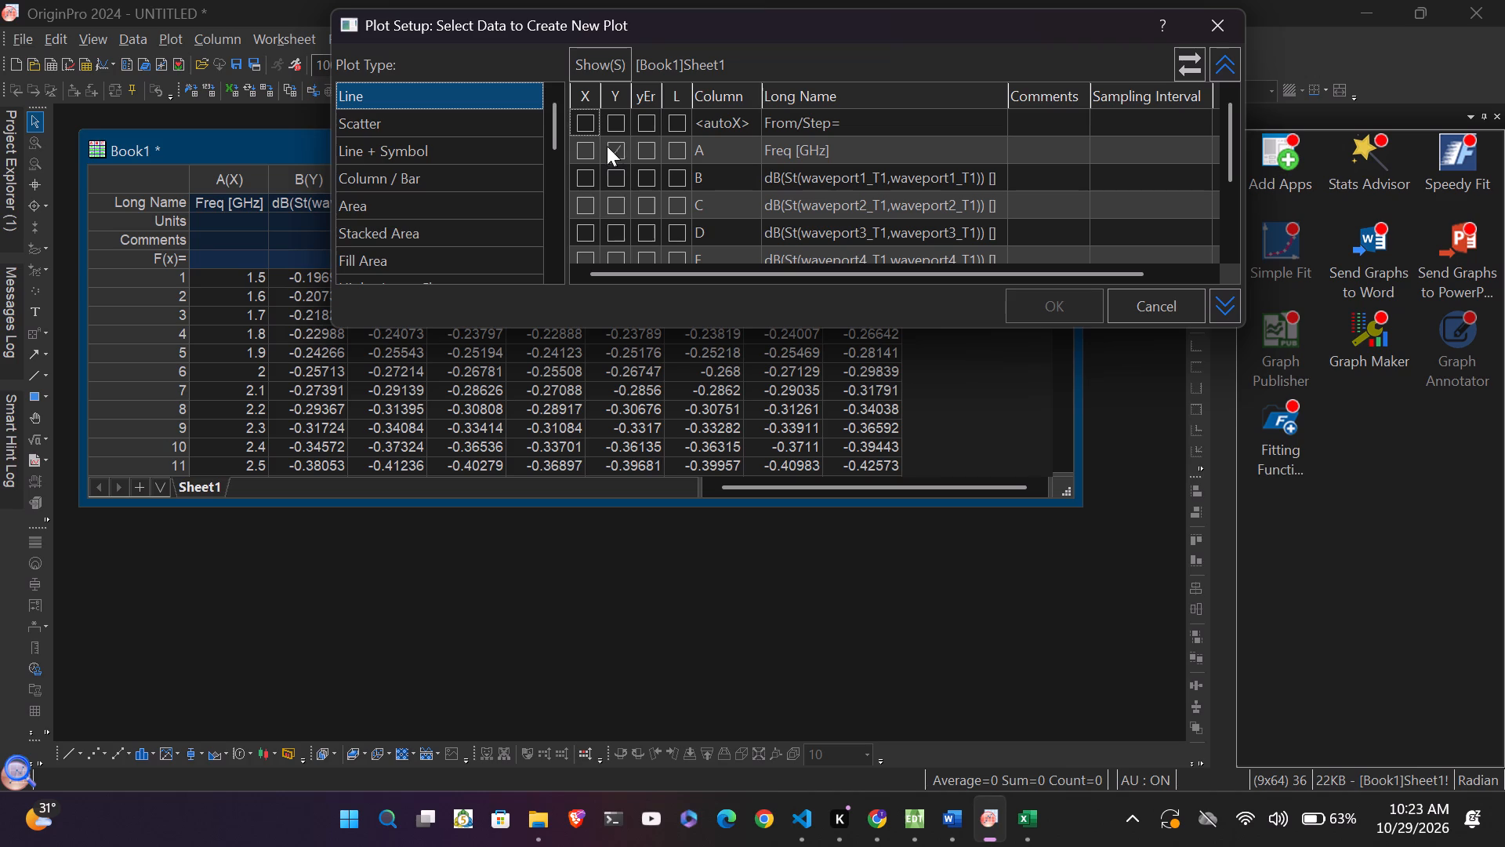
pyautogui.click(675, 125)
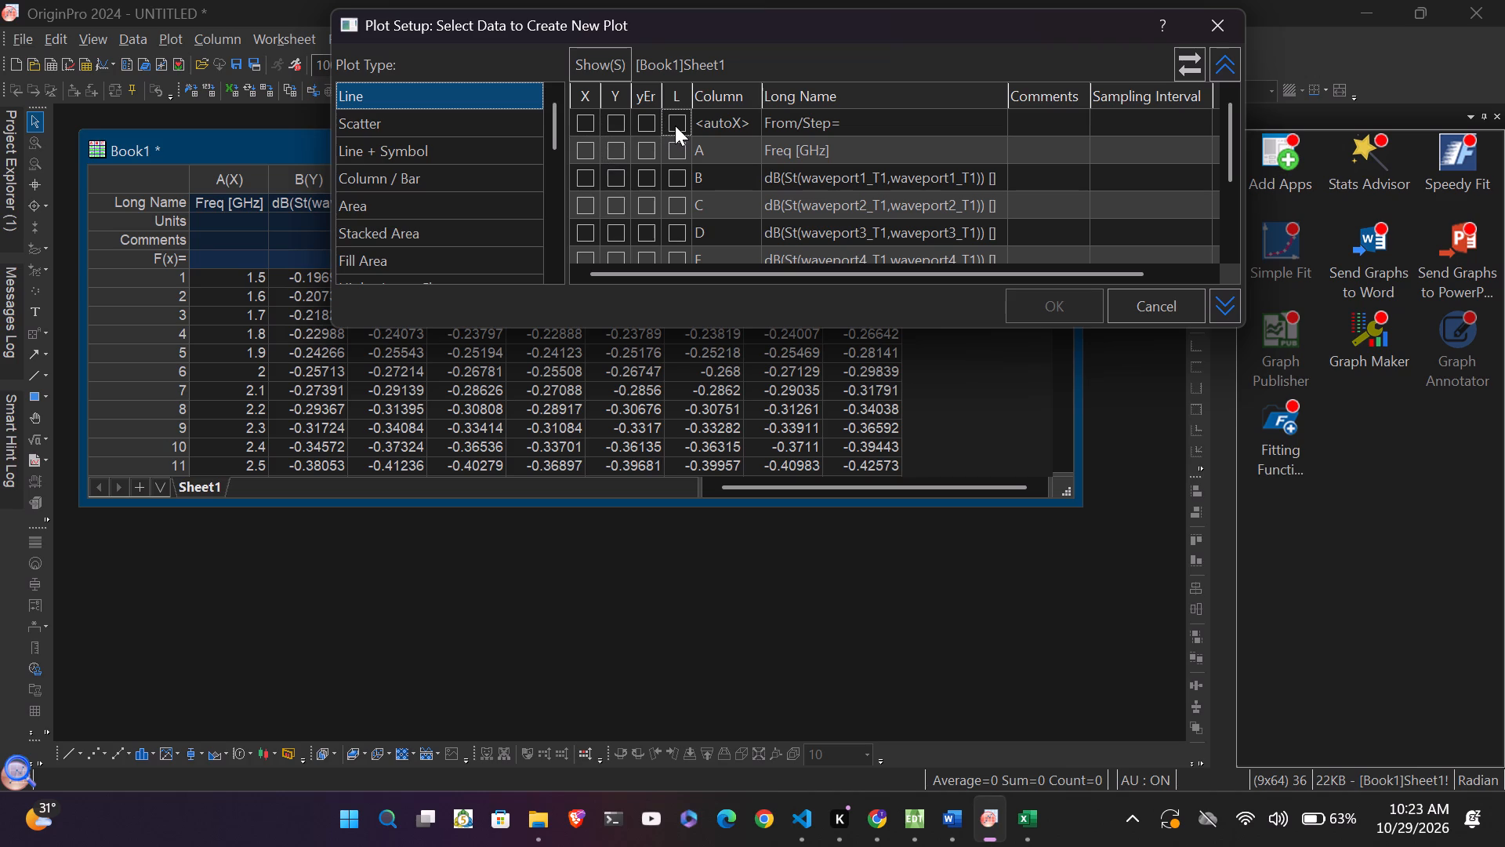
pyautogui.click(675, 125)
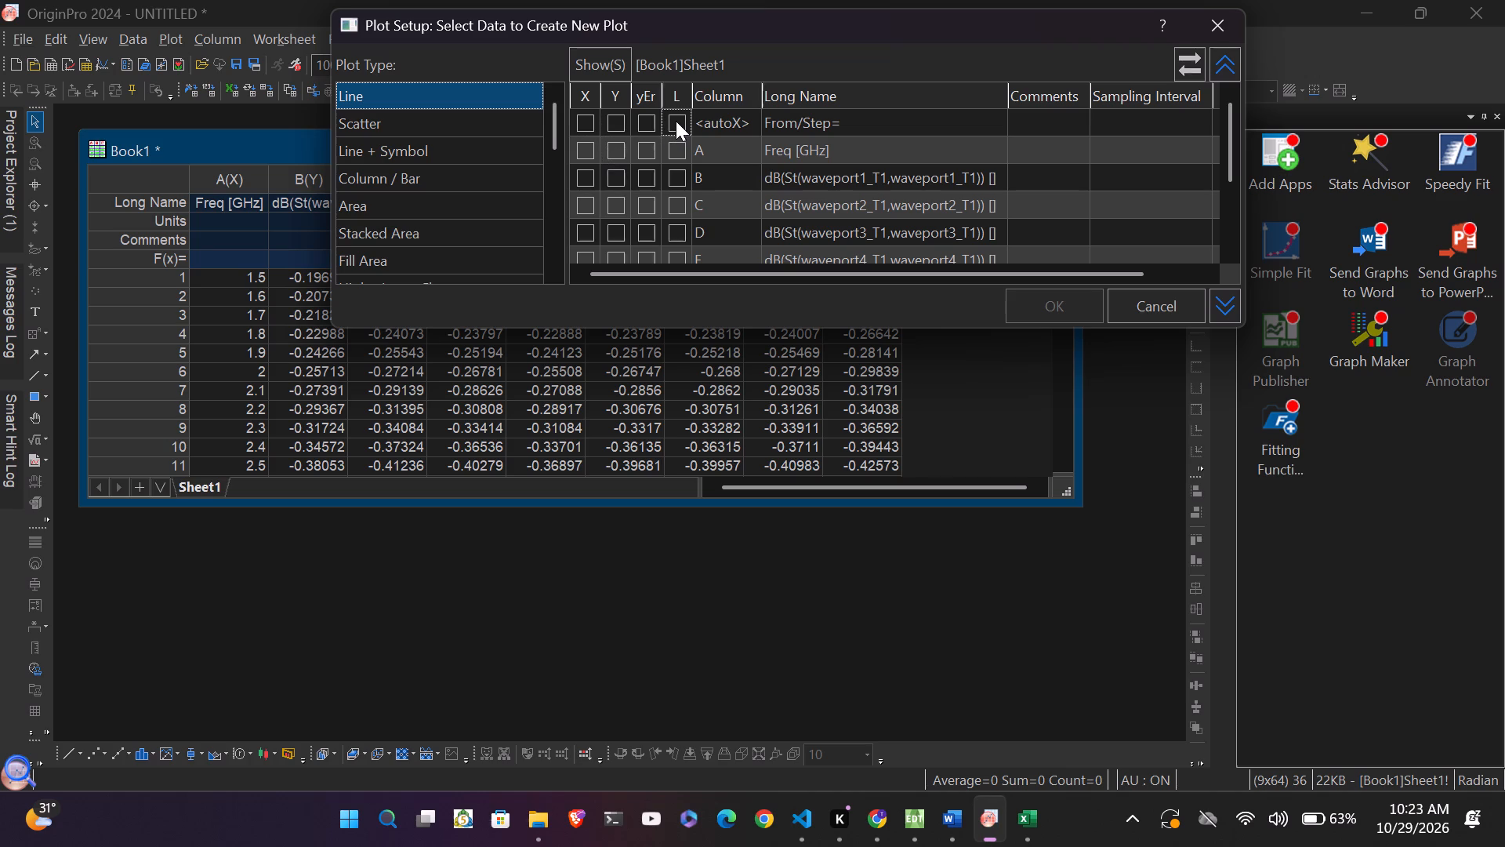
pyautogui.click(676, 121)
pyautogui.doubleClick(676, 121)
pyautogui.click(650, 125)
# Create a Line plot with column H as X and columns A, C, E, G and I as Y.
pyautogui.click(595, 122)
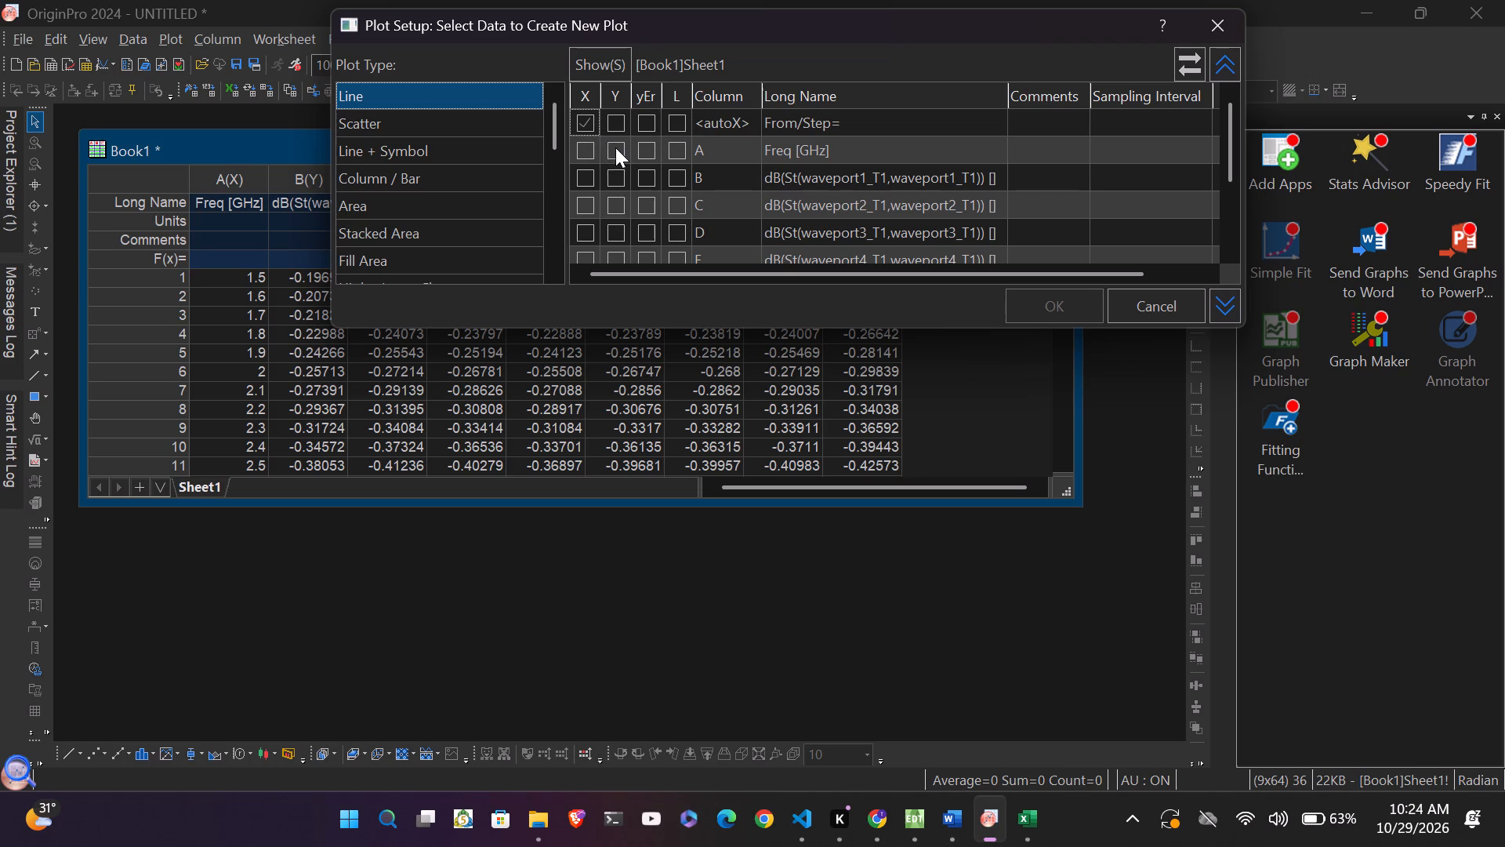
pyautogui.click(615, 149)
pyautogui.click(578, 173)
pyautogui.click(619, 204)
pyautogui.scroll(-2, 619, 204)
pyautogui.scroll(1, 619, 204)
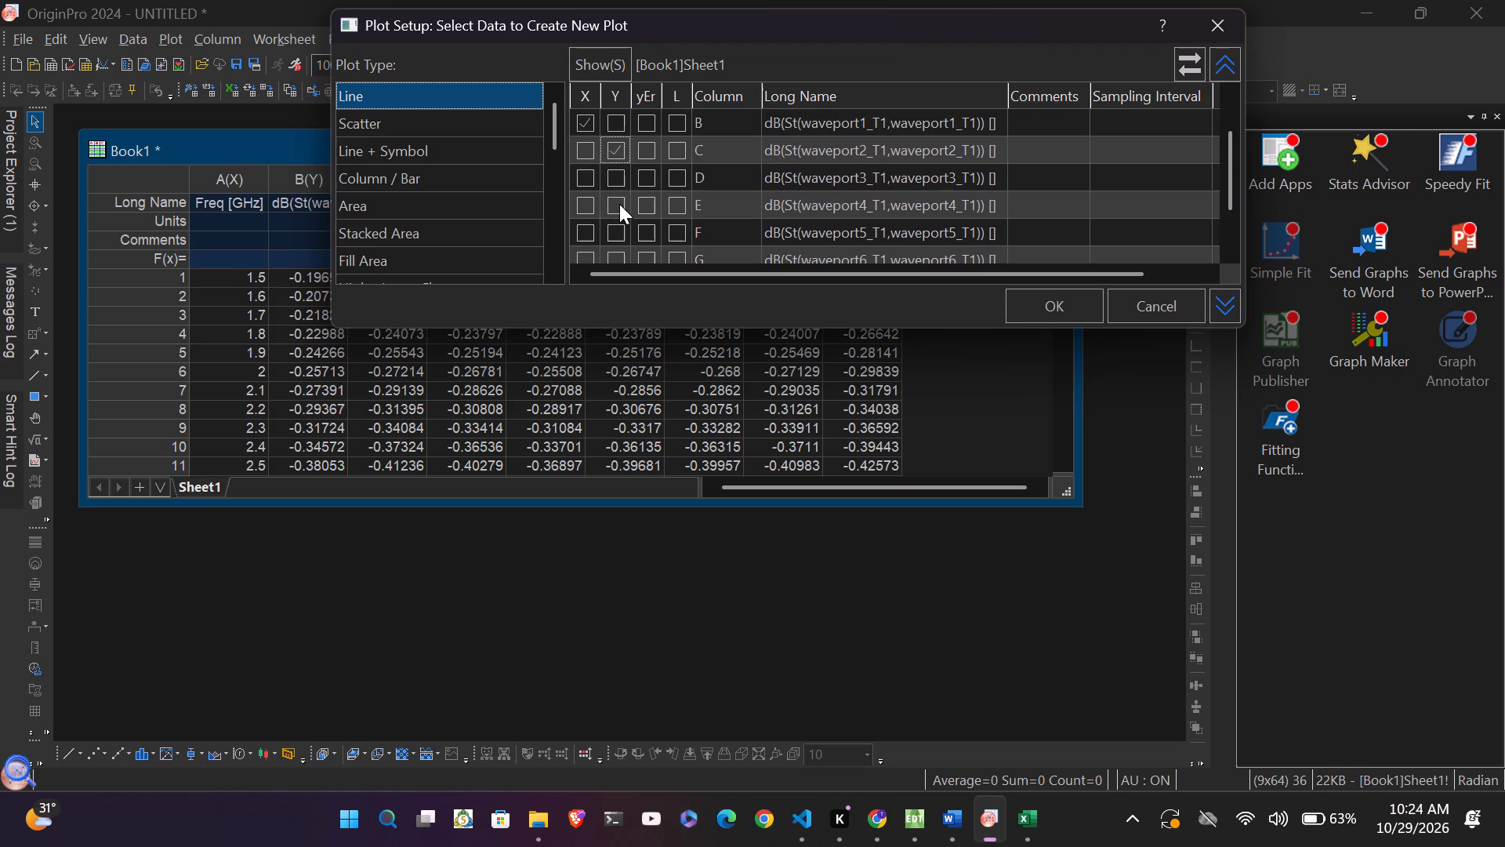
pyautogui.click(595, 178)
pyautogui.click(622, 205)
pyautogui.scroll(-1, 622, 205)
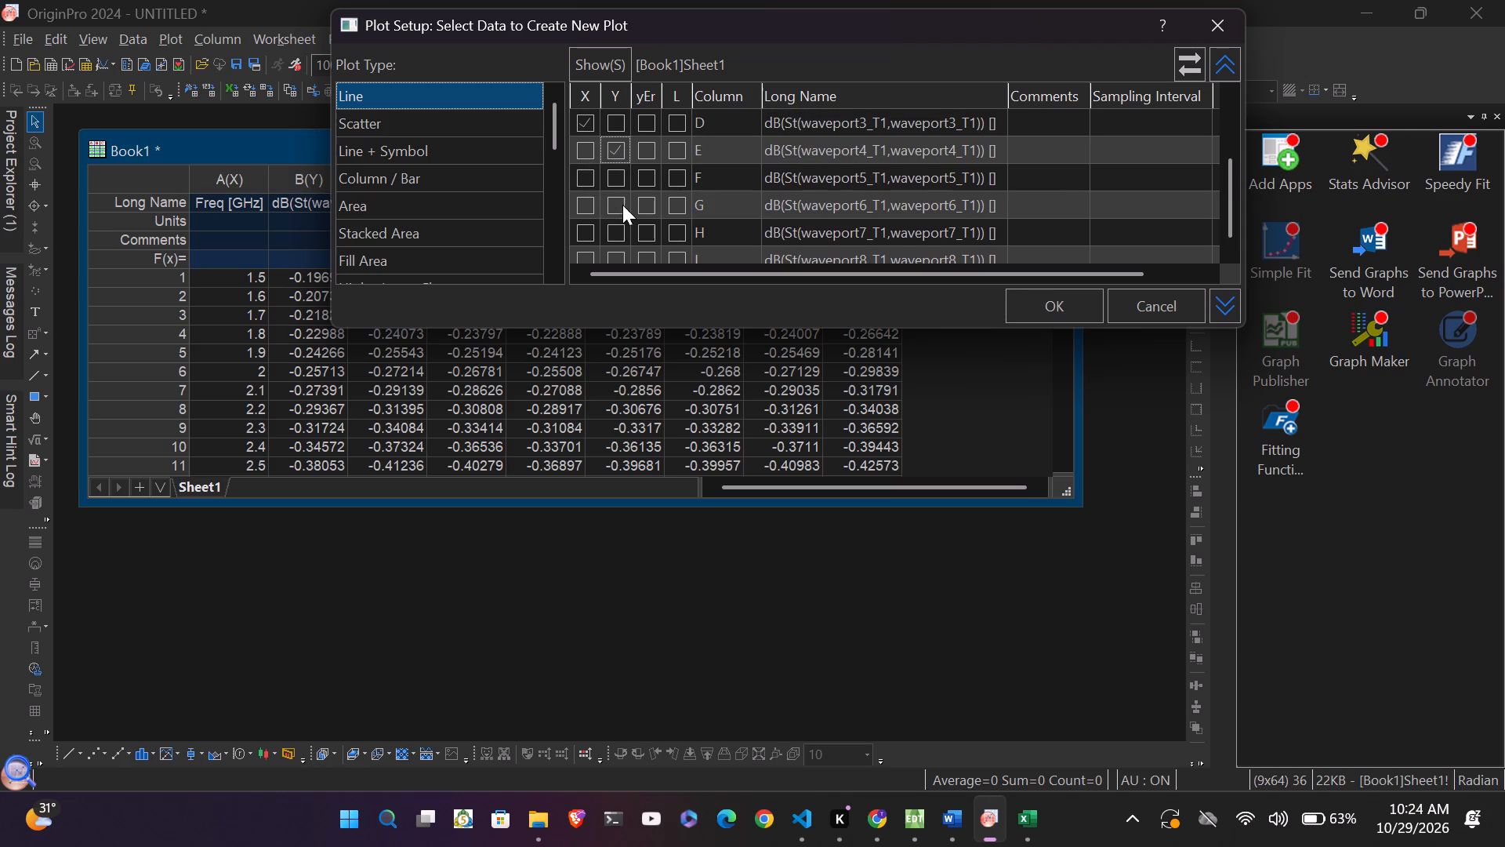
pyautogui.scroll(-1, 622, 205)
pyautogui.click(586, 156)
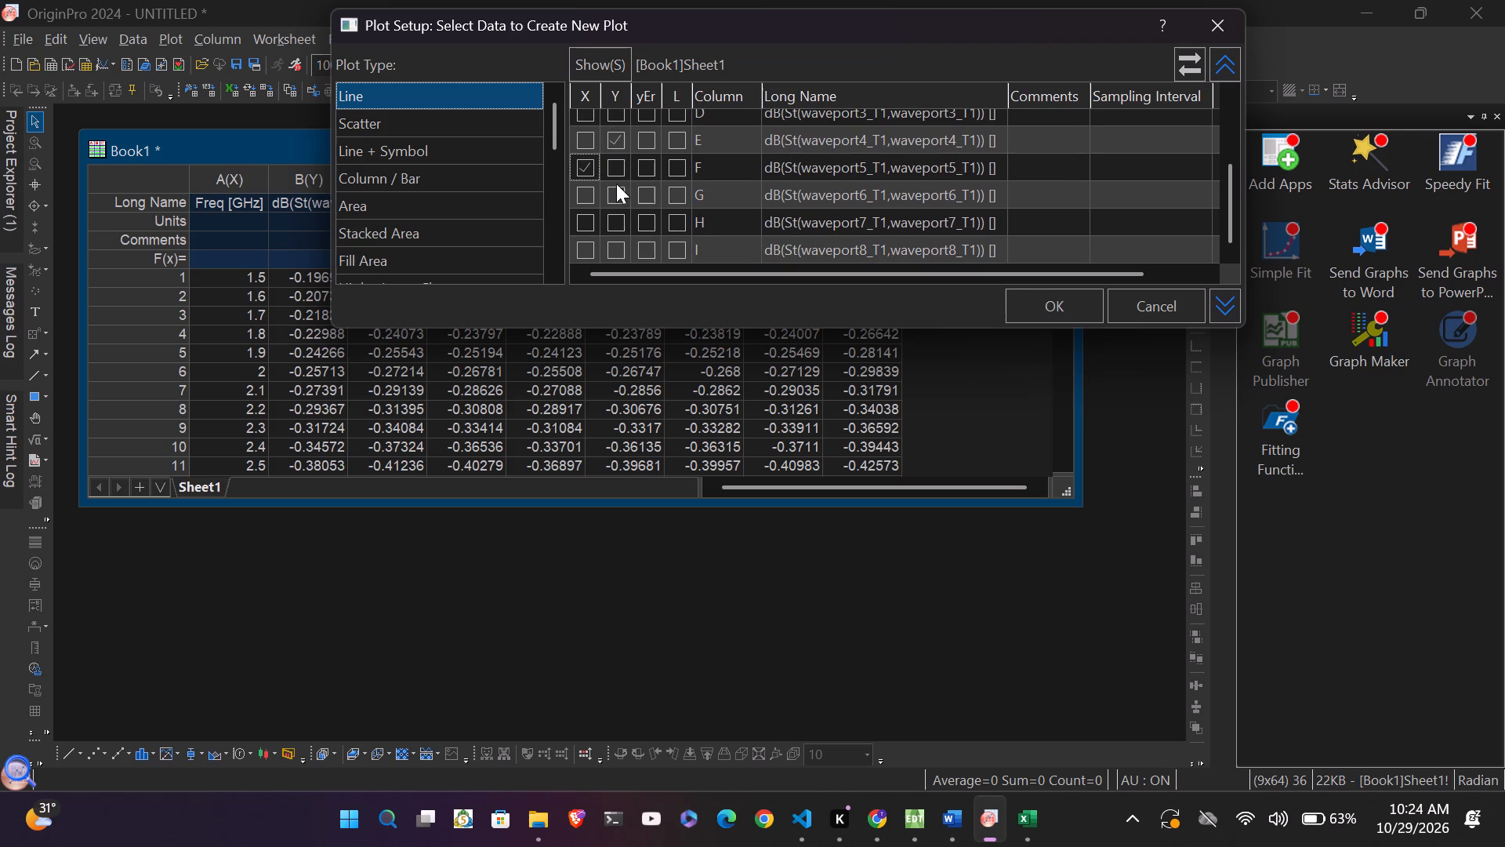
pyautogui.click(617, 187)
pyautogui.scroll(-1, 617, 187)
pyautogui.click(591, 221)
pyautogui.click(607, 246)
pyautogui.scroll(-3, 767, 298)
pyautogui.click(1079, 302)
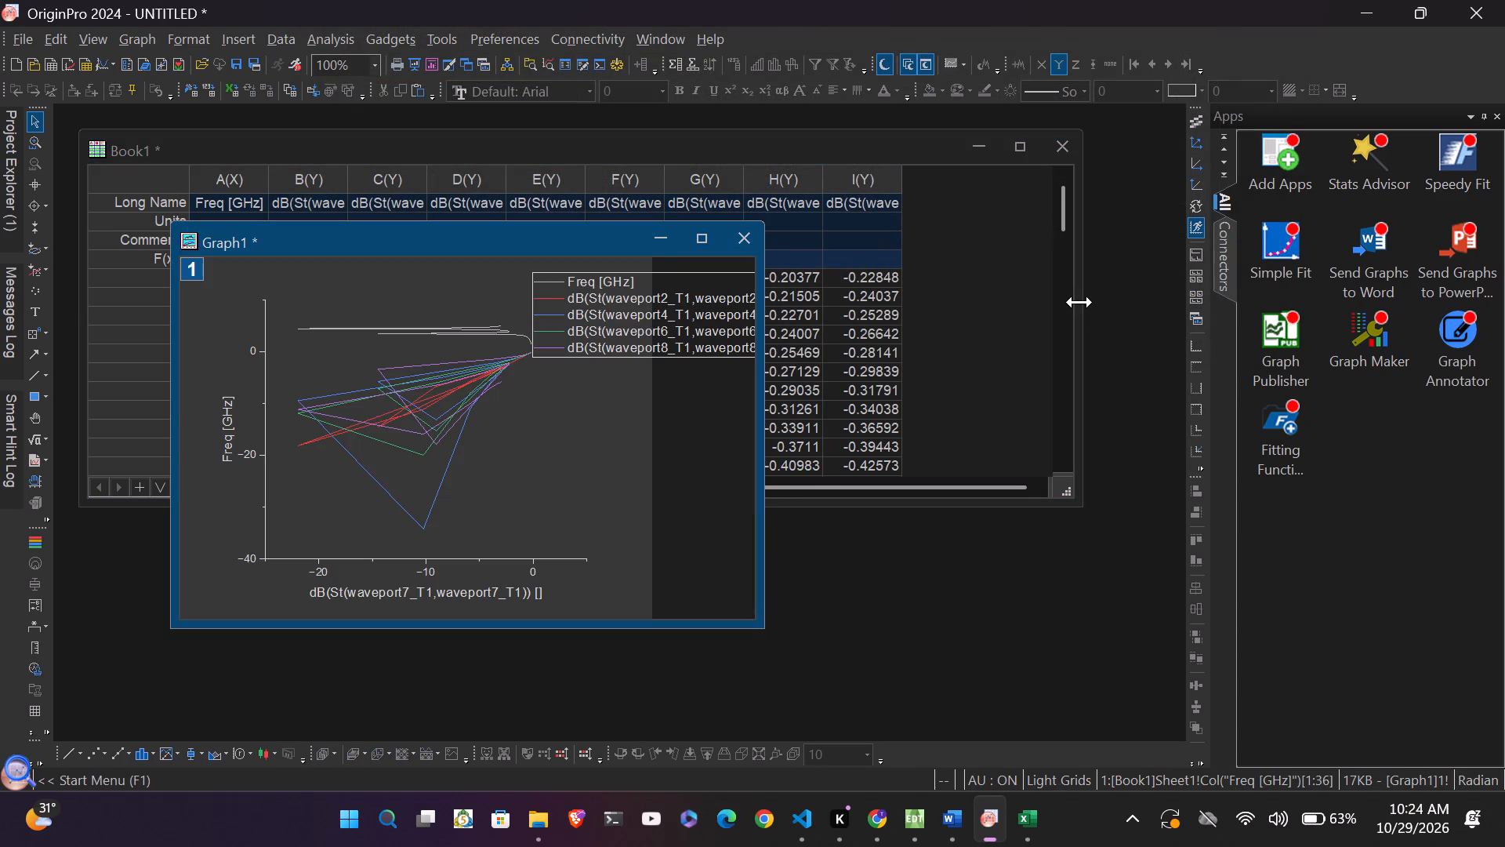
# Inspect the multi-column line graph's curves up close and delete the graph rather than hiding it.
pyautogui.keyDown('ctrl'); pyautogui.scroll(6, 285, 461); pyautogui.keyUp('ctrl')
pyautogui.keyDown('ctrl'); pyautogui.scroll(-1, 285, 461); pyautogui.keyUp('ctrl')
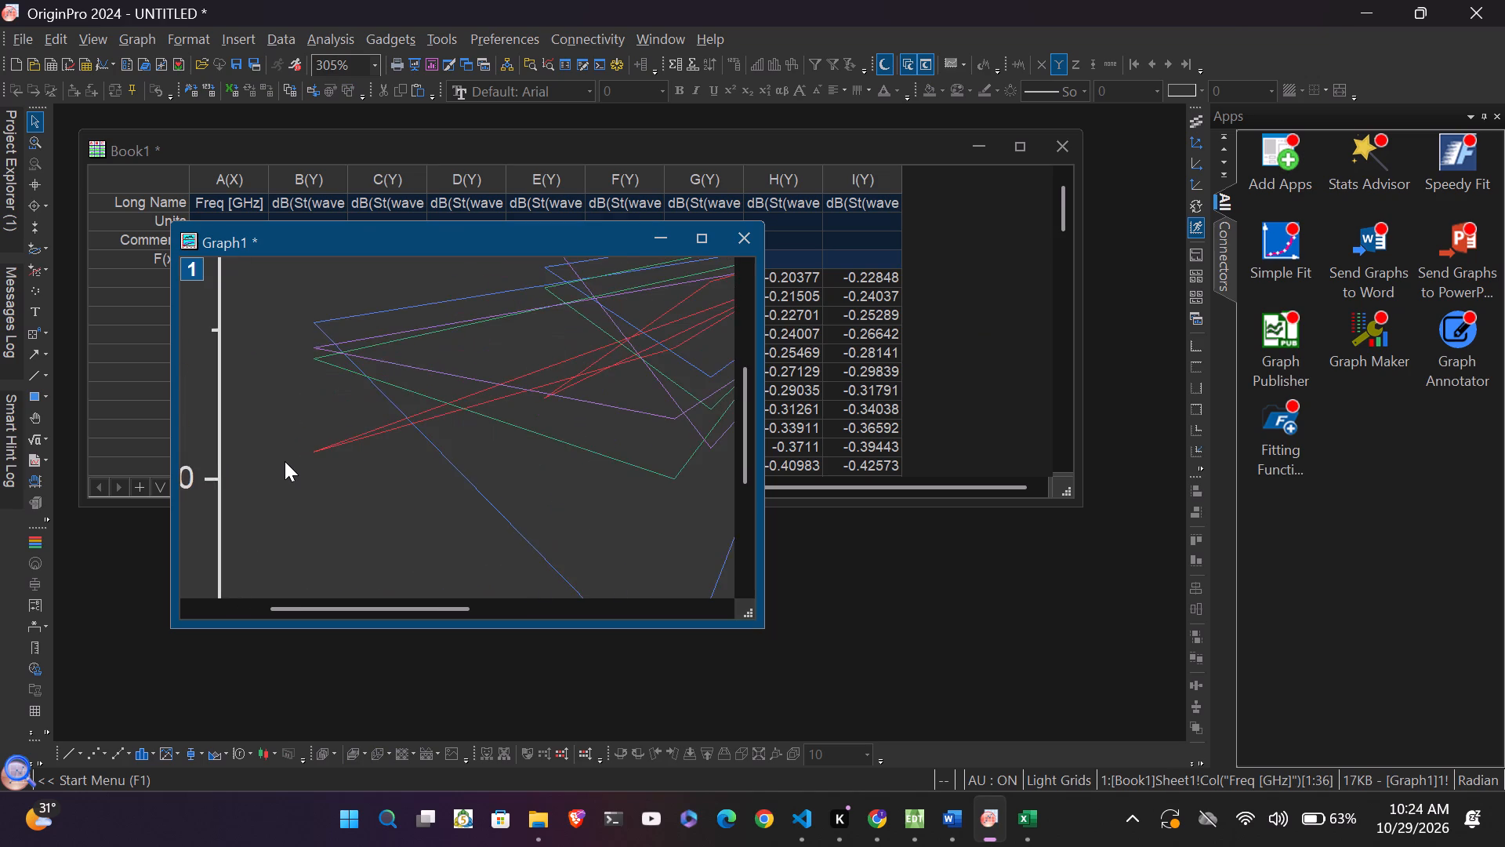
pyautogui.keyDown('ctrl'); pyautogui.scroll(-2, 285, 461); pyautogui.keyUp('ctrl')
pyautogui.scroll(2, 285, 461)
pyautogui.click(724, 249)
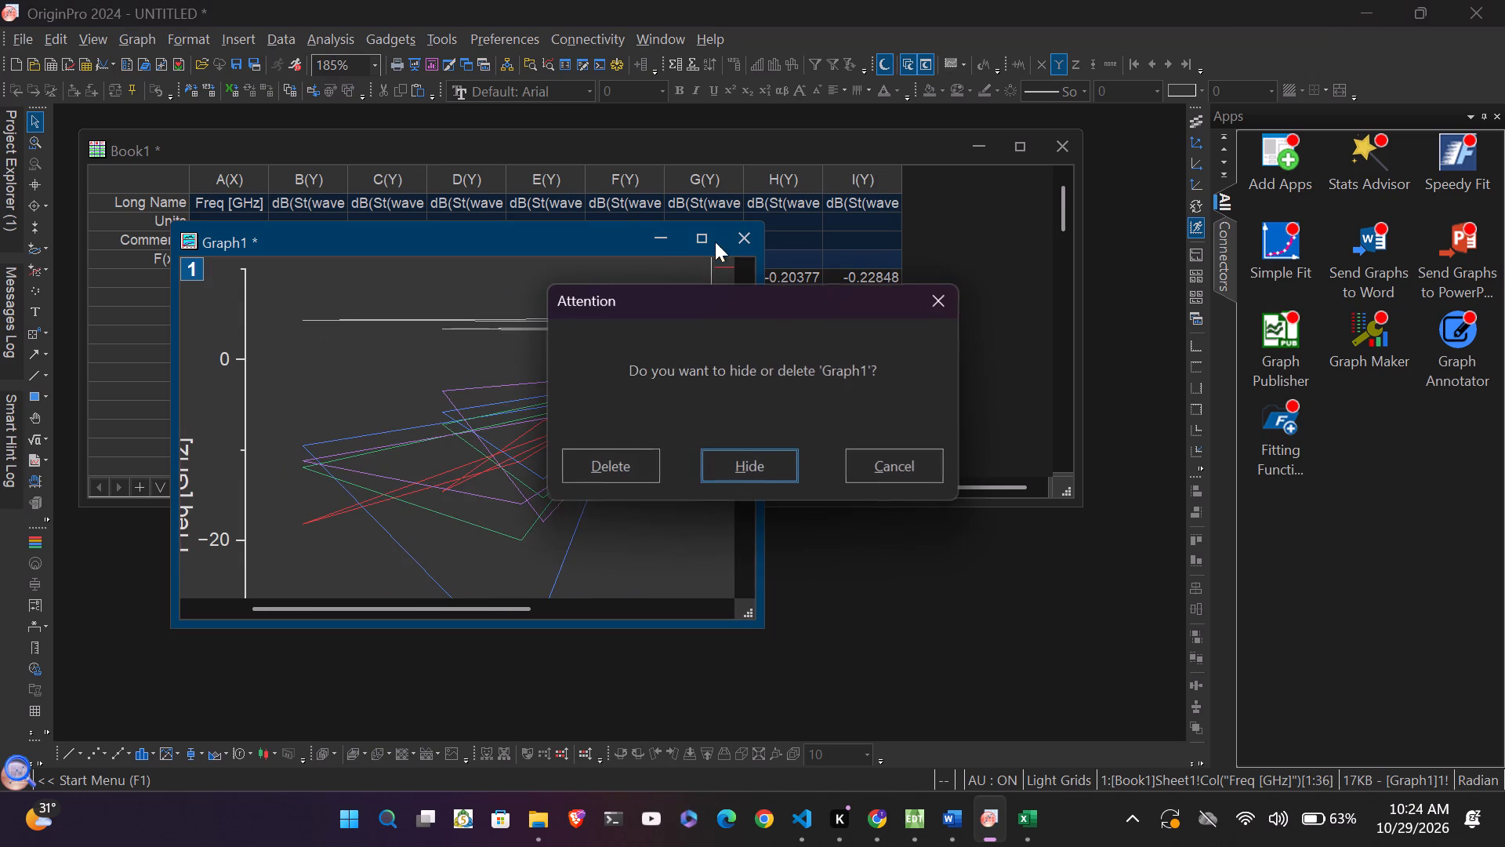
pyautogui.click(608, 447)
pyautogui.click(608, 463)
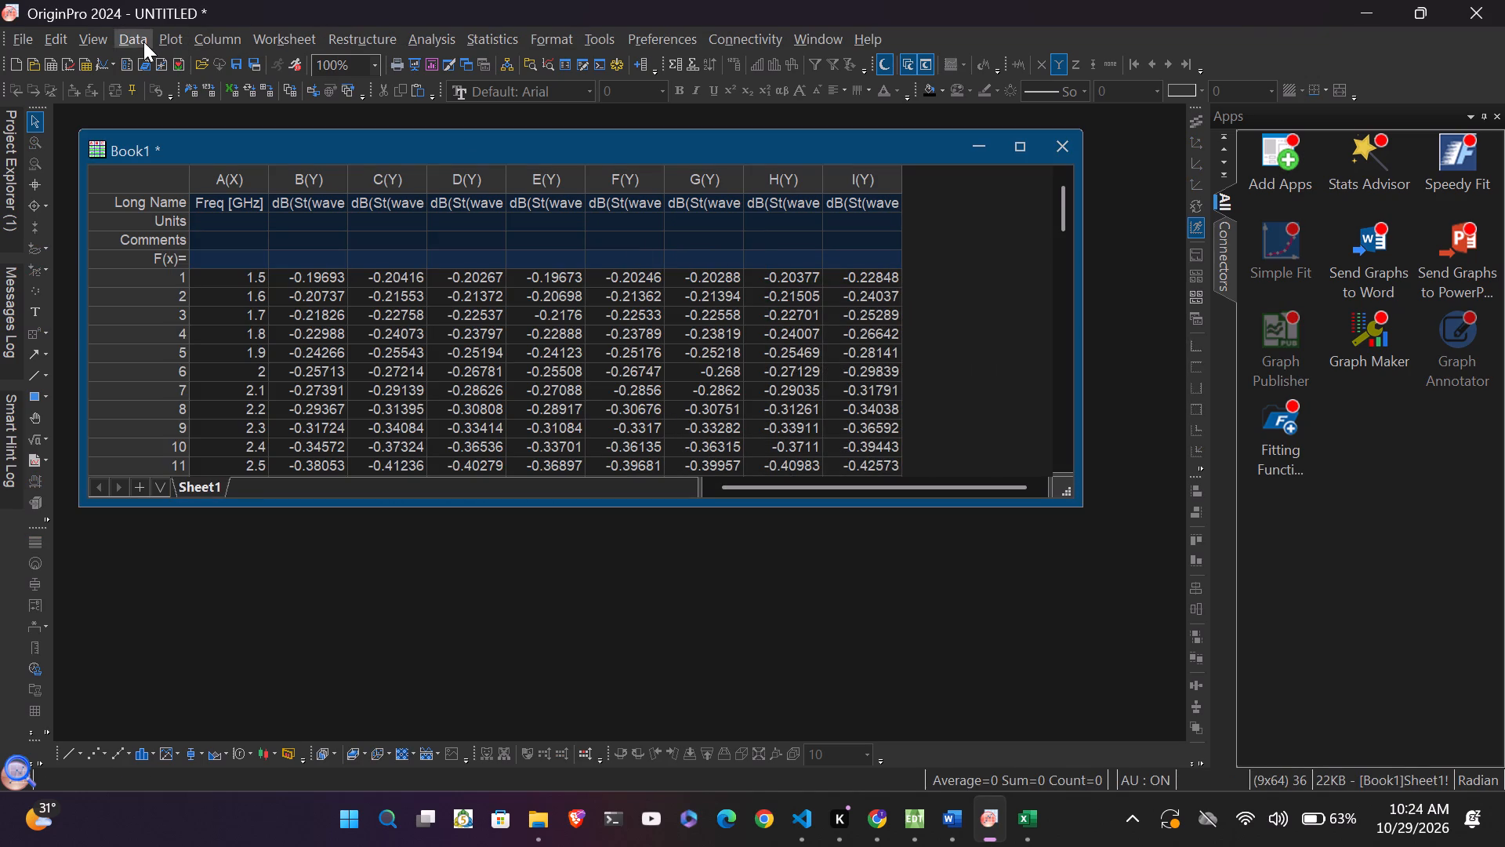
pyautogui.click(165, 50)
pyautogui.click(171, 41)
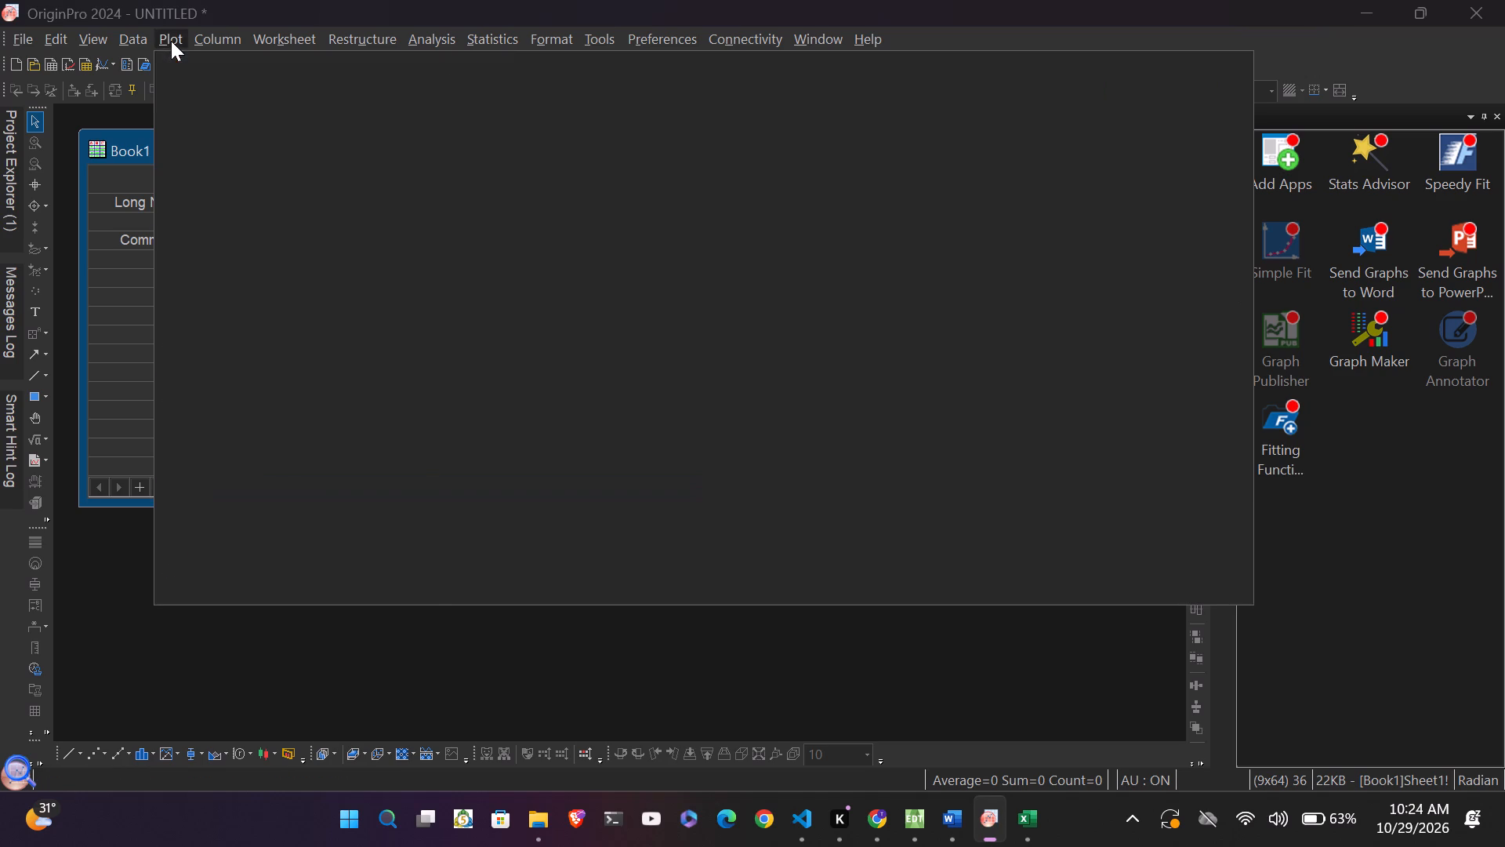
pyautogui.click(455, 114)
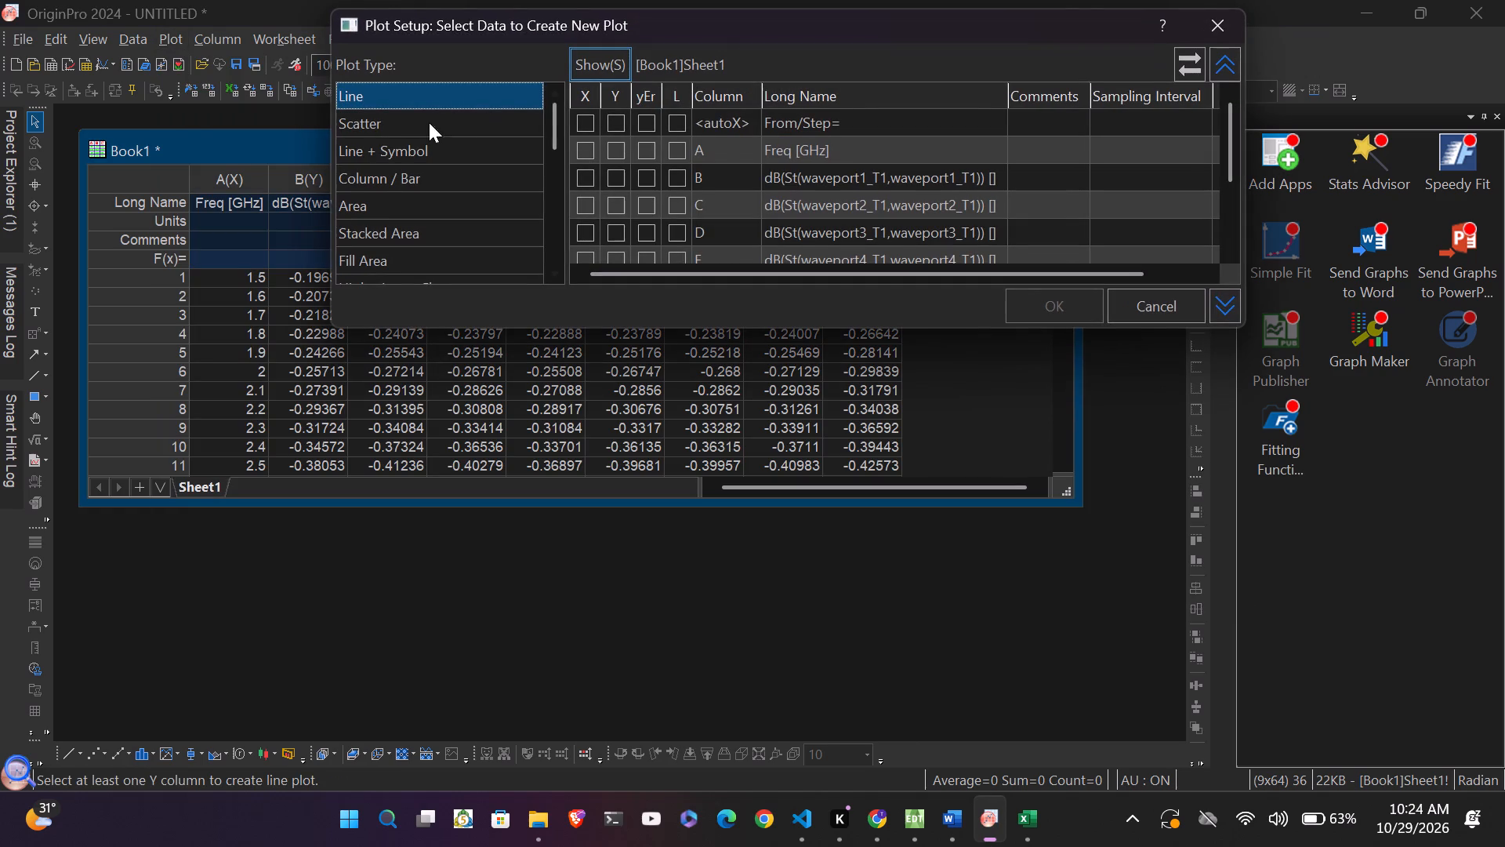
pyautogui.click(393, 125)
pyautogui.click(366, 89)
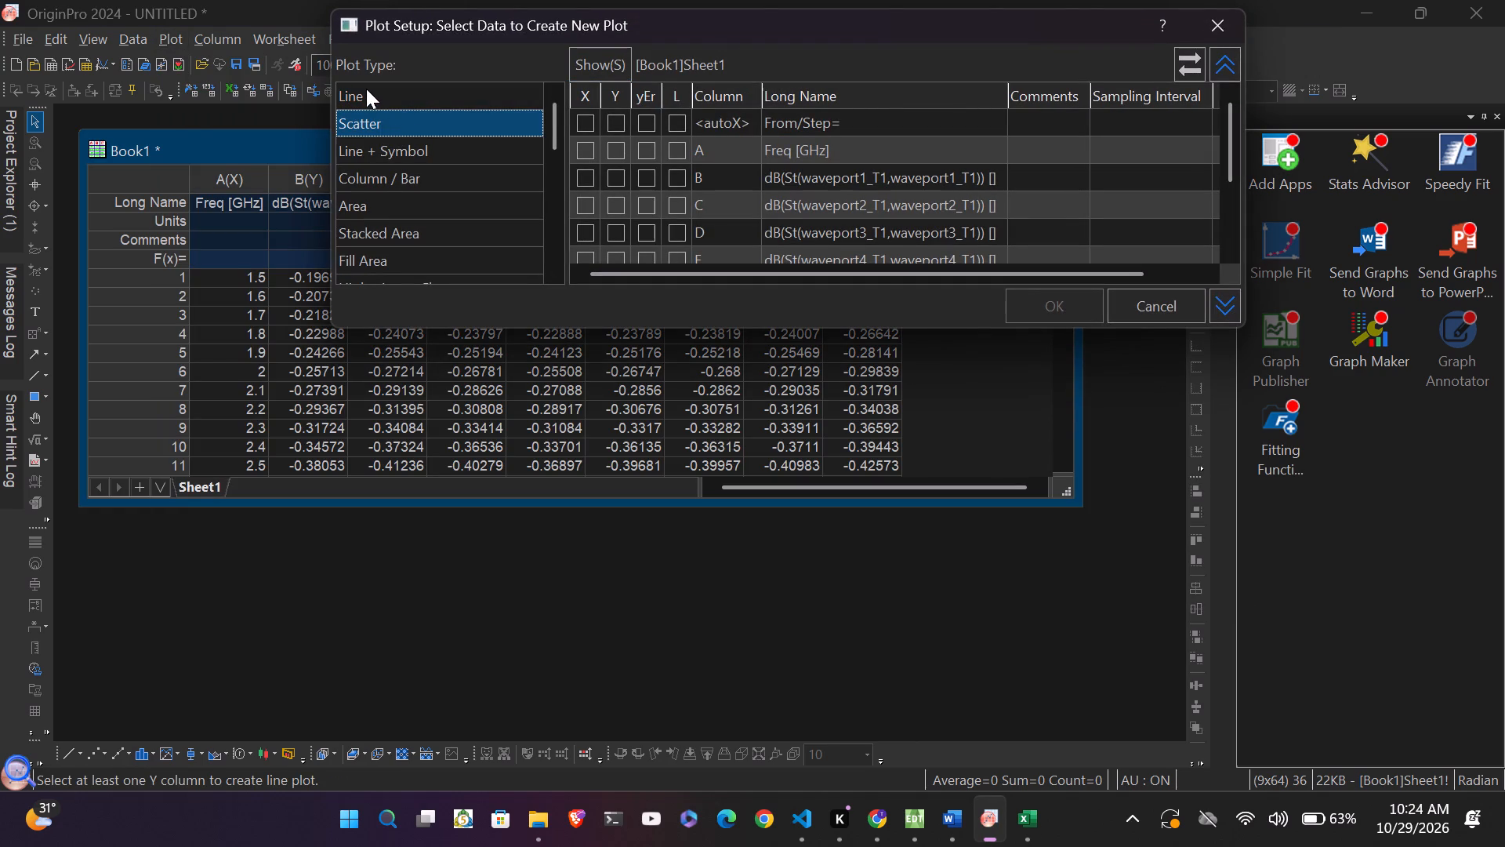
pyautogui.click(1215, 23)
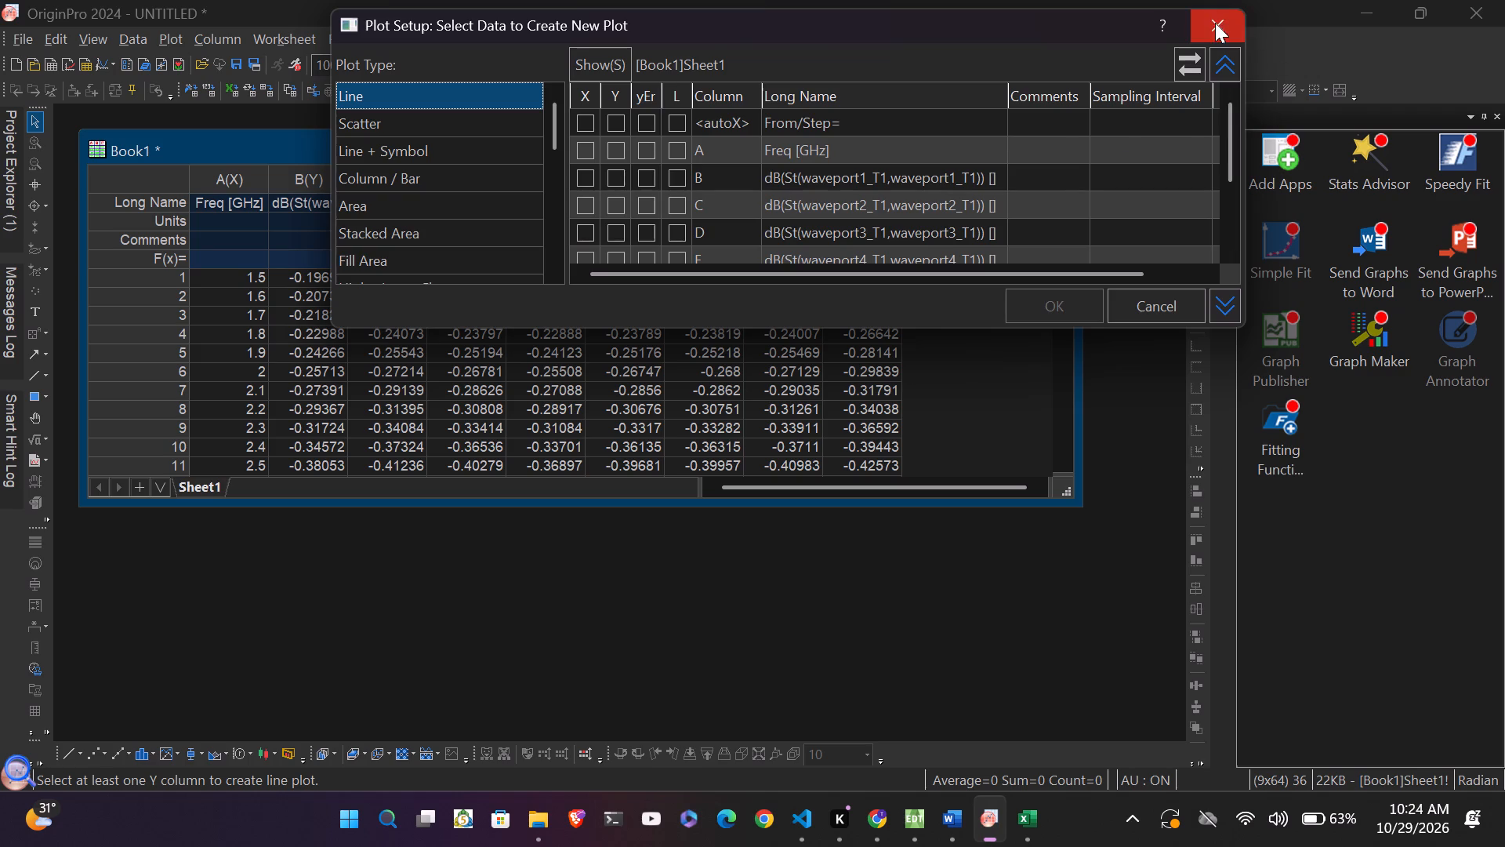
# Start a Basic 2D Line plot from Book1 Sheet1 and assign column A, Freq [GHz], as the label (L) column.
pyautogui.click(148, 37)
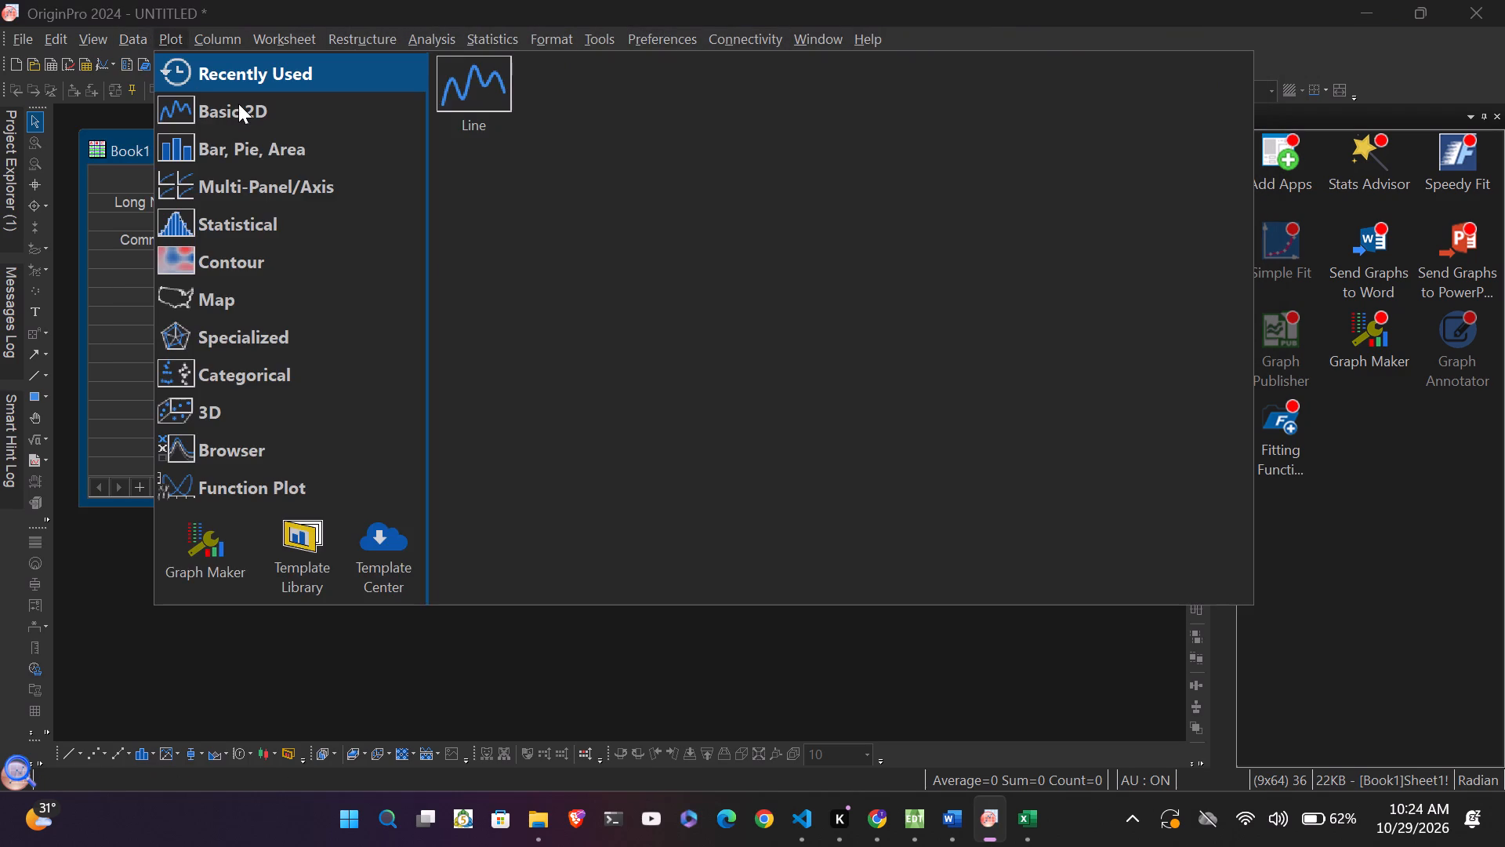
pyautogui.click(246, 101)
pyautogui.click(471, 226)
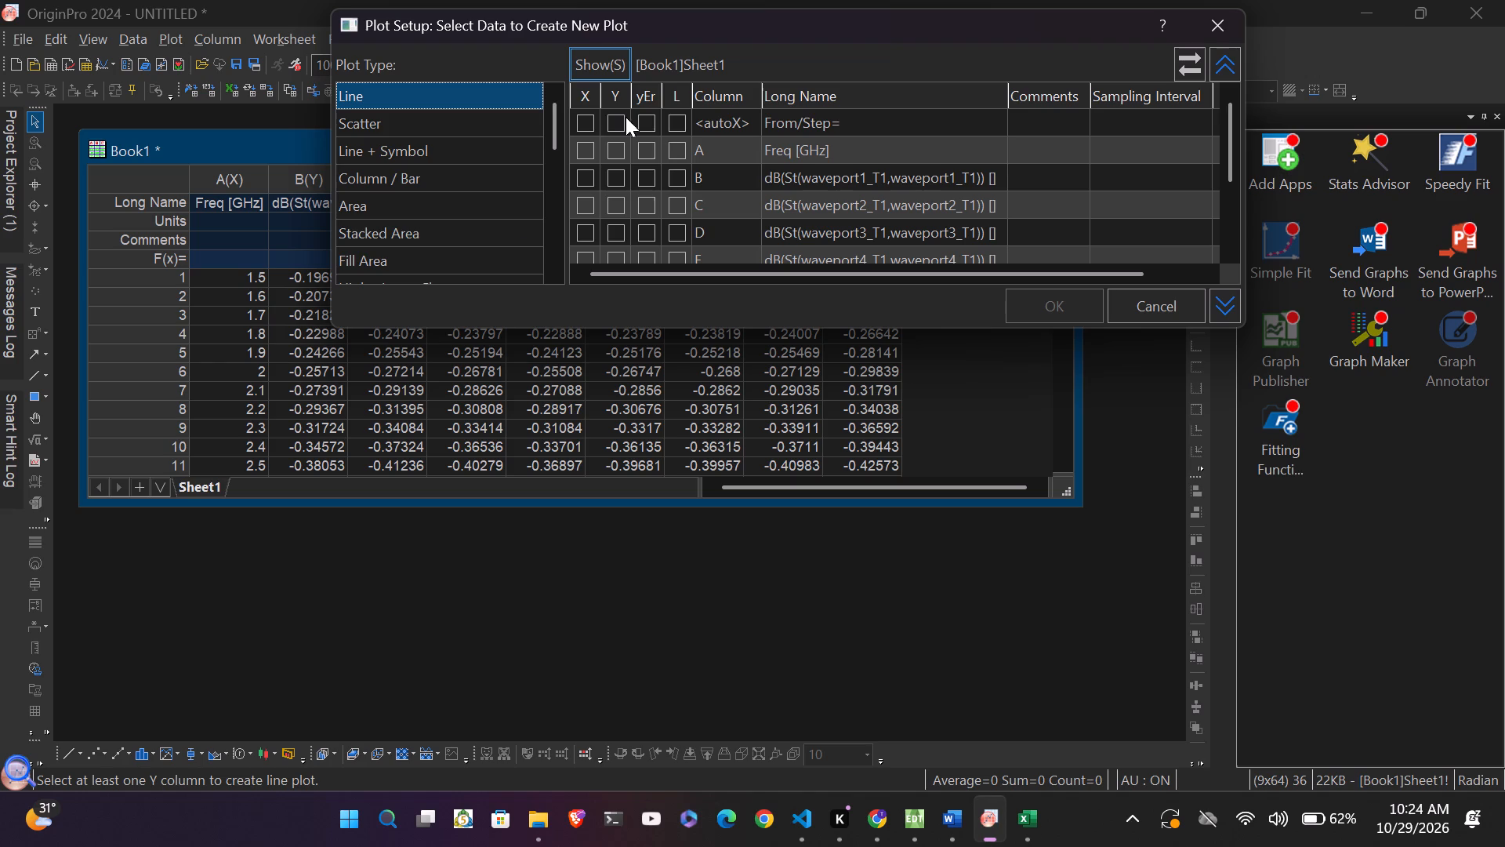
pyautogui.scroll(-1, 724, 139)
pyautogui.scroll(2, 724, 139)
pyautogui.tripleClick(683, 113)
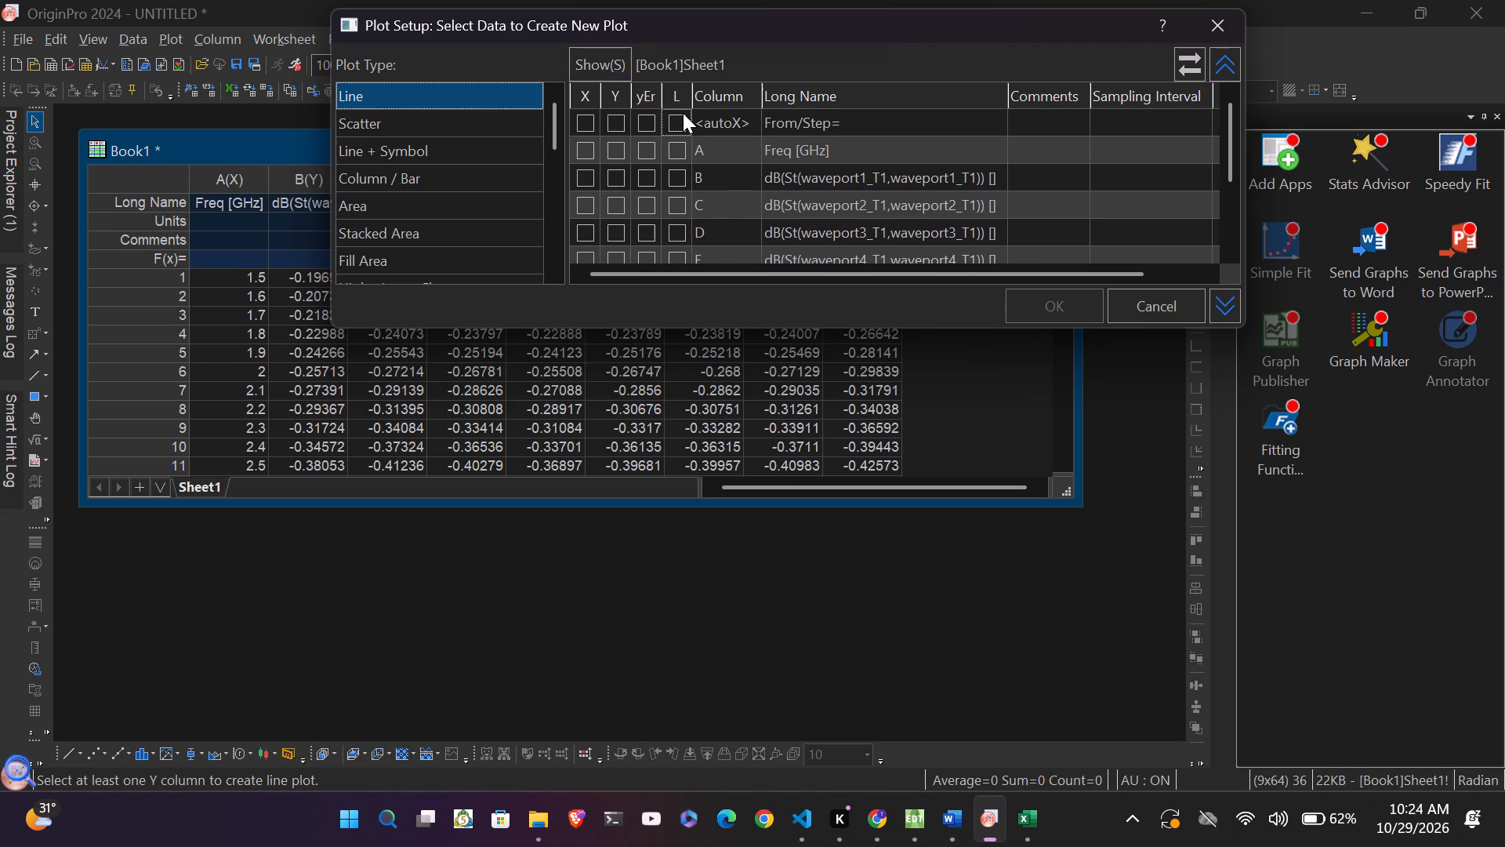
pyautogui.doubleClick(683, 113)
pyautogui.click(680, 147)
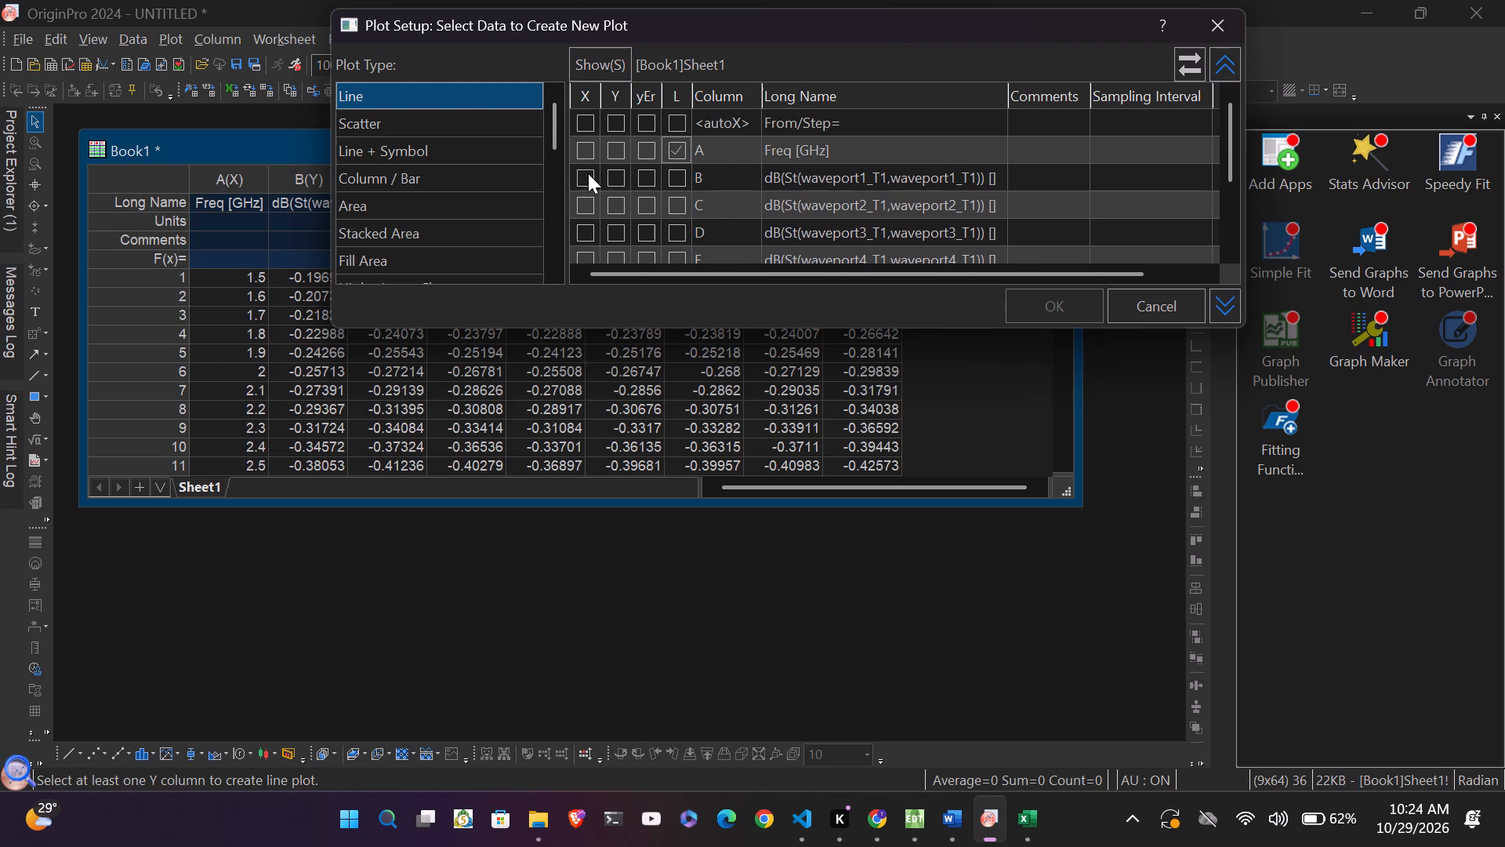
# Create the Line plot with column H as X and columns C, E, G and I as Y.
pyautogui.click(585, 173)
pyautogui.click(606, 194)
pyautogui.scroll(-1, 607, 179)
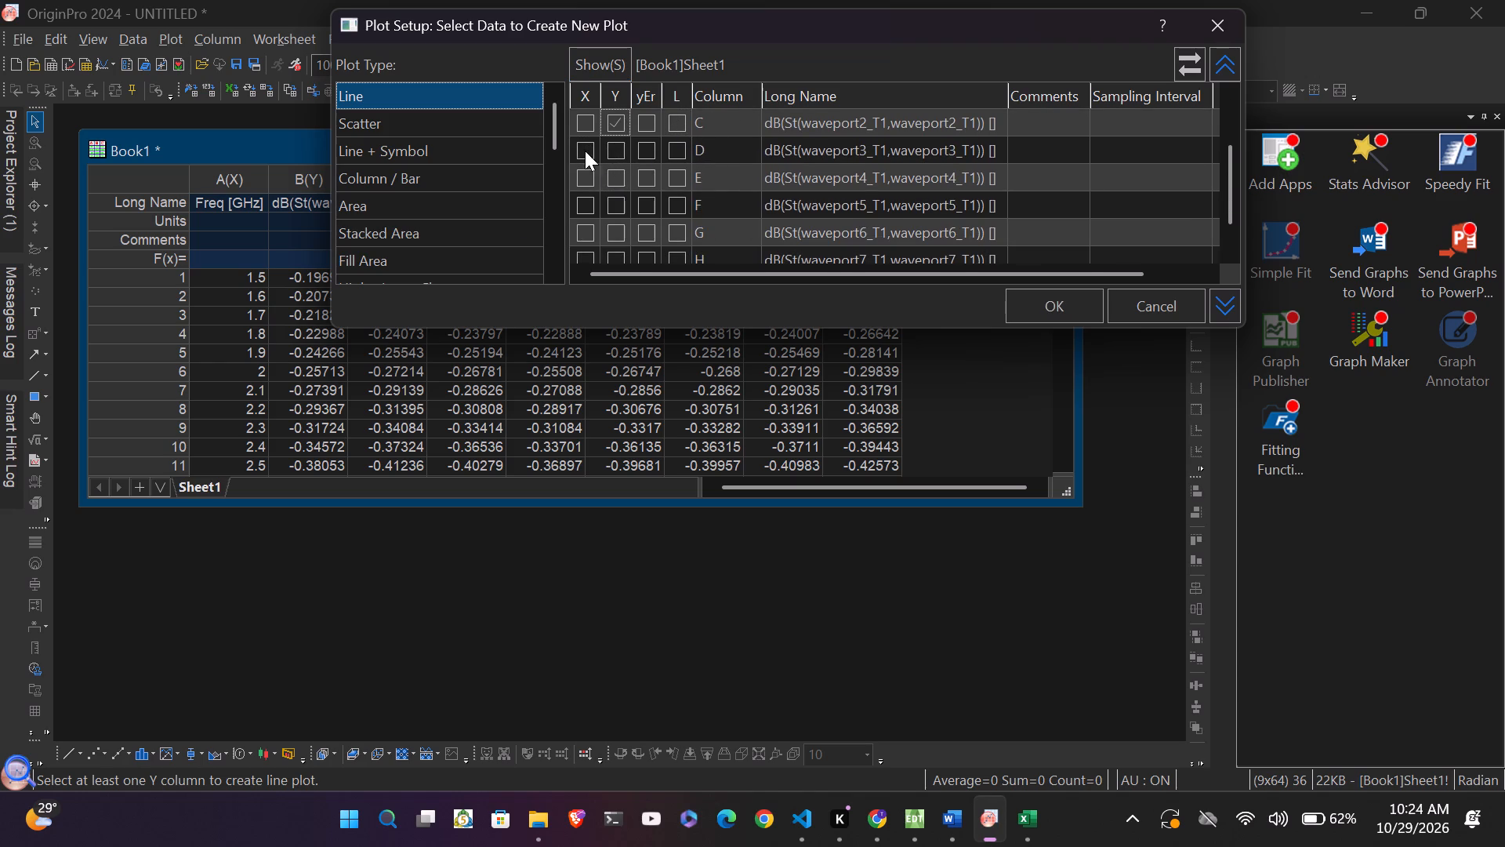
pyautogui.click(582, 146)
pyautogui.click(610, 178)
pyautogui.scroll(-1, 610, 178)
pyautogui.click(581, 158)
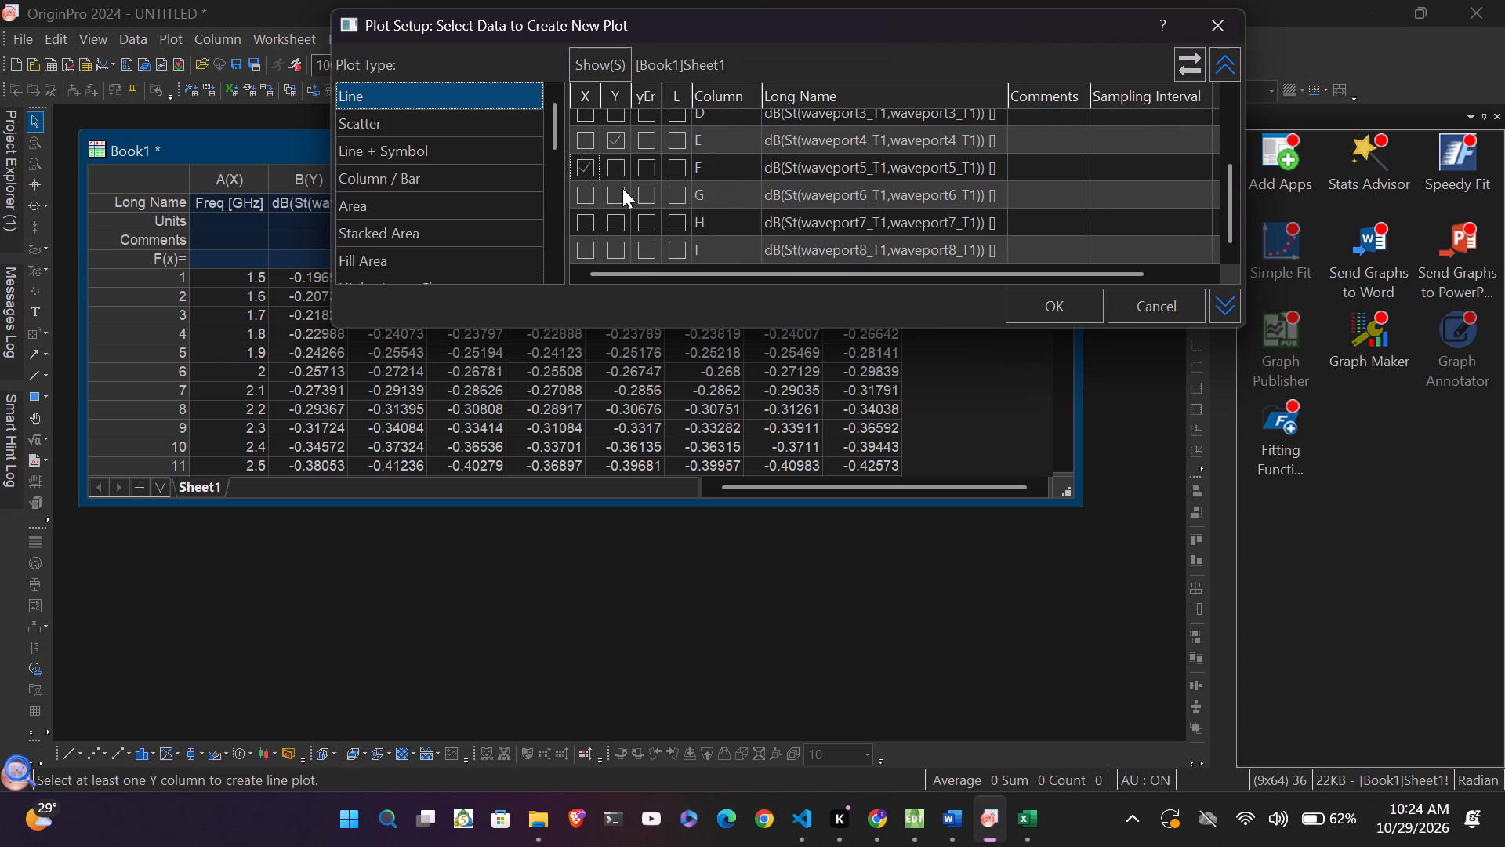
pyautogui.click(622, 197)
pyautogui.scroll(-1, 622, 197)
pyautogui.click(575, 217)
pyautogui.click(617, 252)
pyautogui.click(1083, 319)
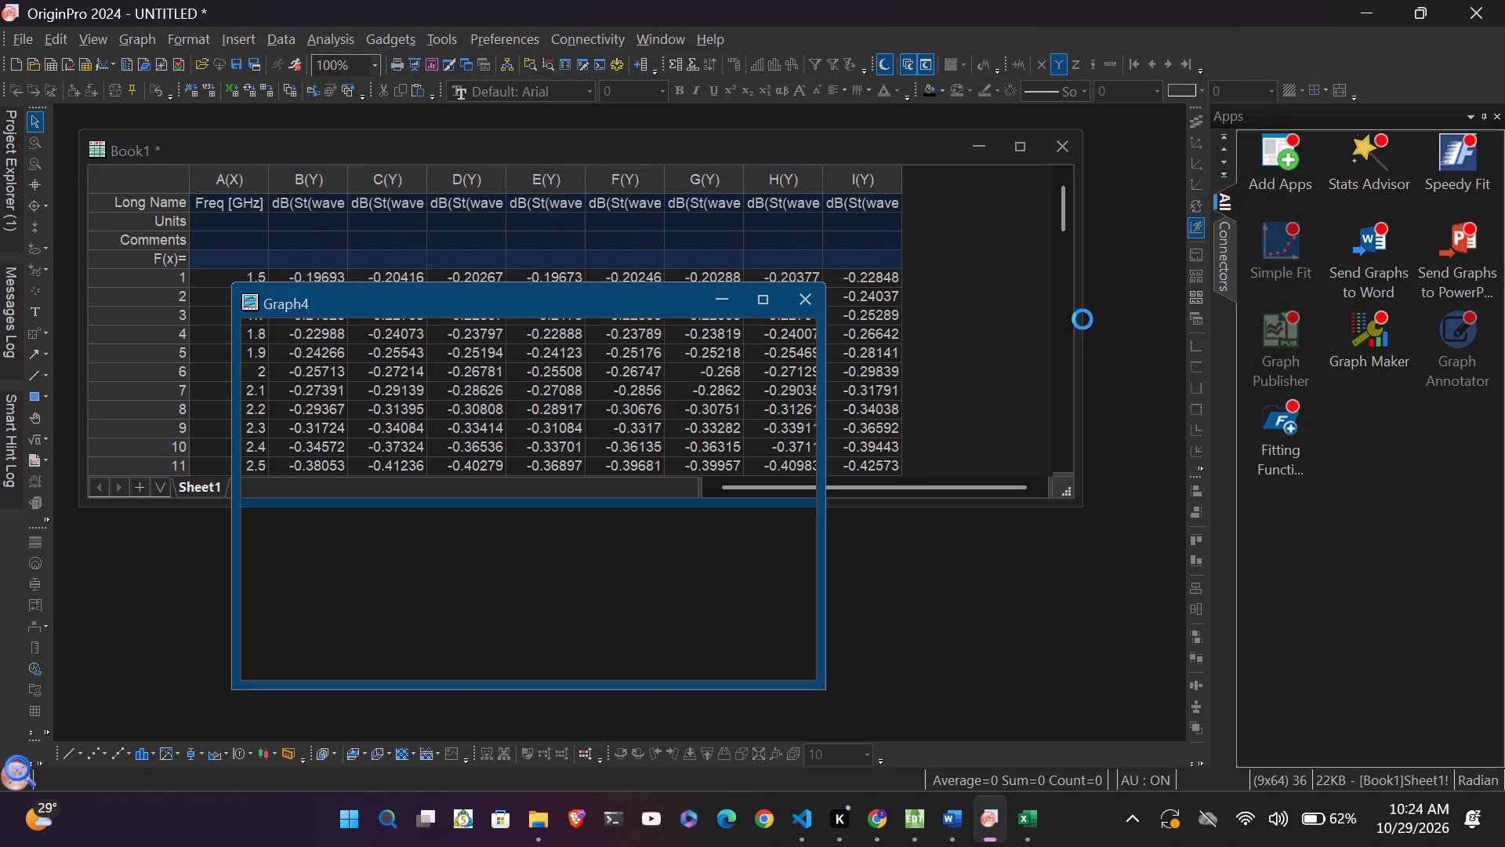
# Close the new line graph, hiding it rather than deleting it.
pyautogui.click(803, 294)
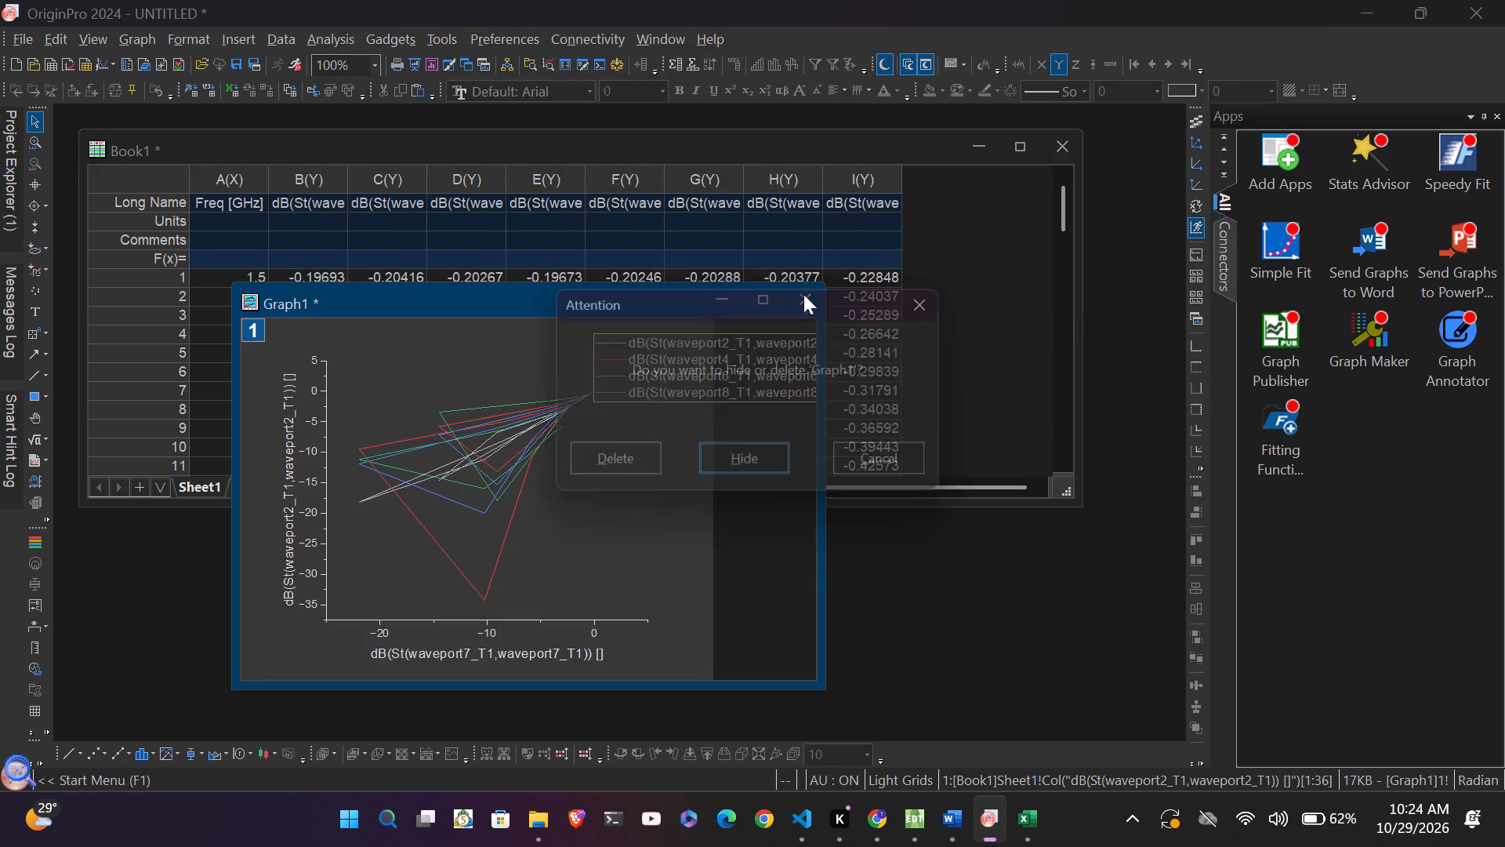
pyautogui.click(742, 455)
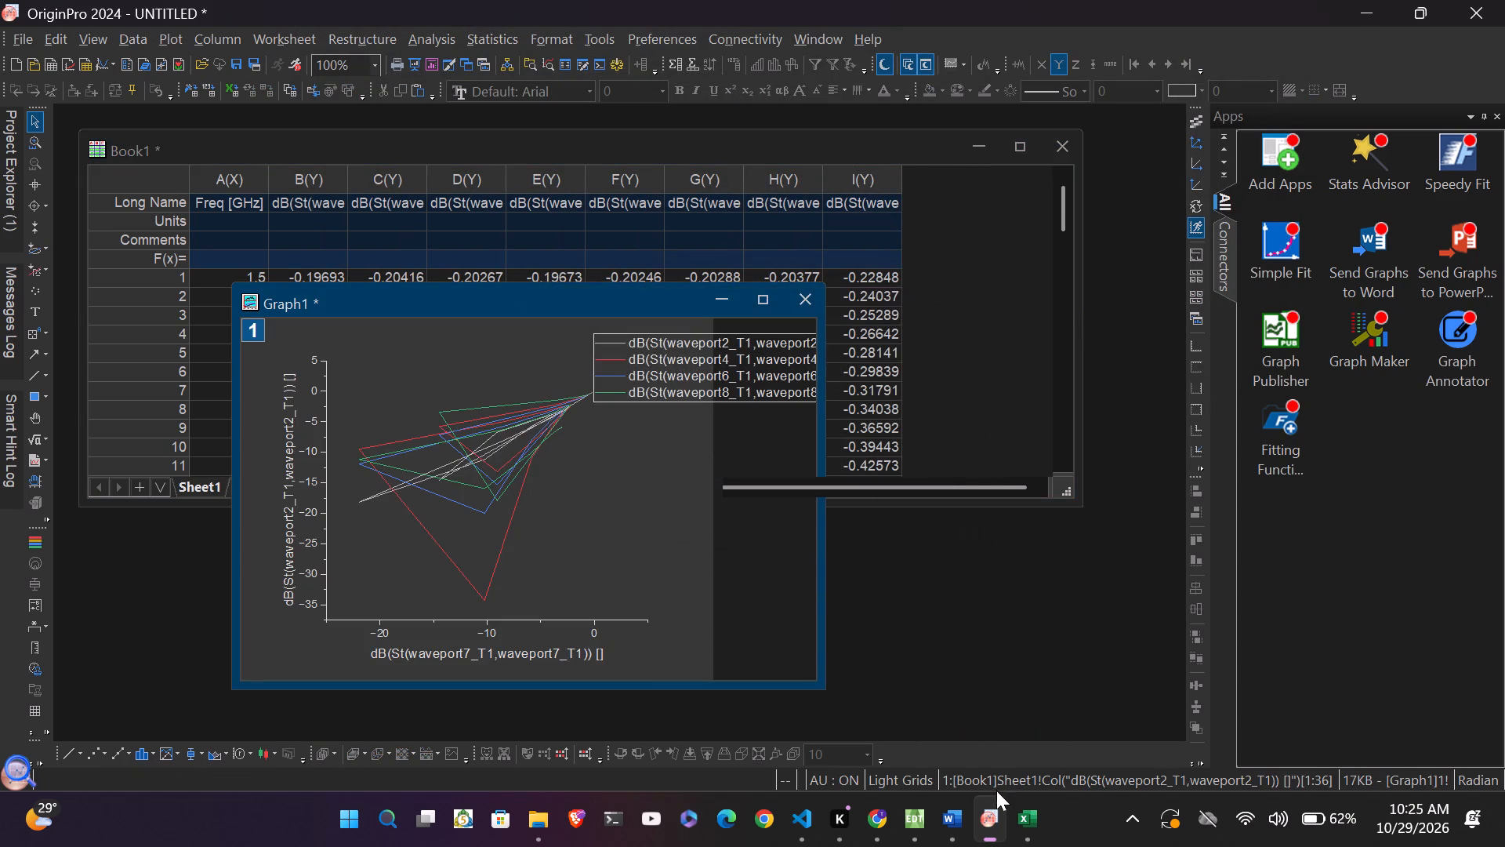
# Switch to ANSYS Electronics Desktop, view the XY Plot 10 report of the pardhu project, and close its window.
pyautogui.click(1037, 817)
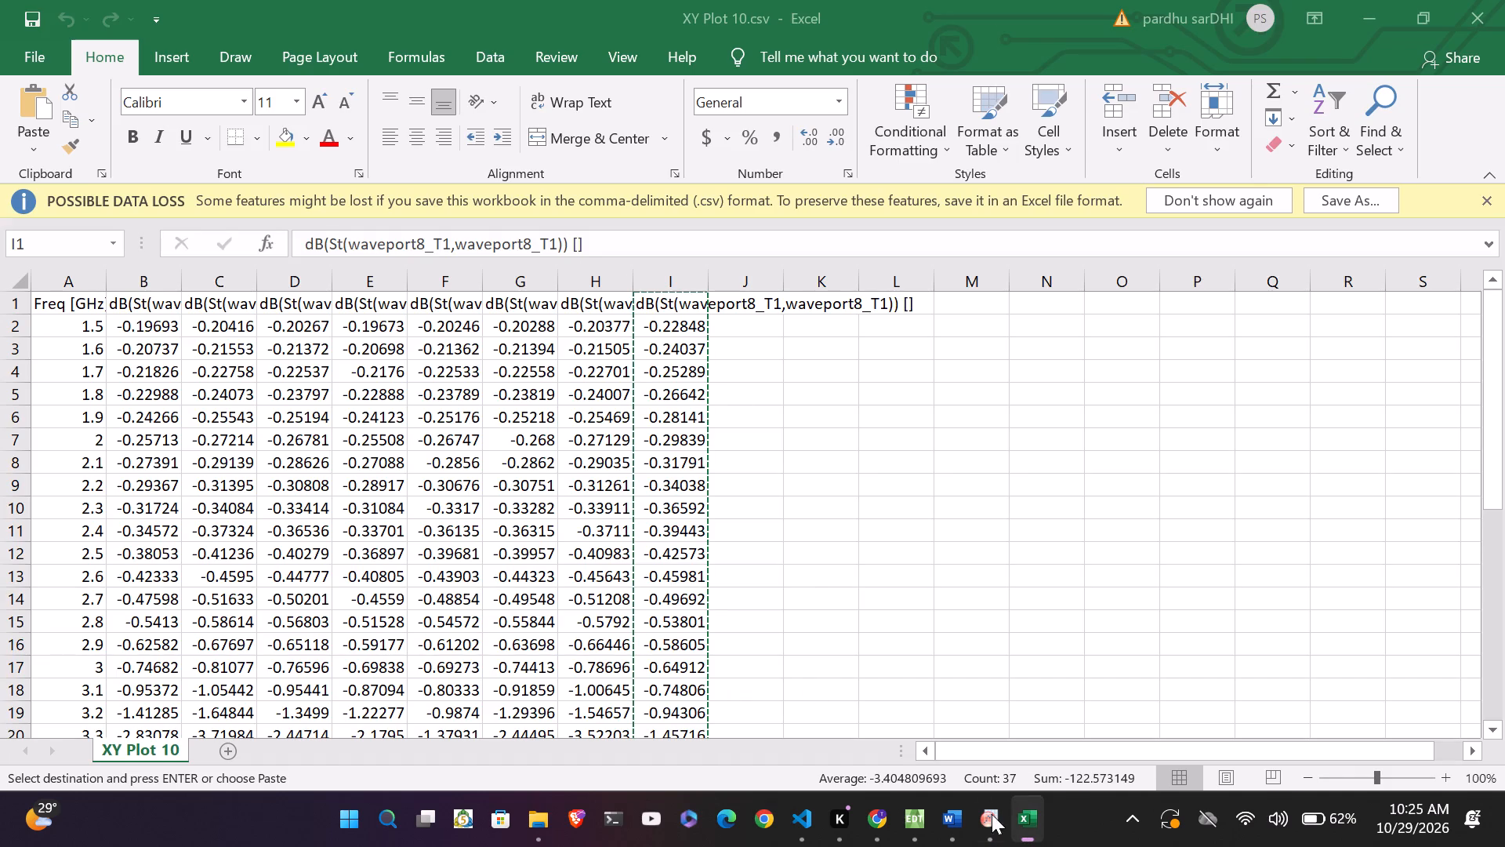
pyautogui.click(912, 805)
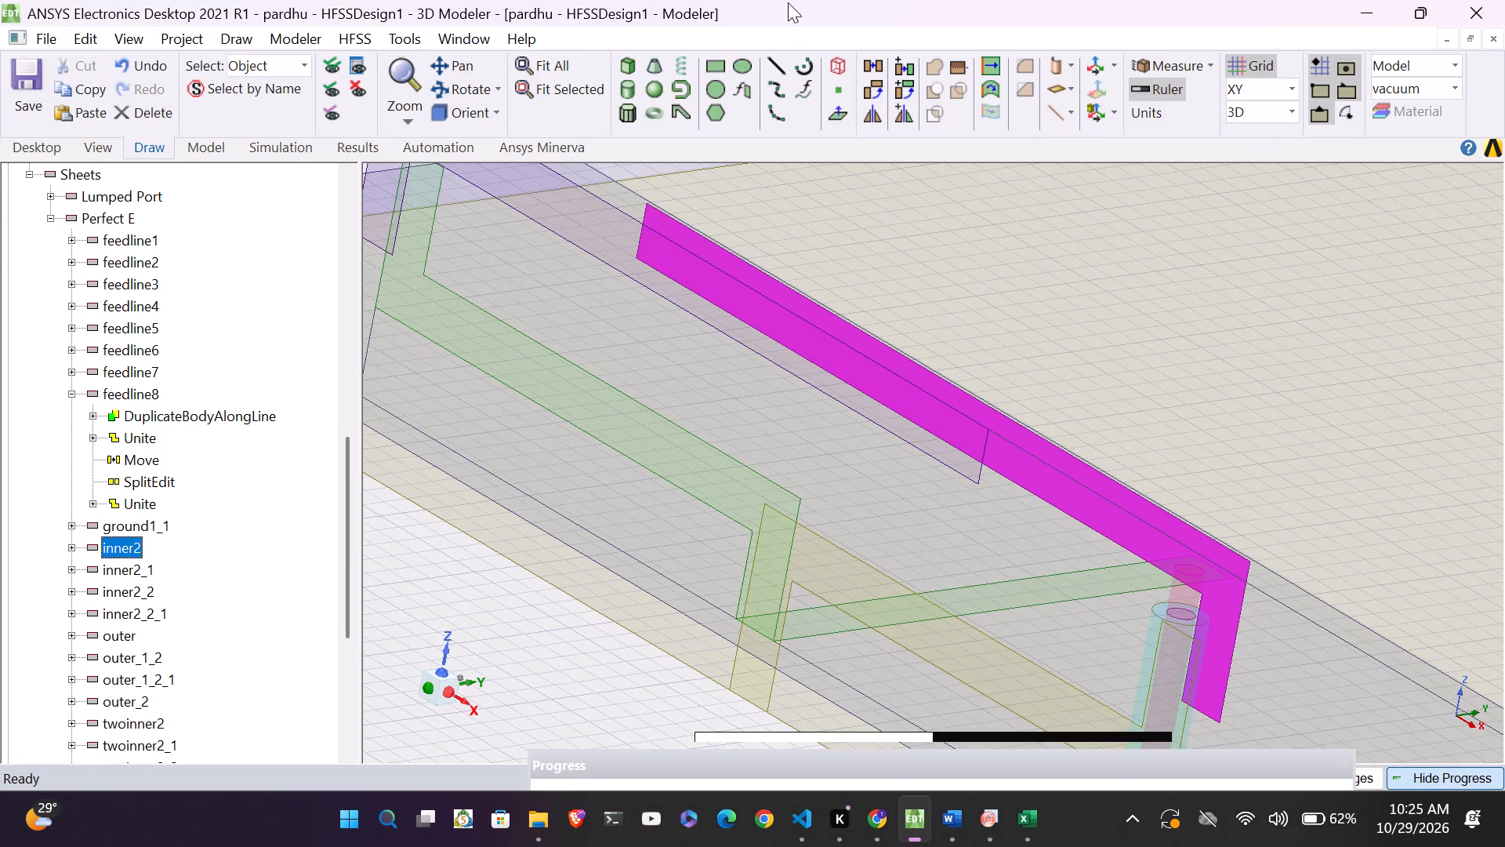
pyautogui.click(333, 151)
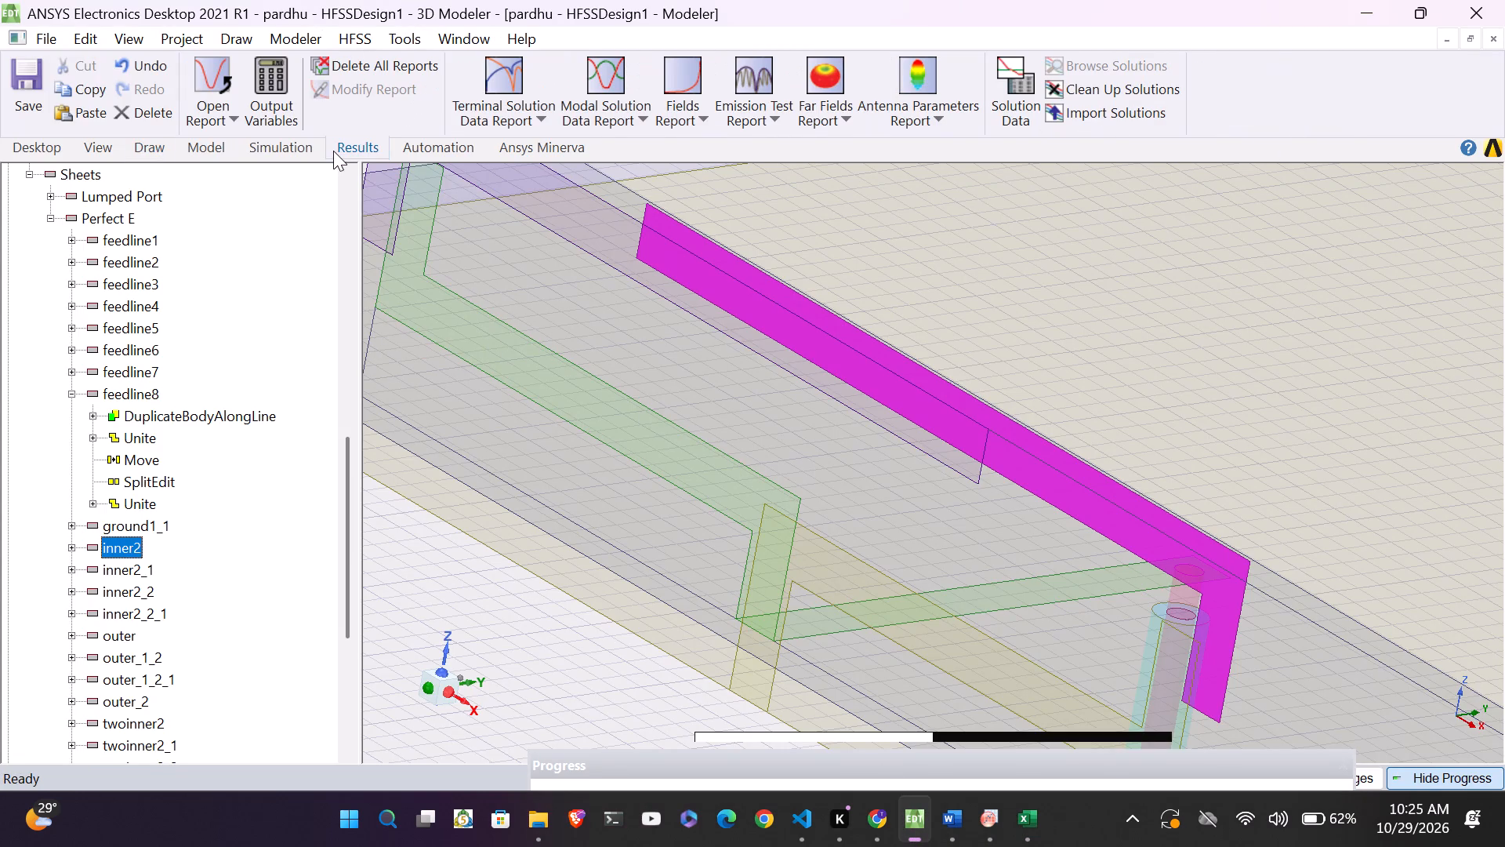
pyautogui.click(217, 102)
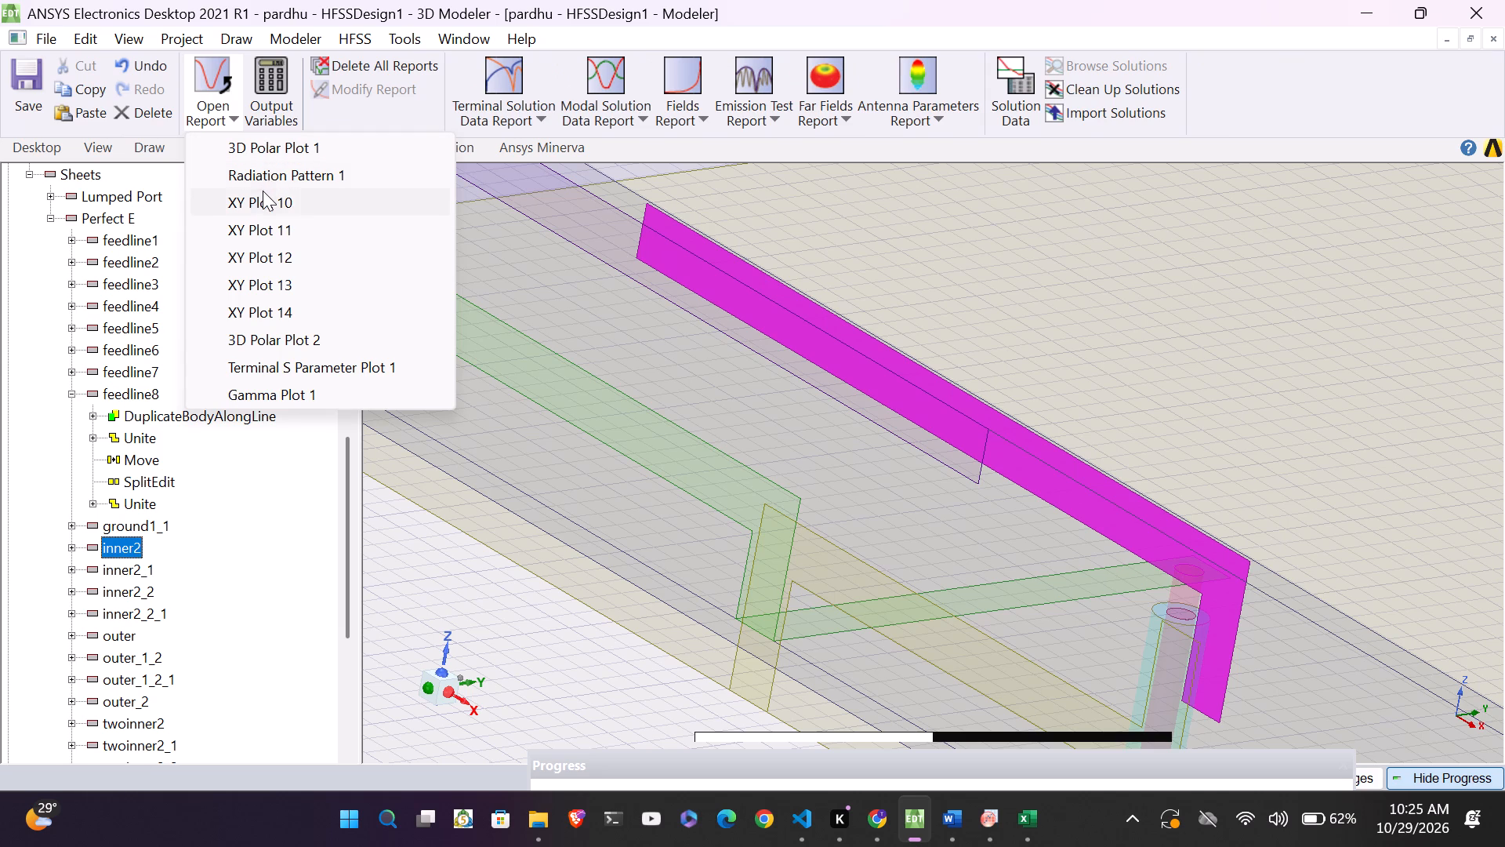
pyautogui.click(263, 191)
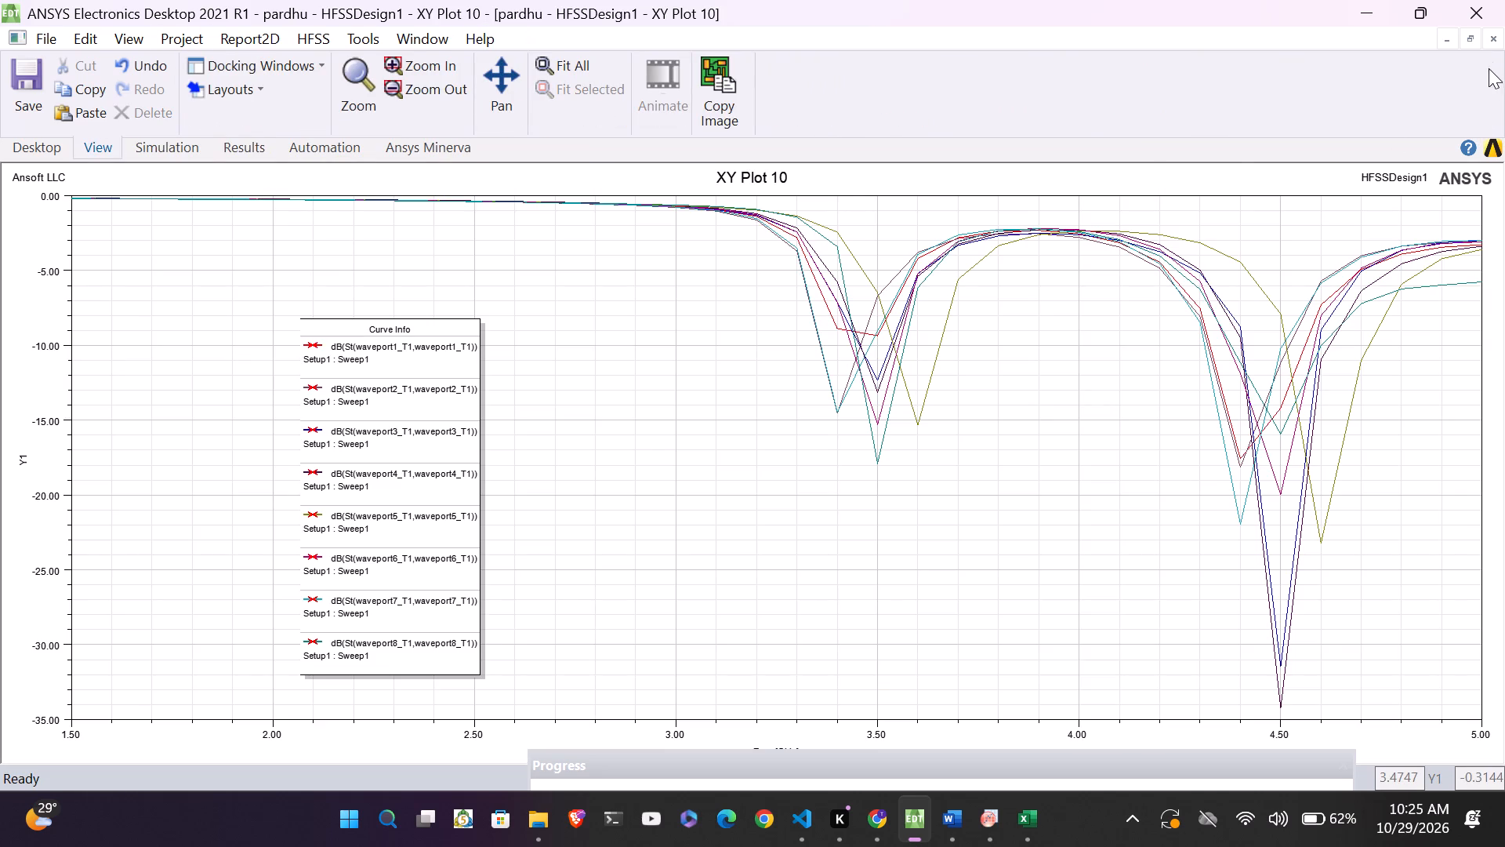
pyautogui.click(1493, 43)
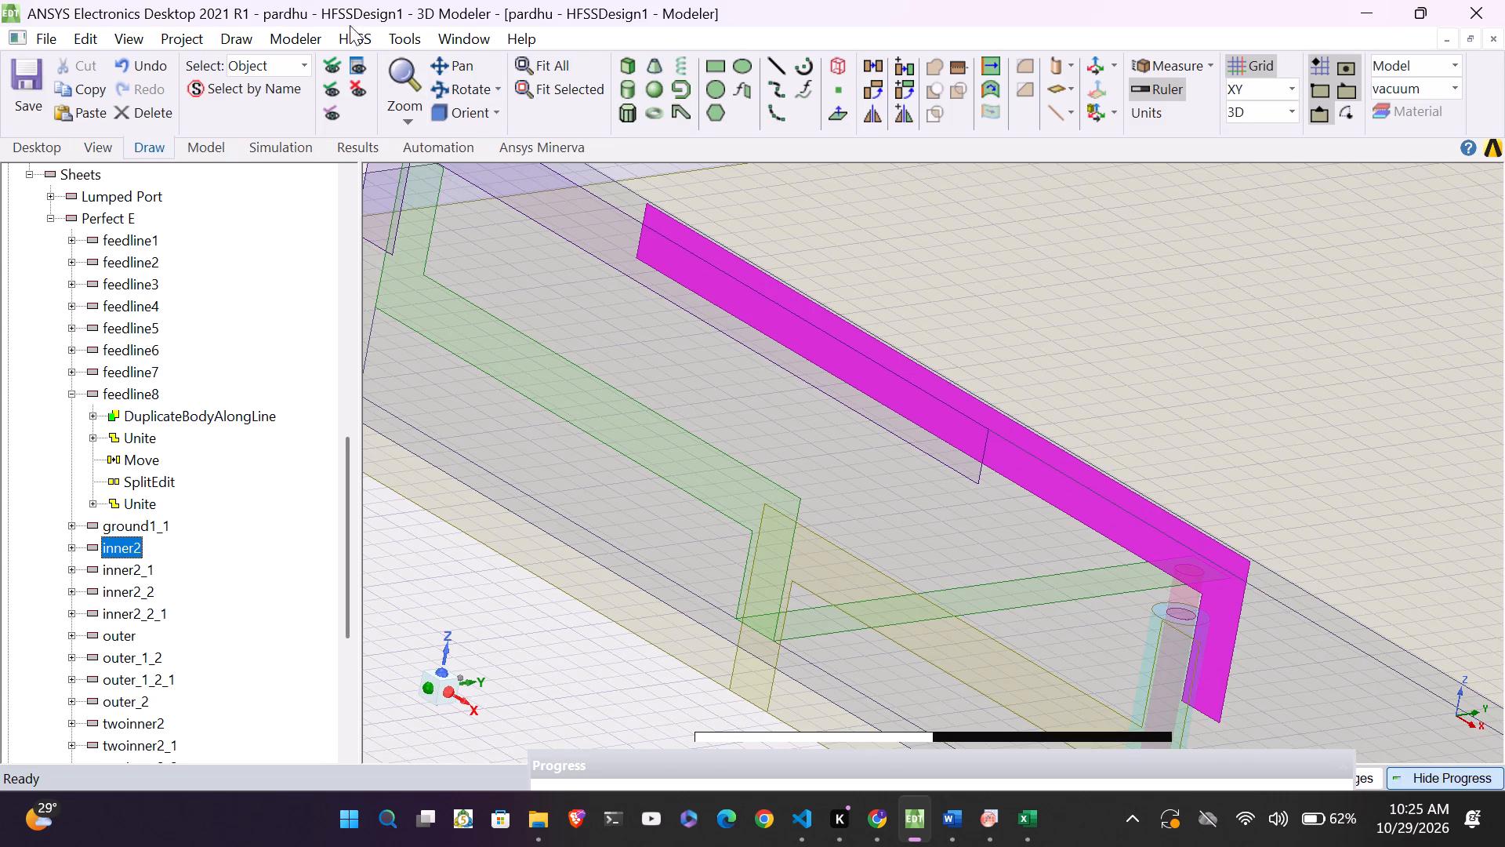
# Create two Terminal S Parameter plots of dB(St(waveport1_T1,waveport1_T1)) against Freq from Setup1 : Sweep1 and close the report setup.
pyautogui.click(351, 158)
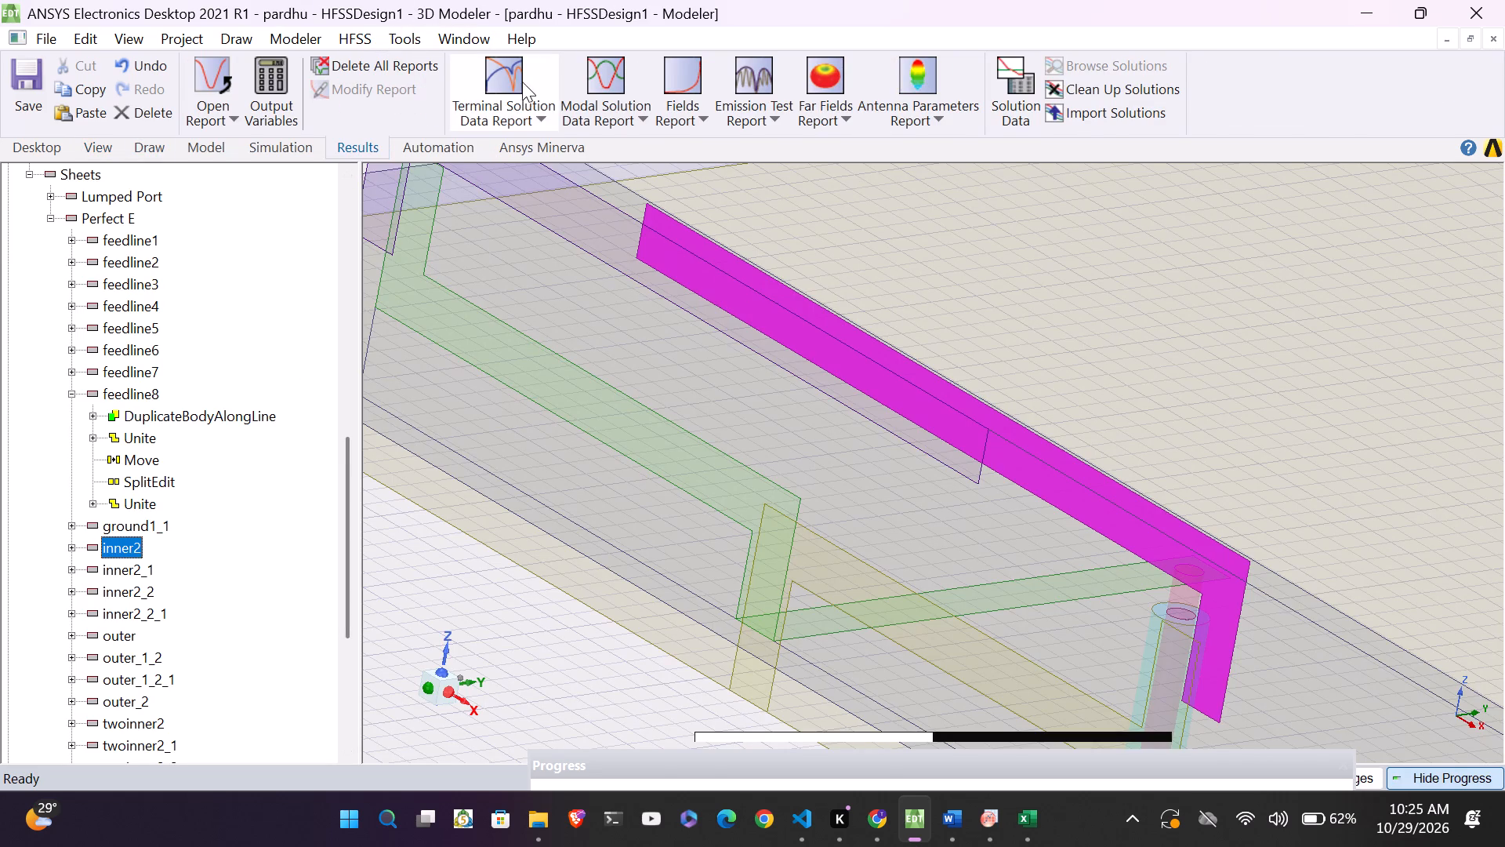
pyautogui.click(502, 85)
pyautogui.click(515, 100)
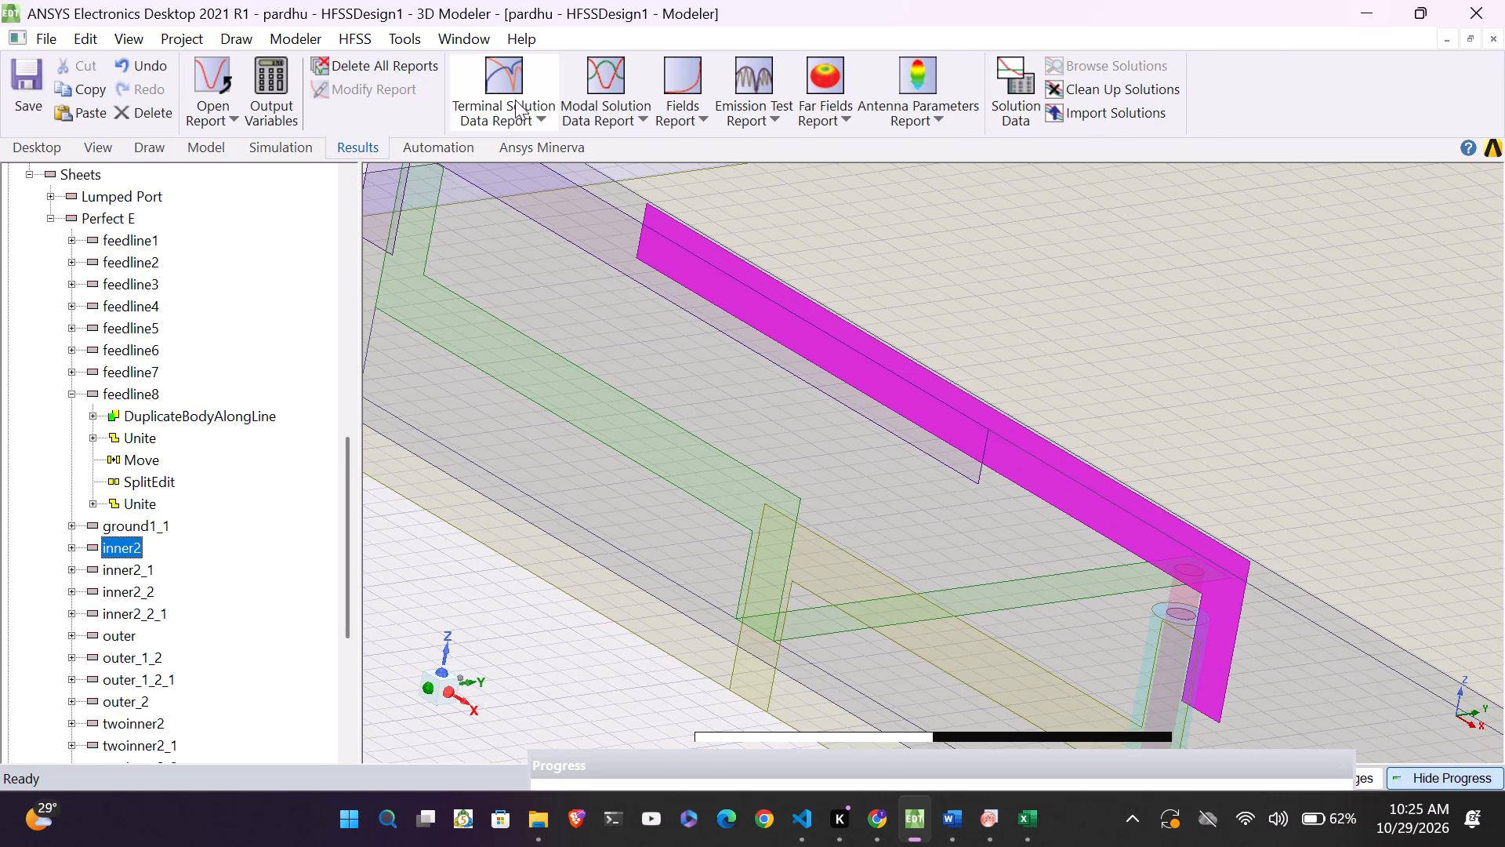
pyautogui.click(514, 100)
pyautogui.click(477, 154)
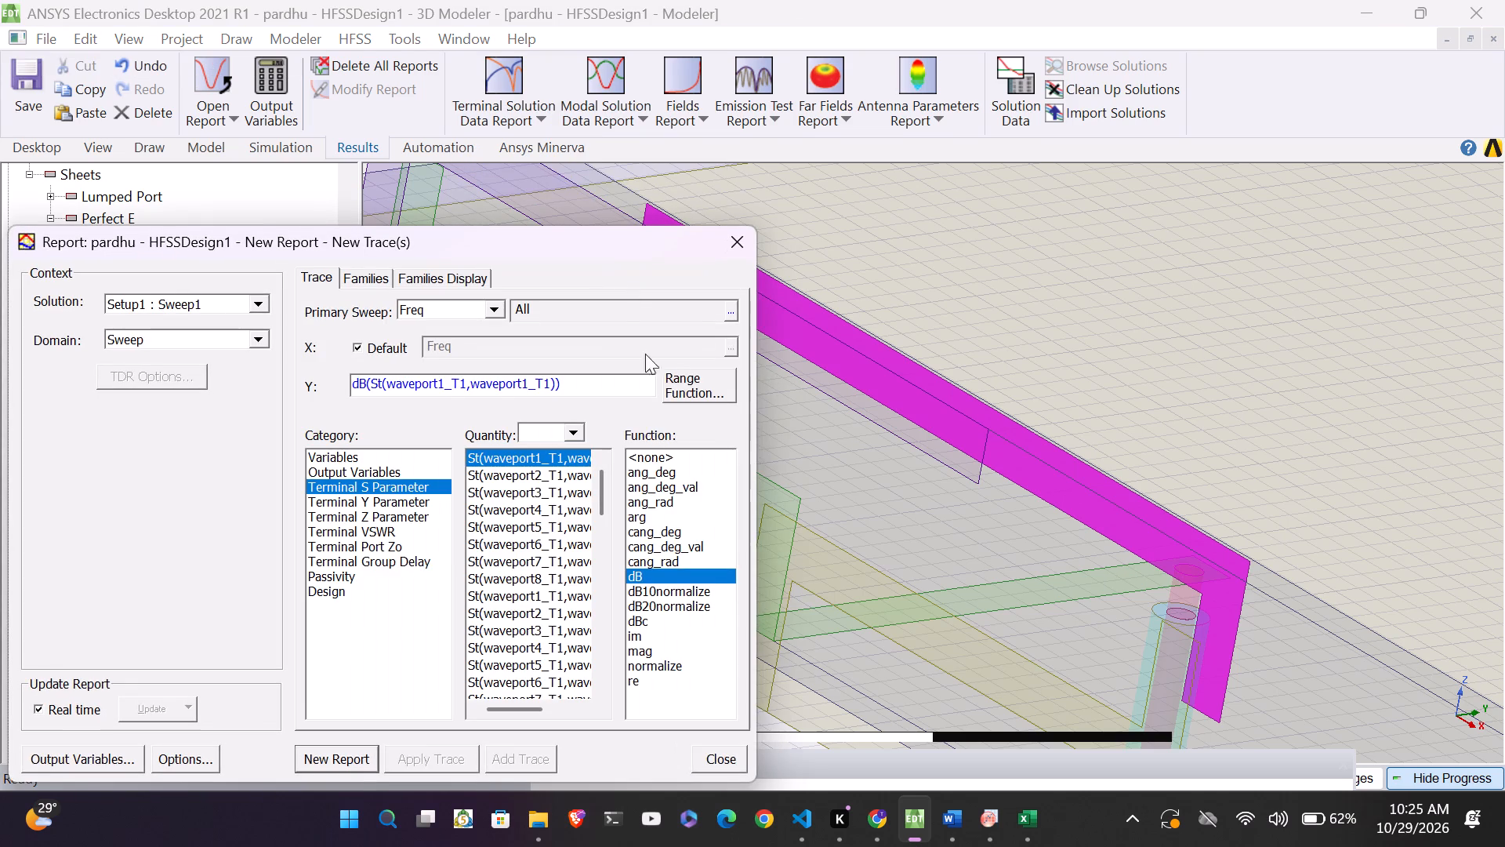
pyautogui.click(651, 423)
pyautogui.click(328, 767)
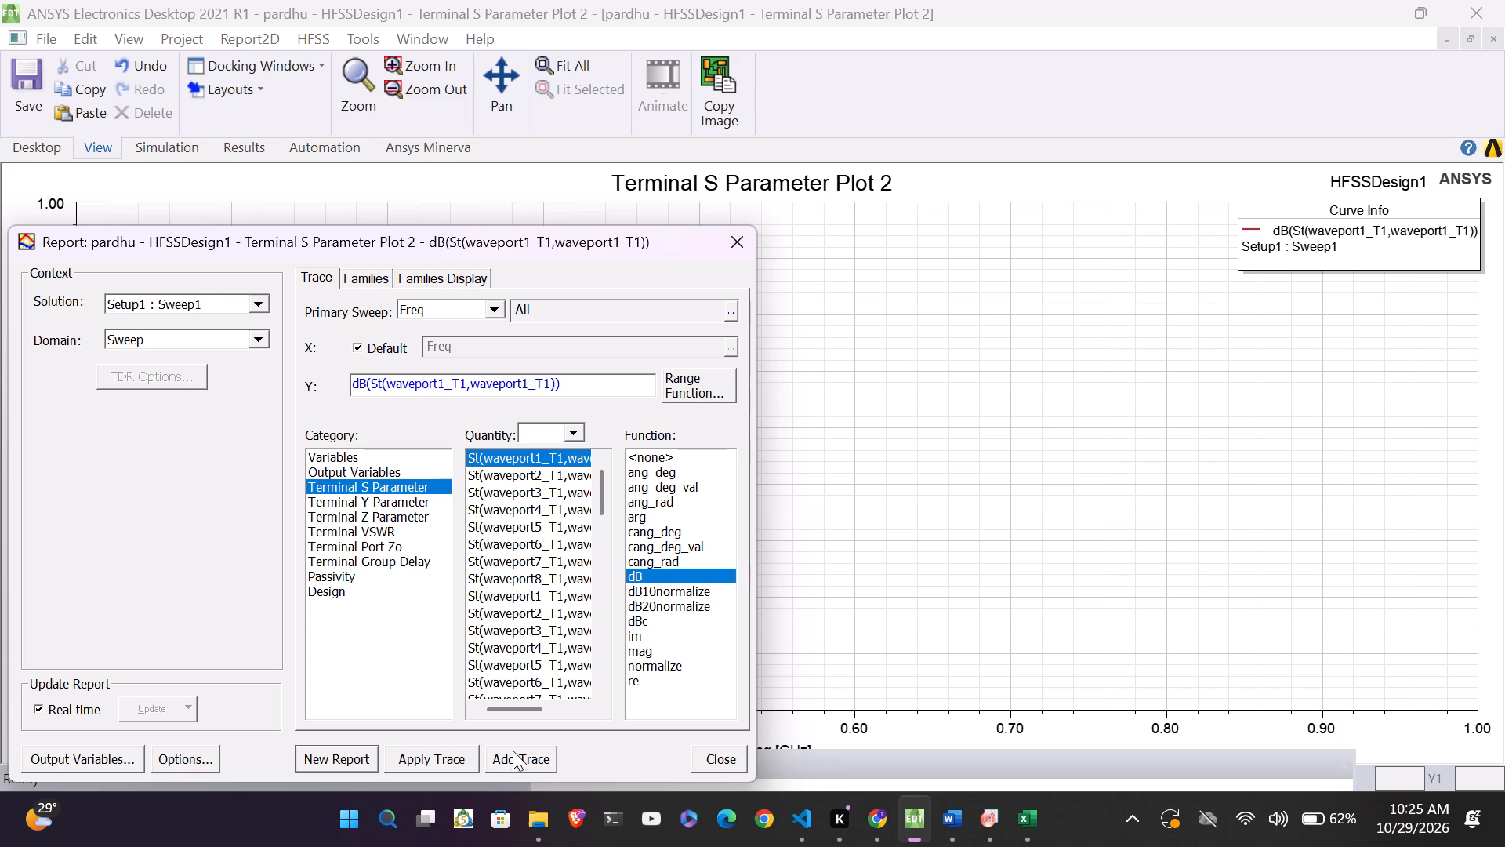
pyautogui.click(356, 749)
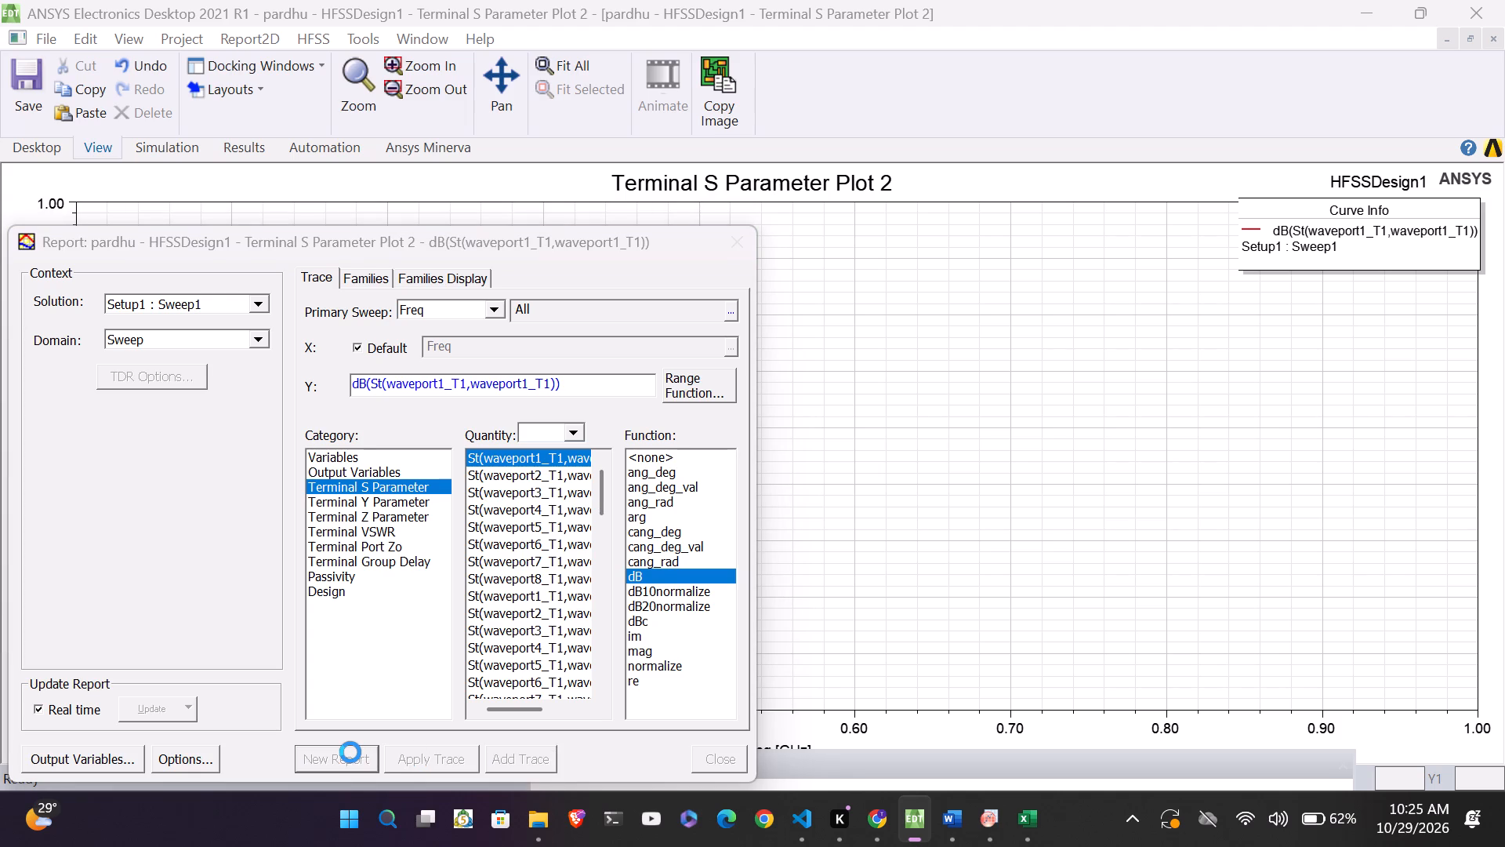
pyautogui.click(868, 655)
pyautogui.click(734, 246)
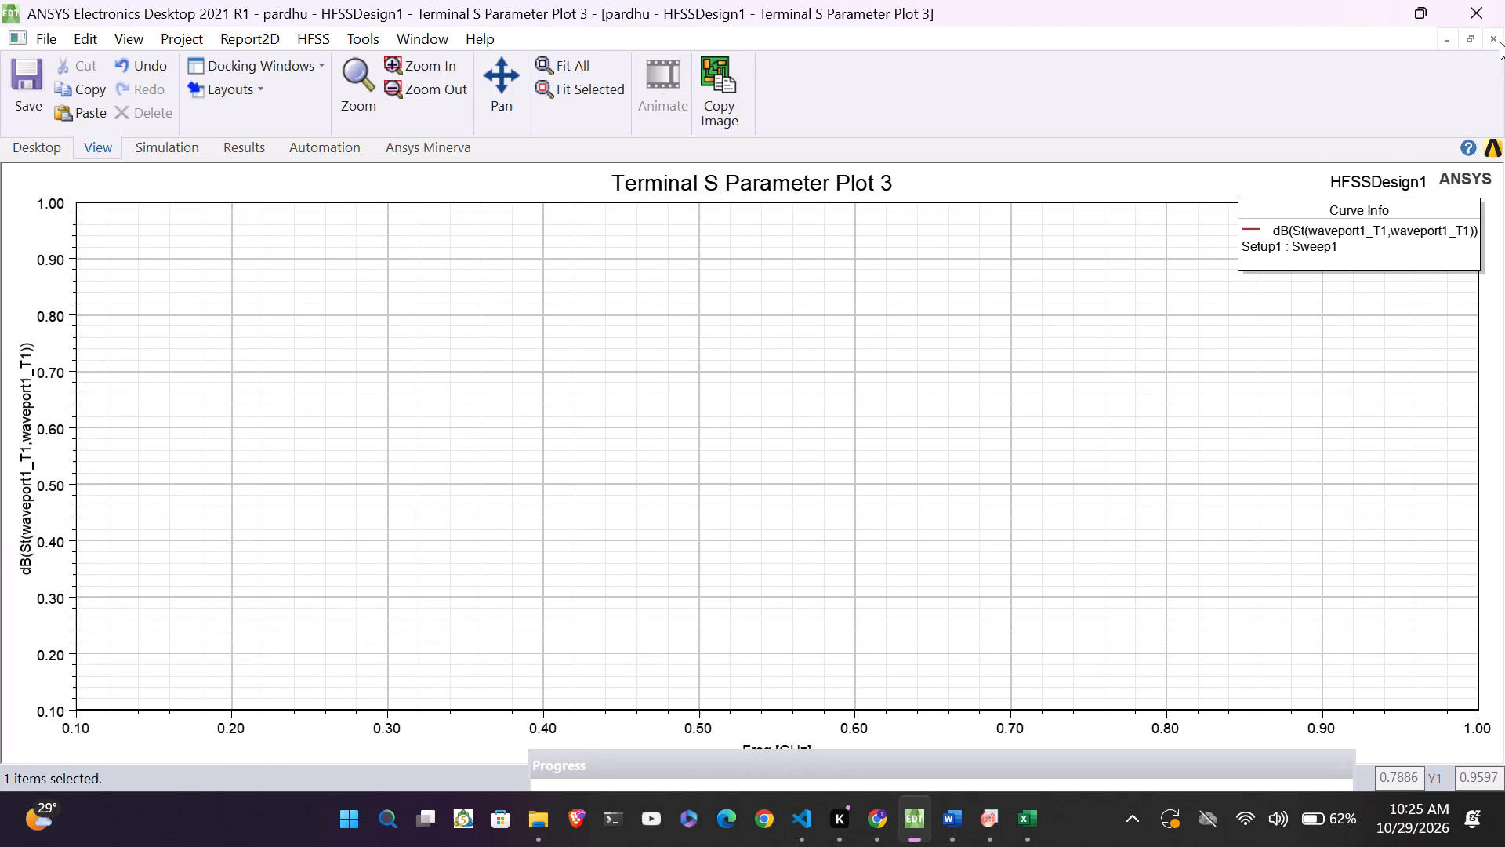
# Close both Terminal S Parameter plot windows and the pardhu 3D Modeler window.
pyautogui.click(1496, 40)
pyautogui.click(1496, 40)
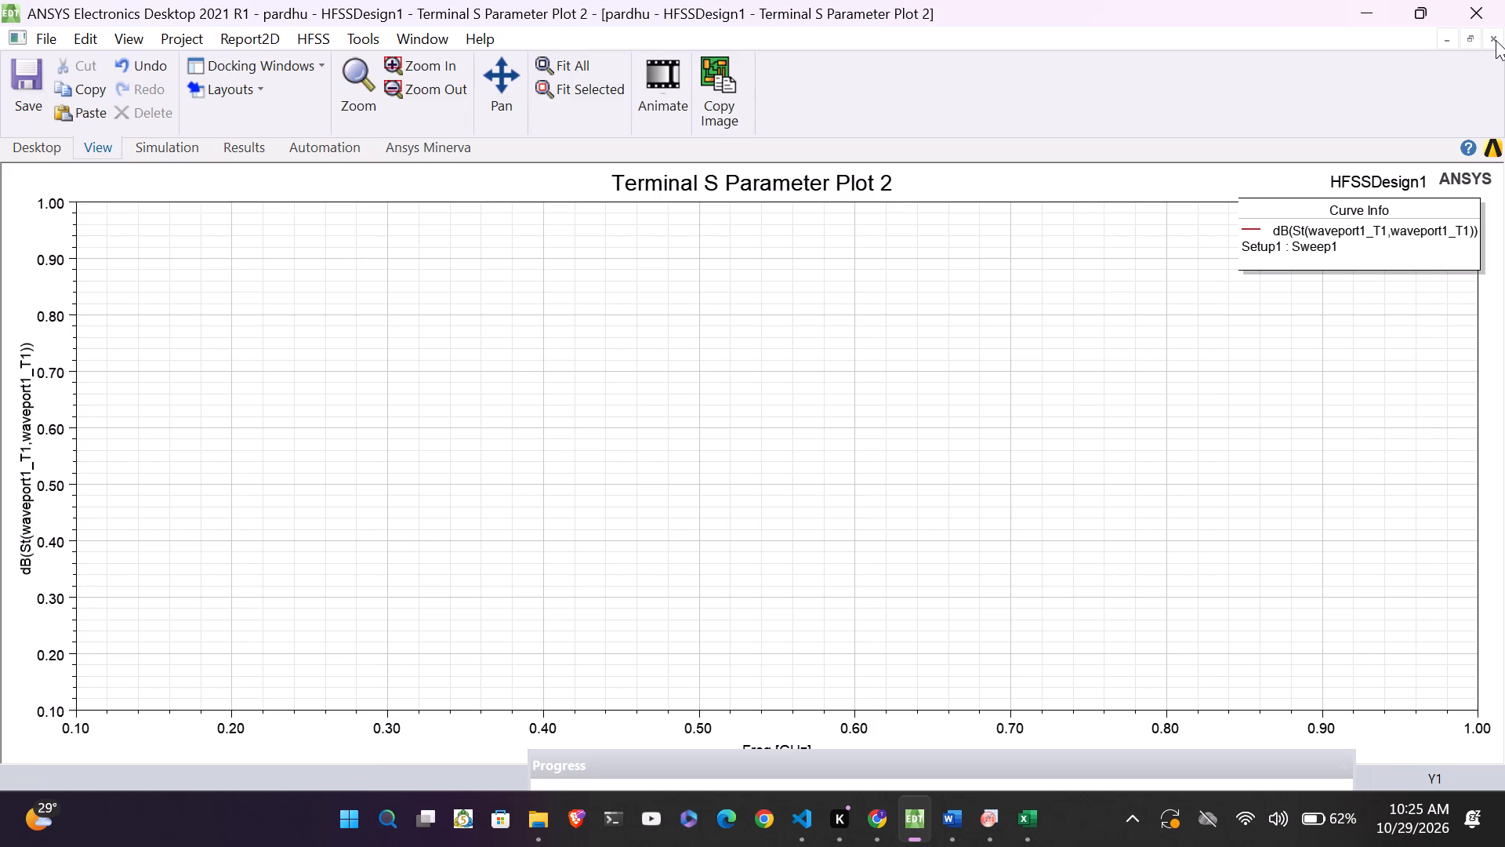
pyautogui.click(1496, 40)
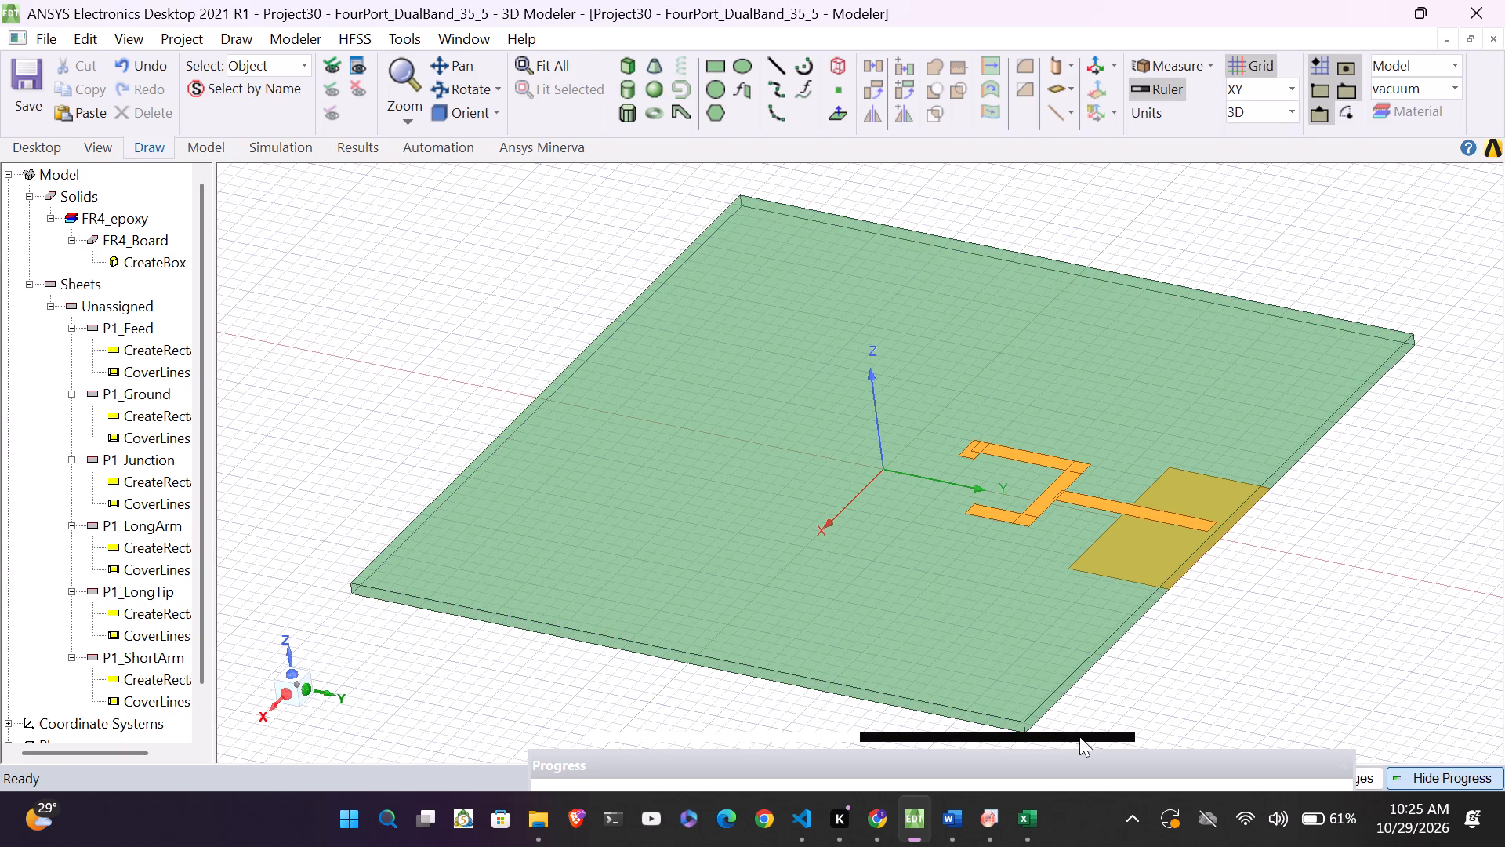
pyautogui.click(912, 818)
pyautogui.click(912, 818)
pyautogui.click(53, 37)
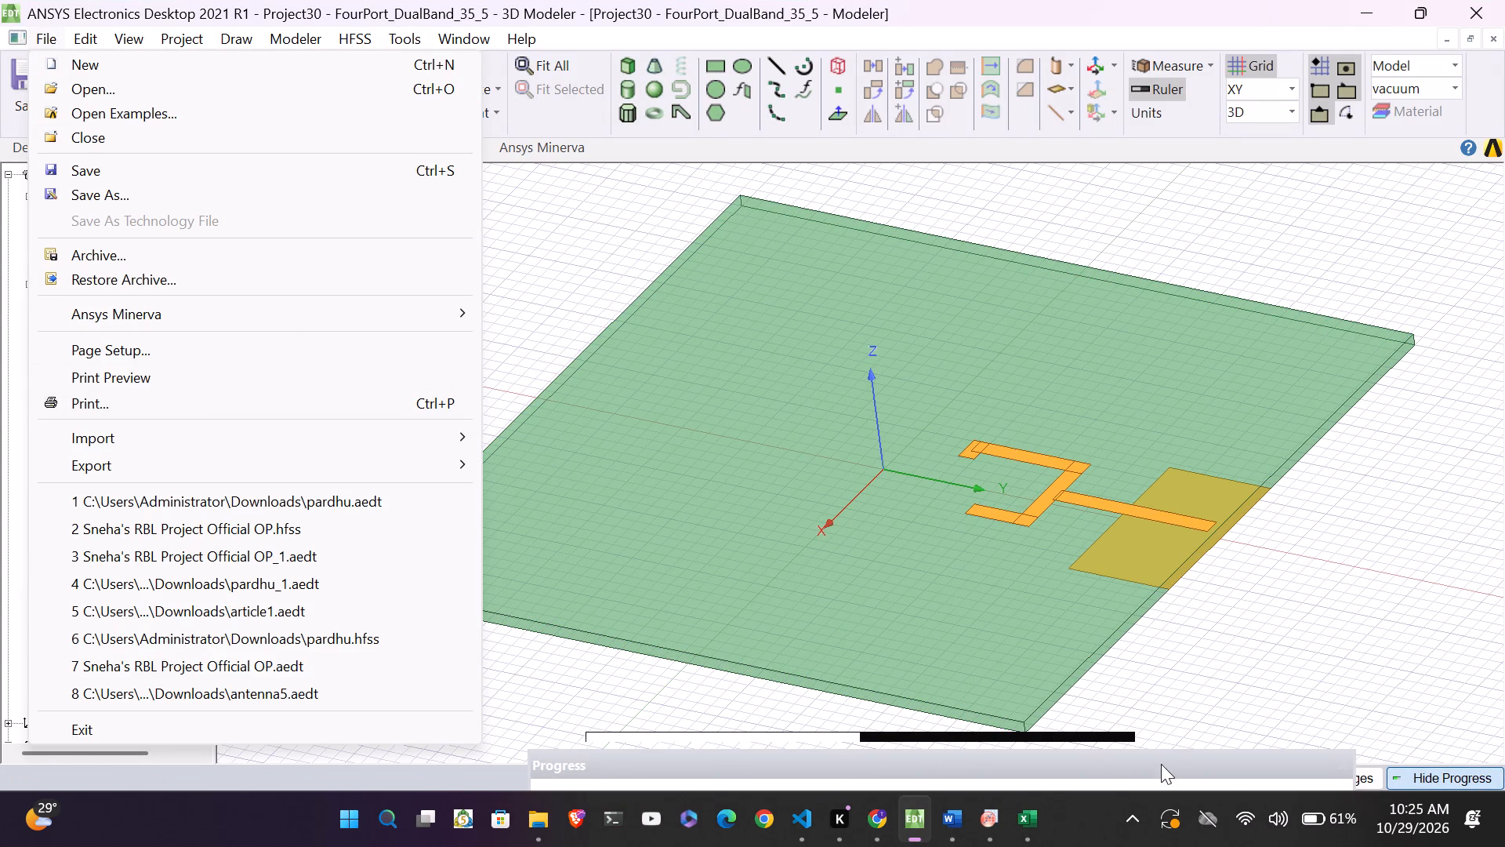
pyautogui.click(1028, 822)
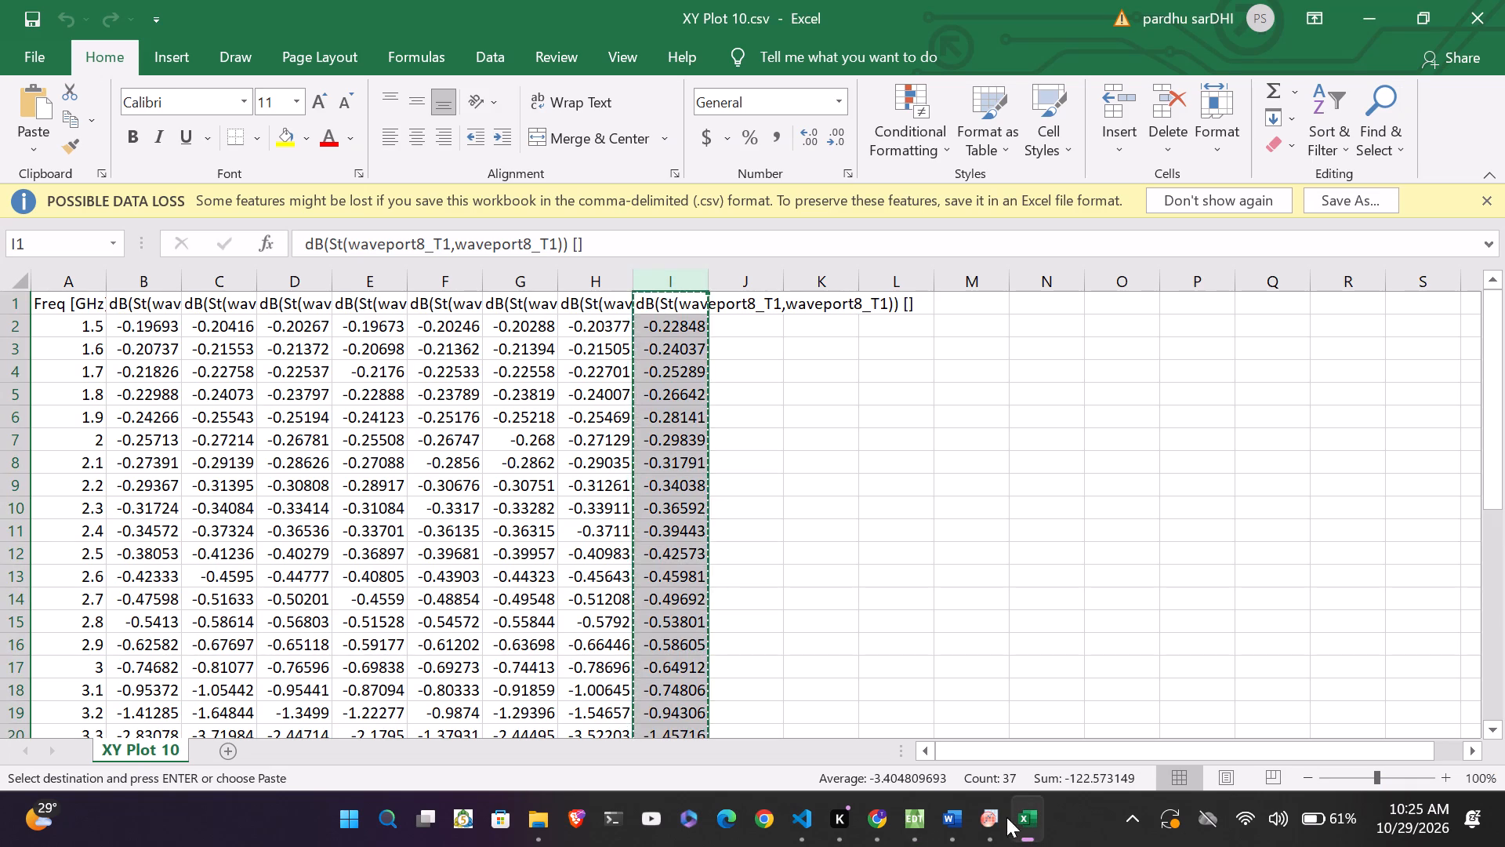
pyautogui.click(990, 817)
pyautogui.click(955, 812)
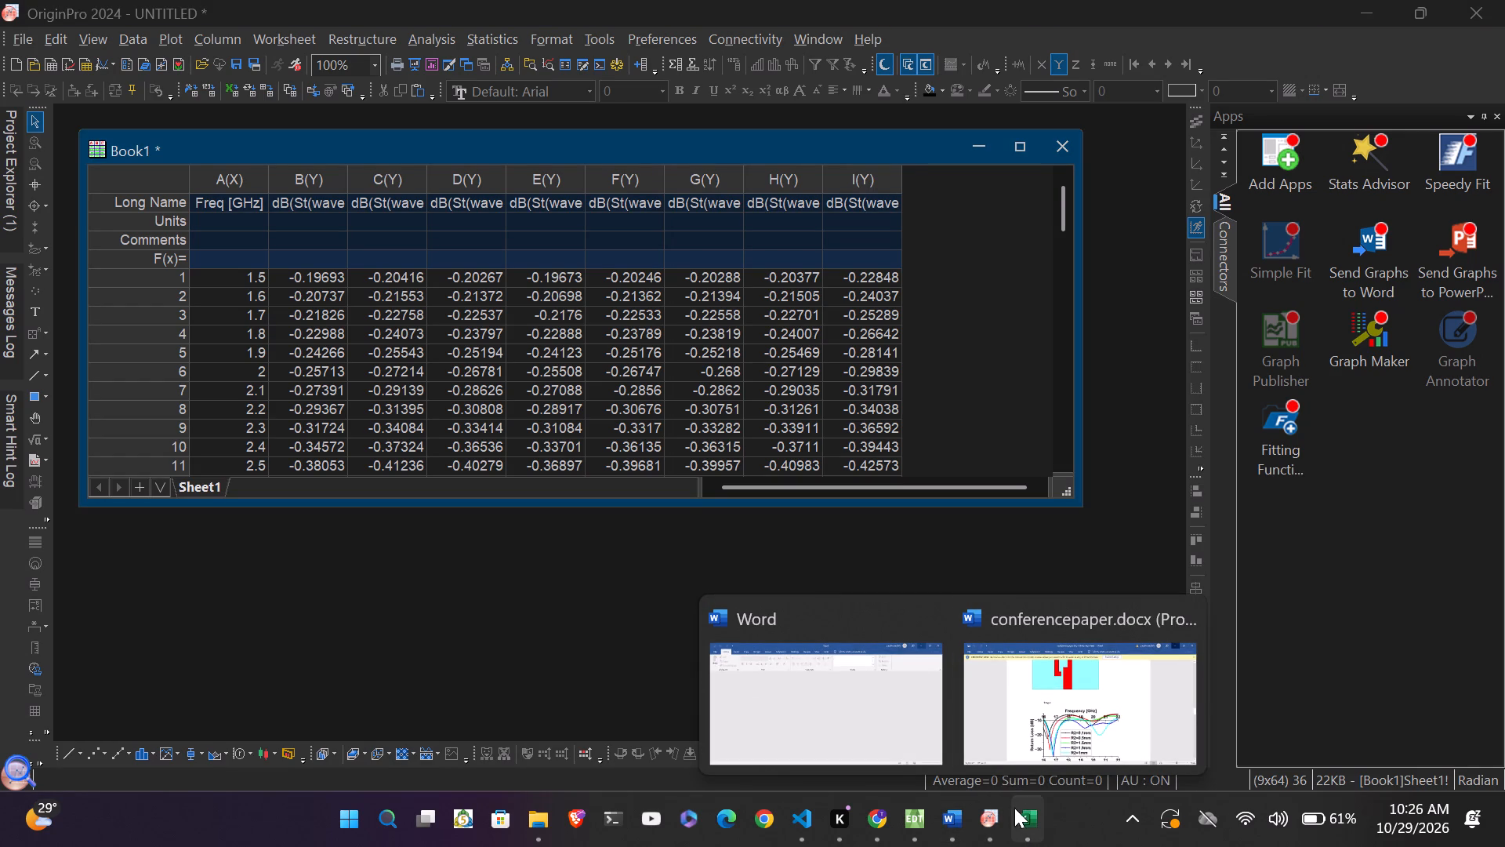
# Switch to ANSYS Electronics Desktop and undo all modelling operations in the FourPort_DualBand_35_5 design of Project30 until the model is empty.
pyautogui.click(906, 830)
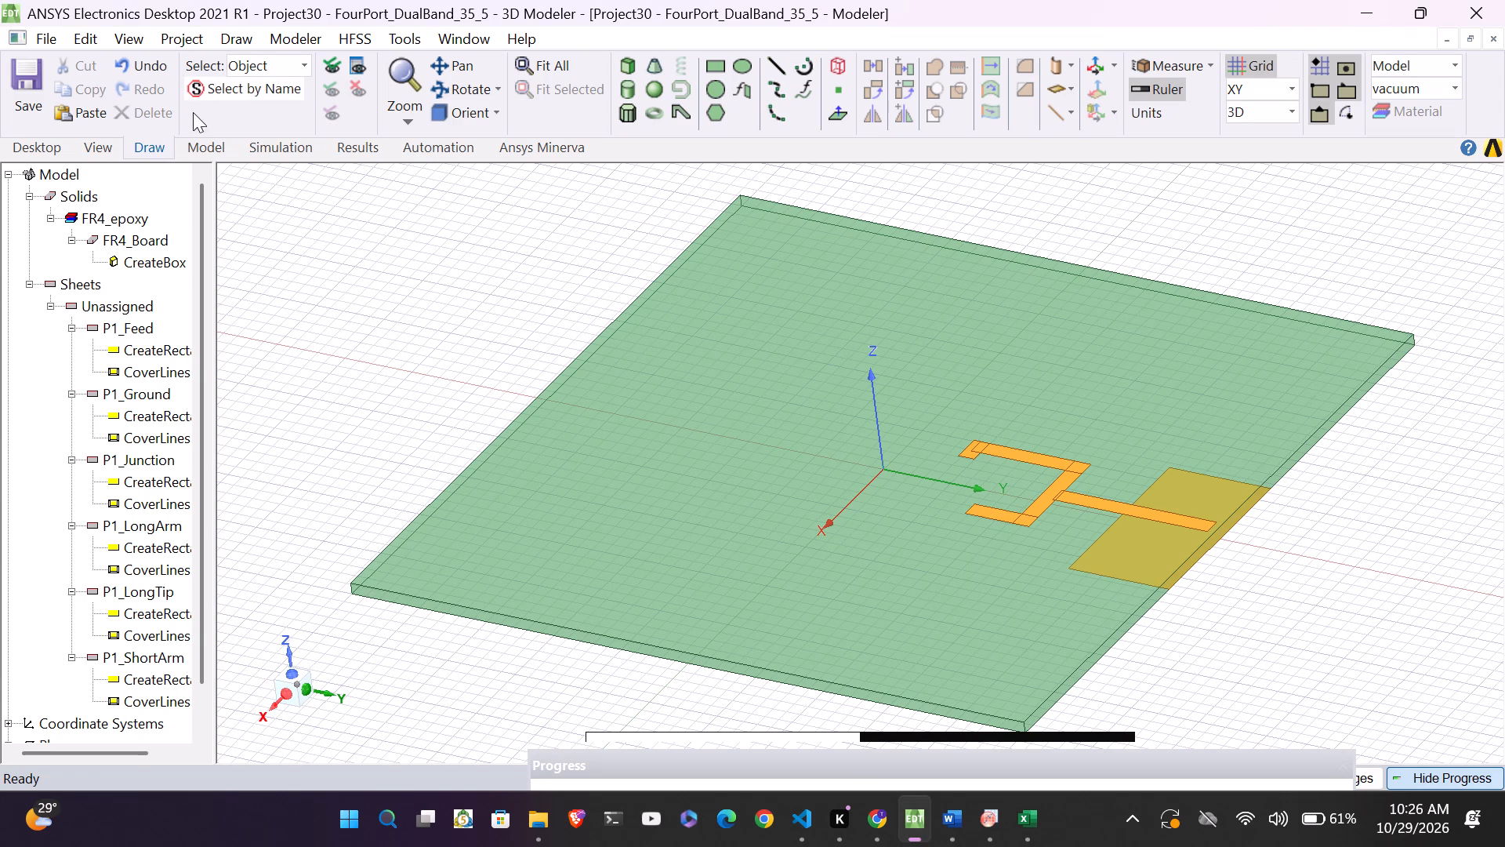
pyautogui.click(131, 53)
pyautogui.click(132, 61)
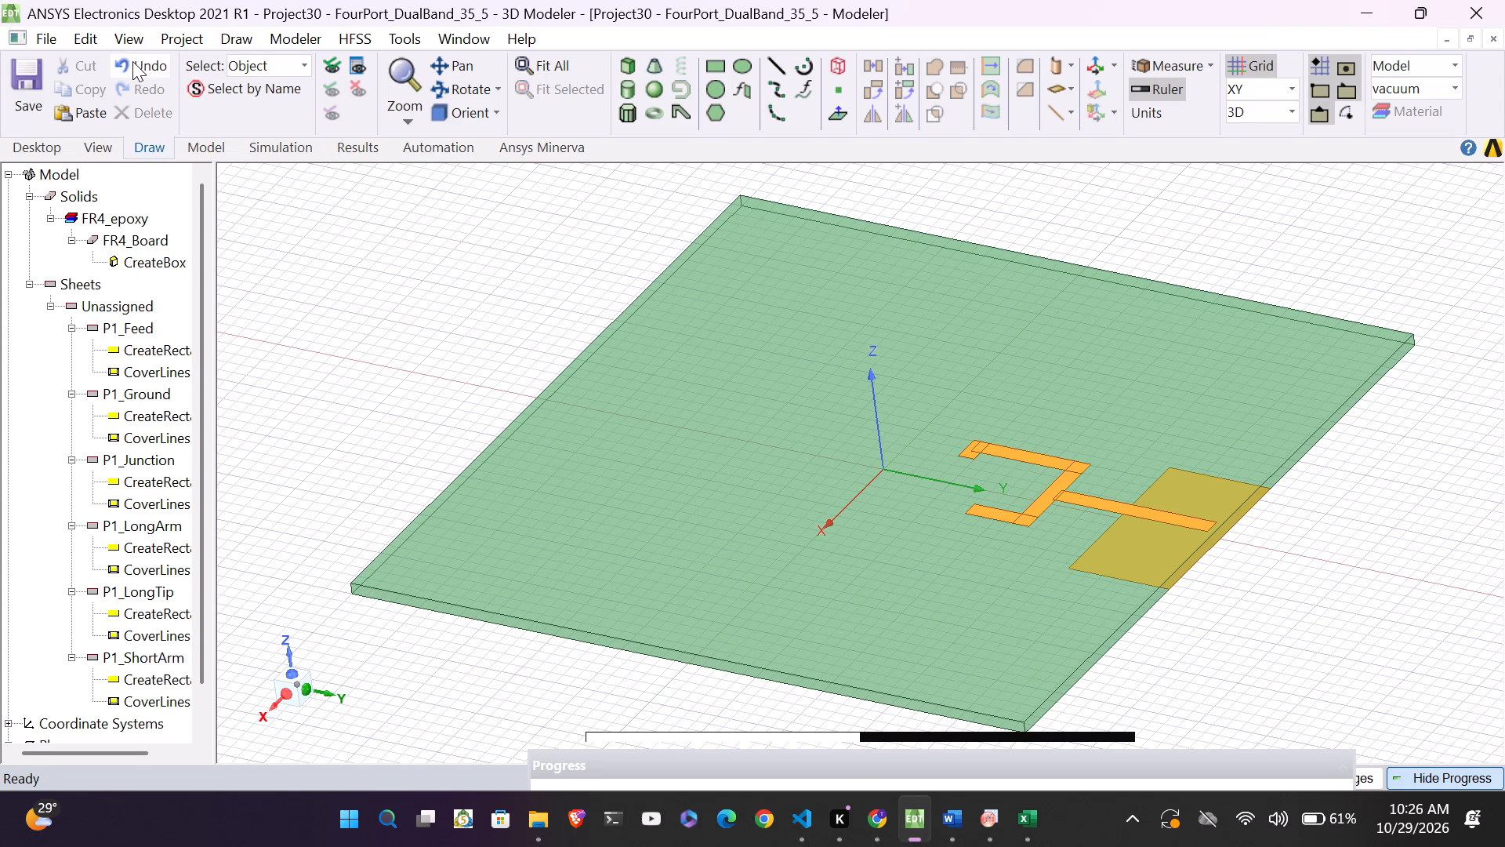
pyautogui.click(132, 61)
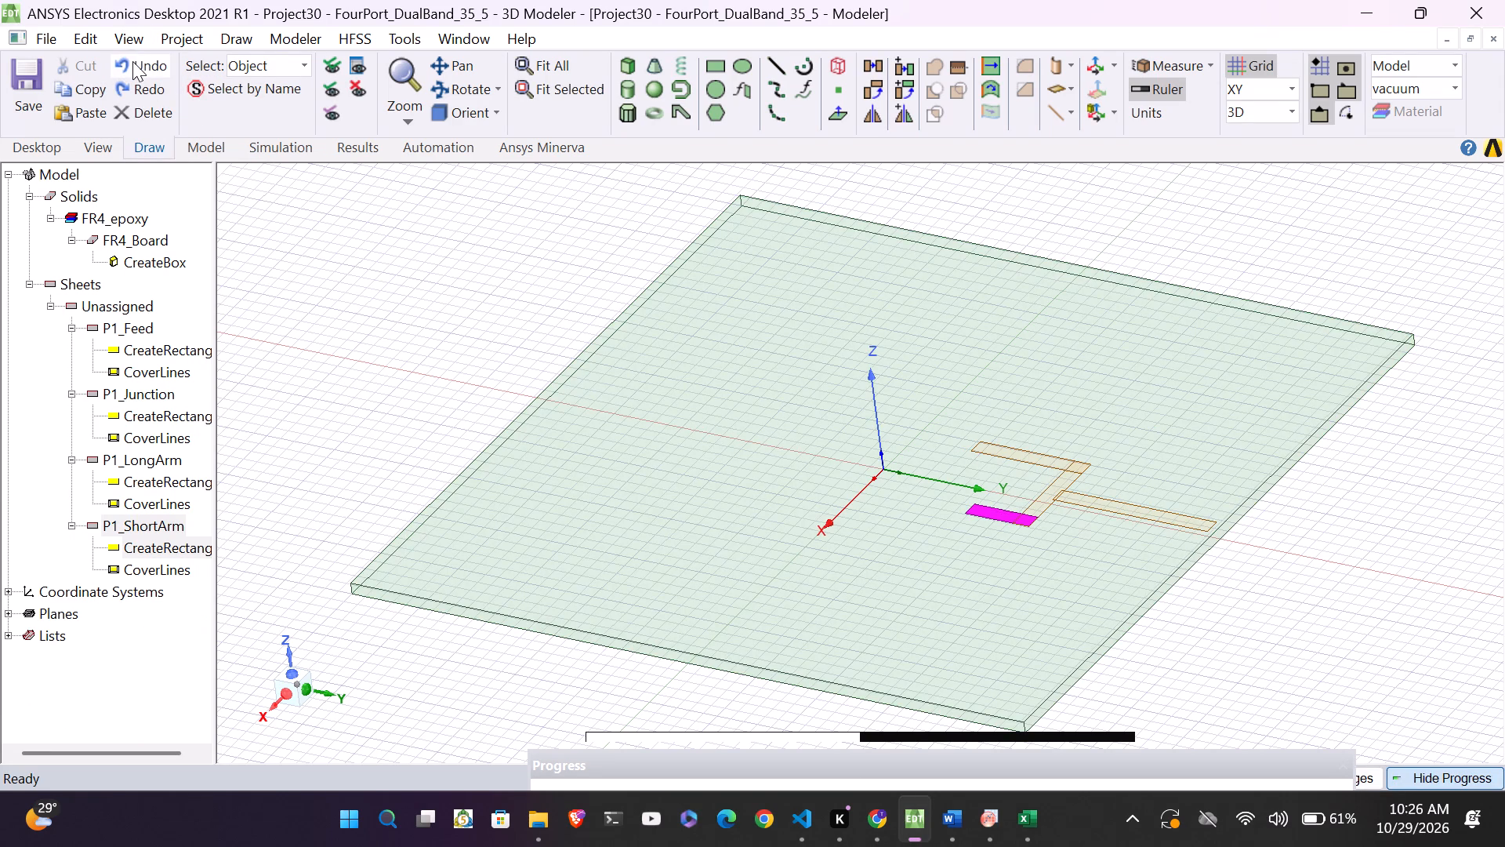
pyautogui.rightClick(136, 42)
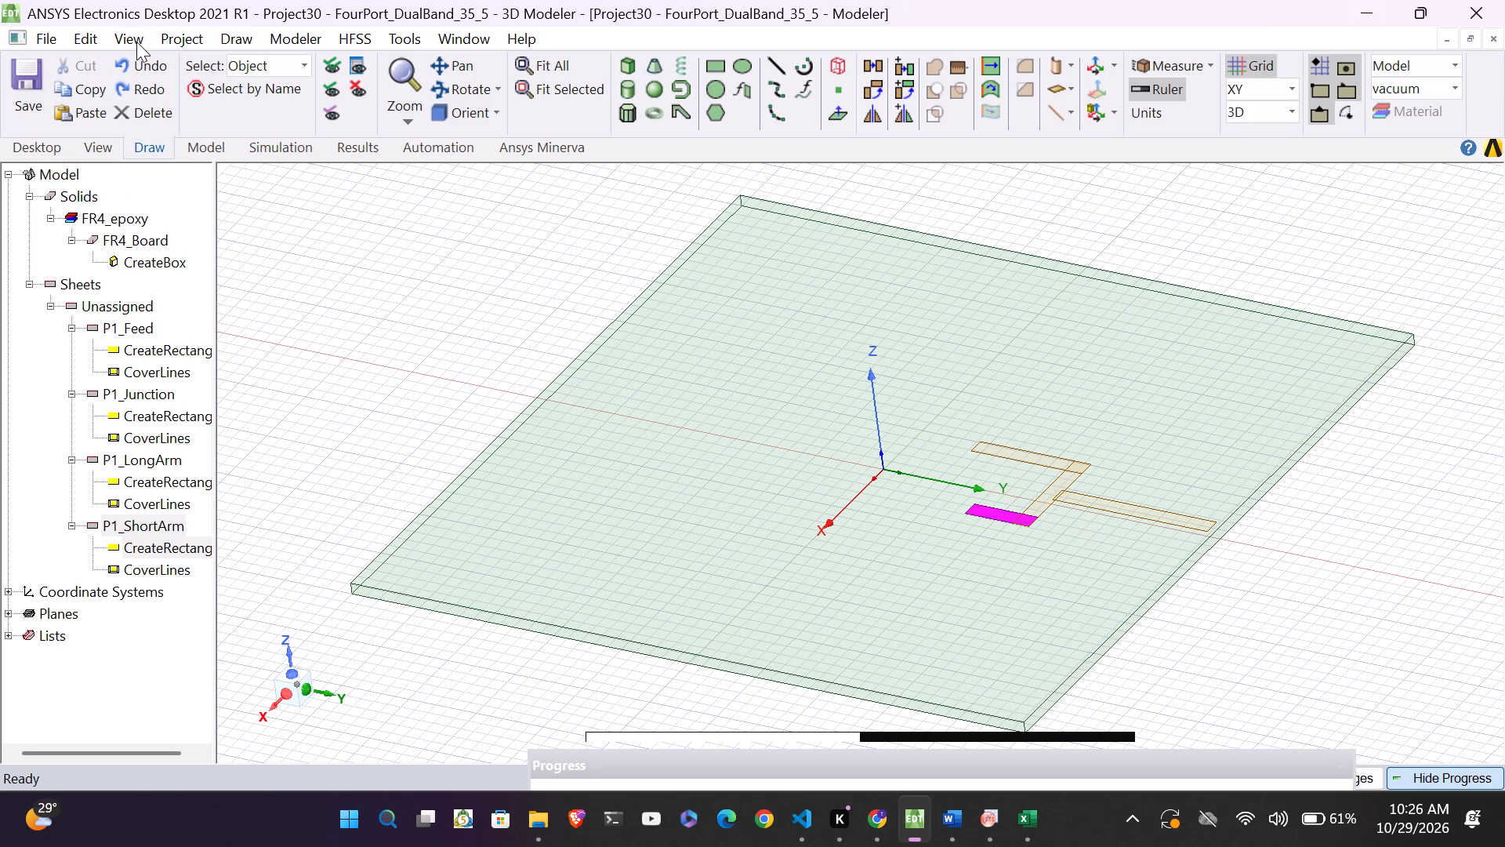
pyautogui.rightClick(135, 58)
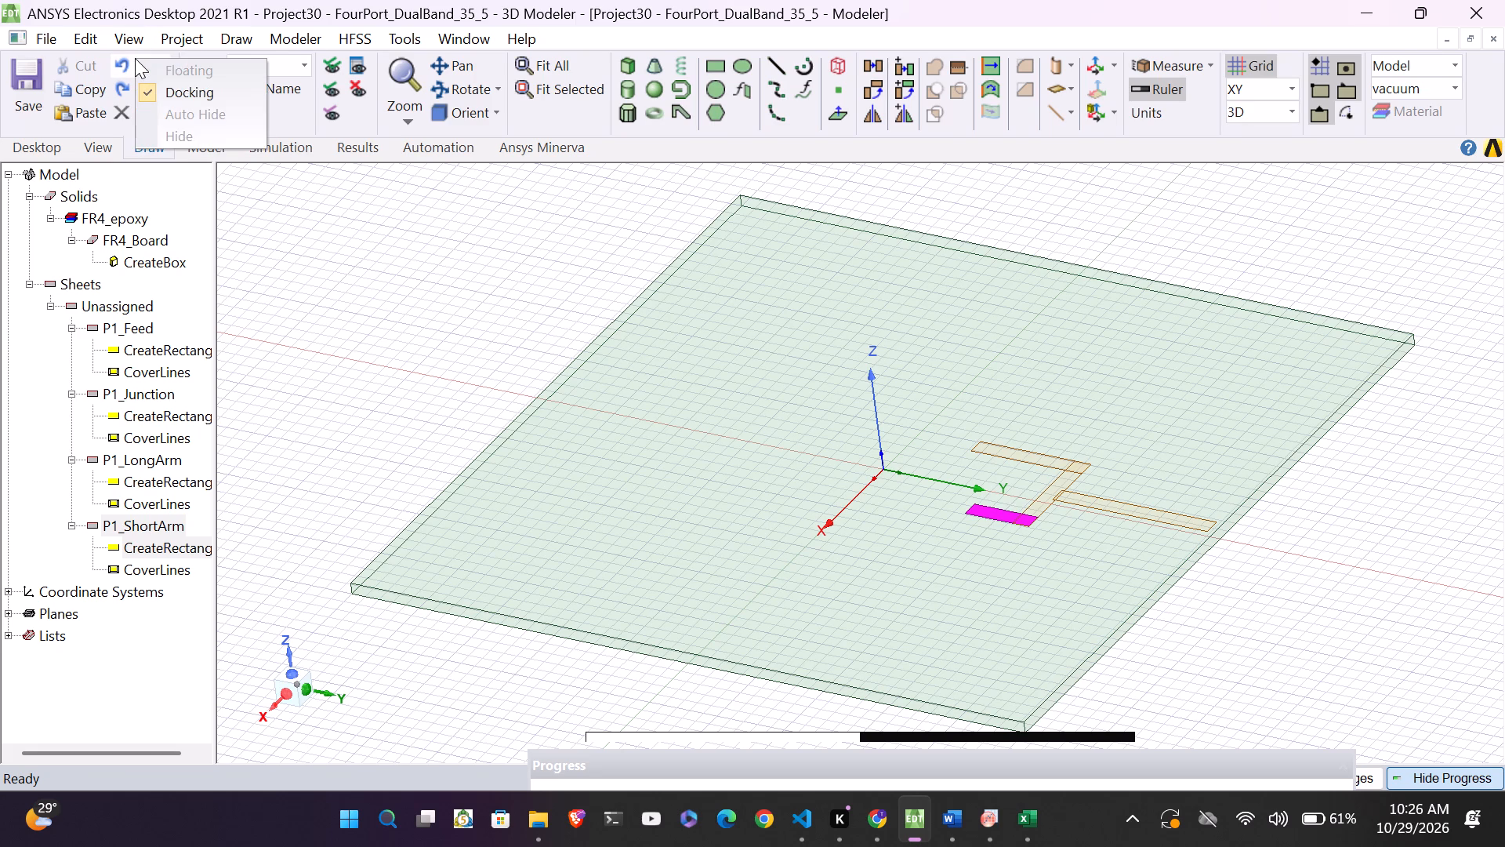
pyautogui.click(269, 162)
pyautogui.click(135, 62)
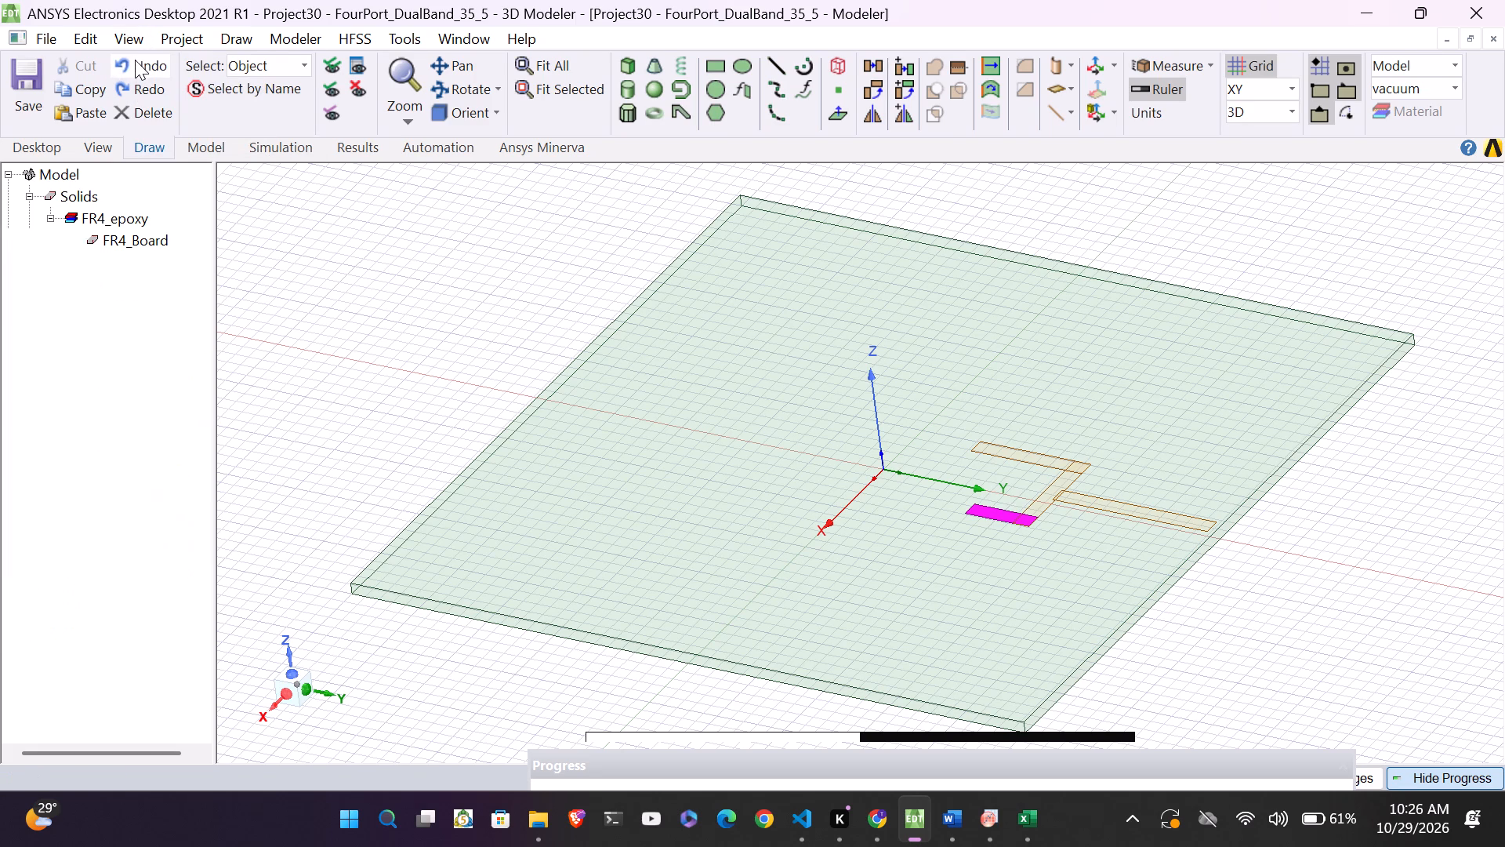
pyautogui.click(133, 62)
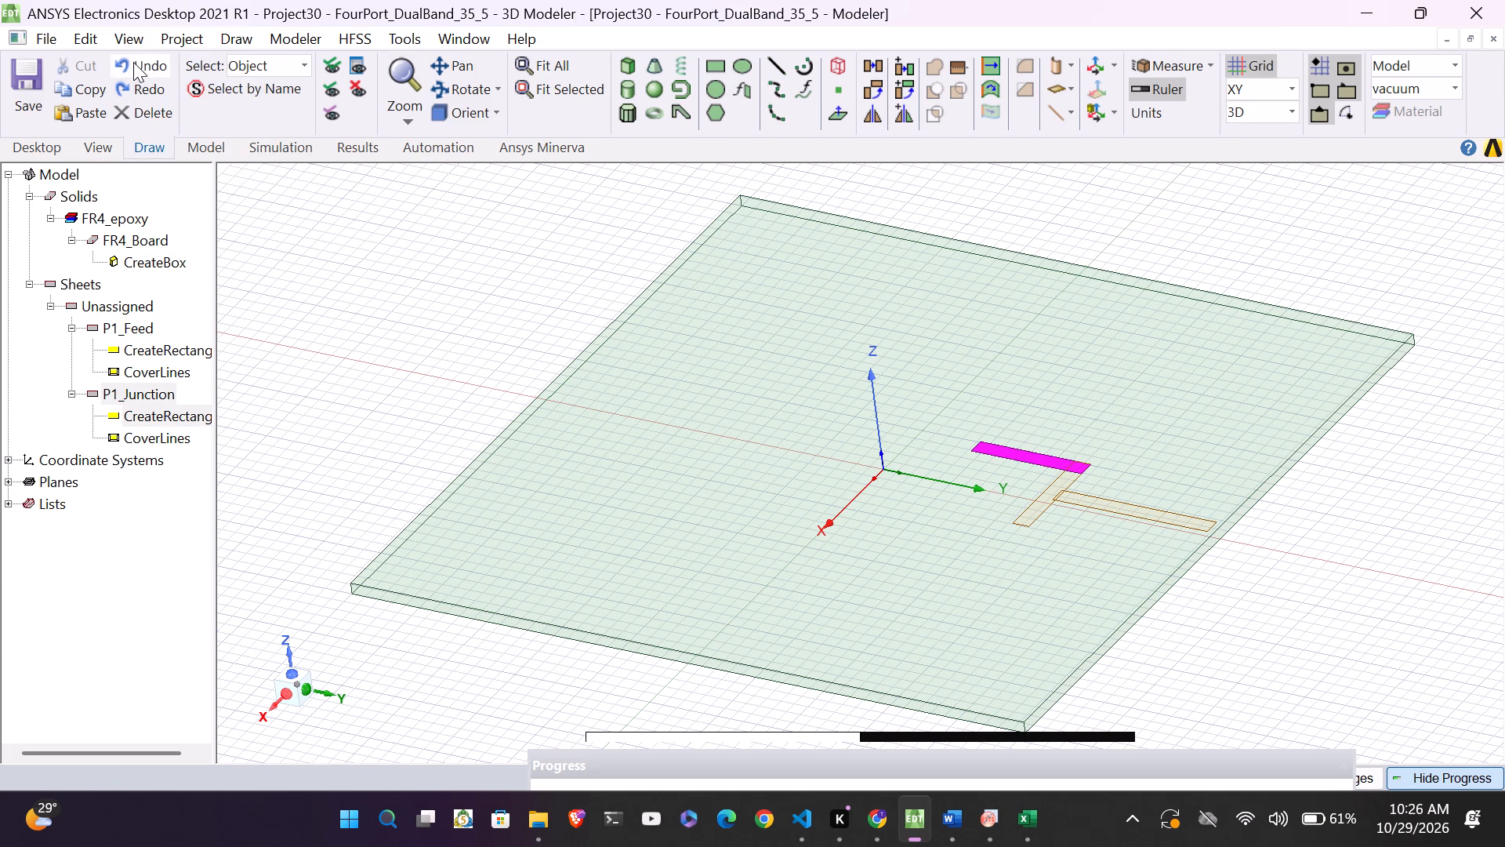
pyautogui.click(133, 62)
pyautogui.click(133, 64)
pyautogui.click(133, 68)
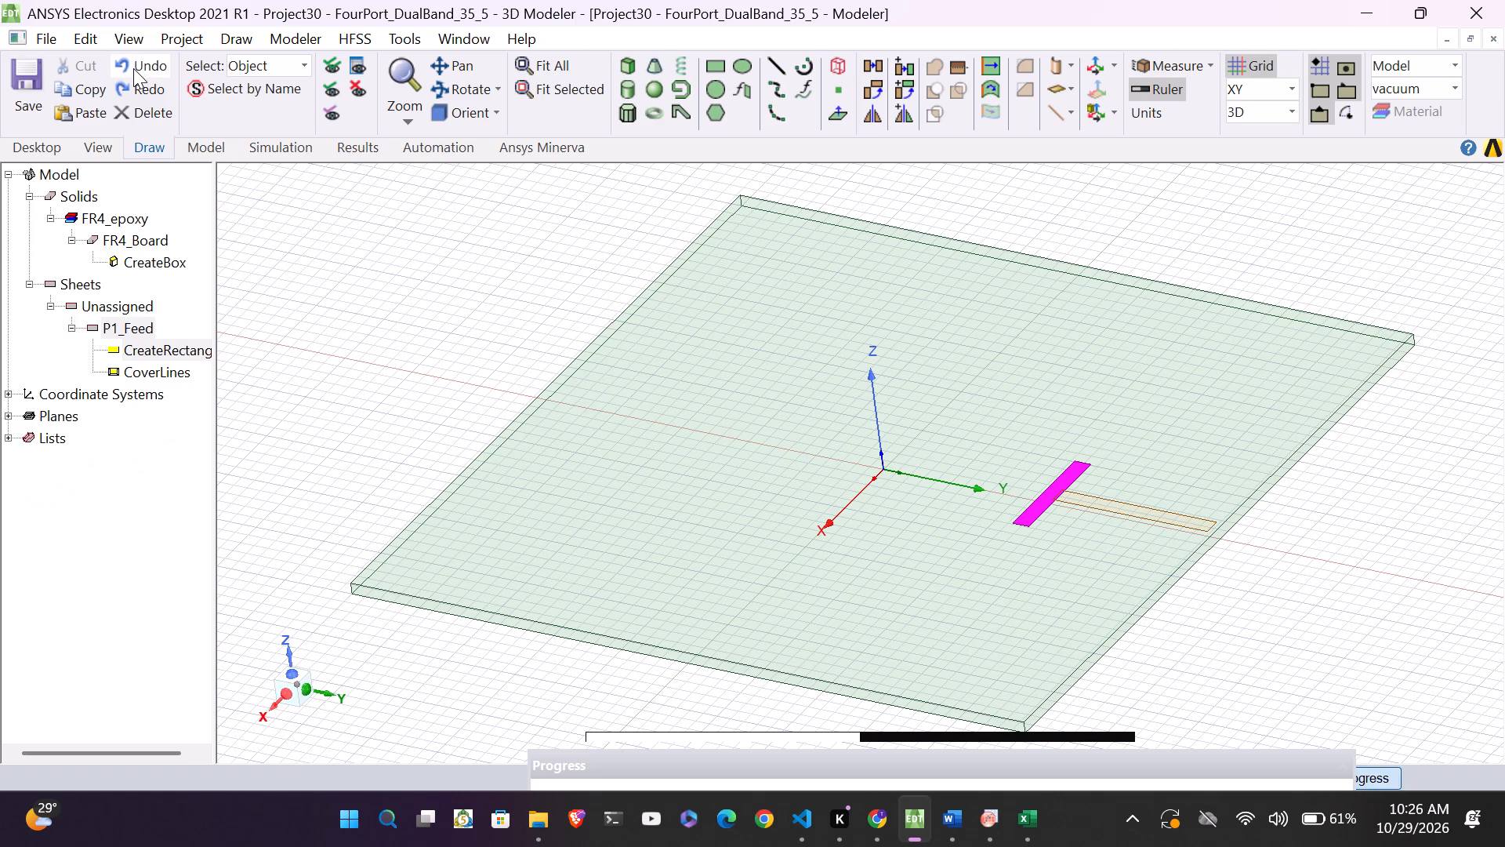
pyautogui.click(133, 68)
pyautogui.tripleClick(133, 68)
pyautogui.click(133, 68)
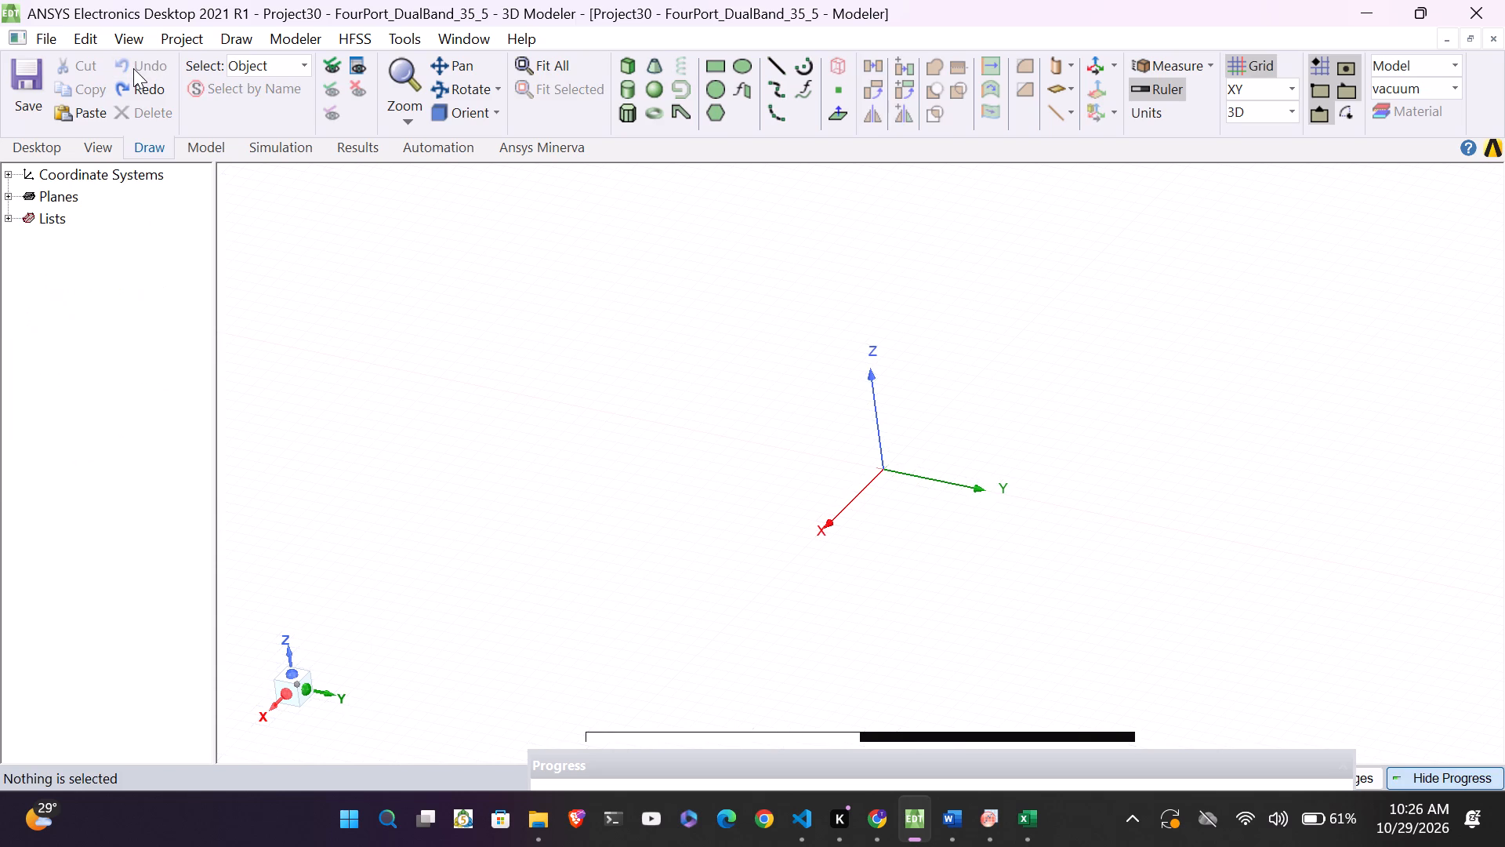
# Open the RBL Project Official OP_1 project file.
pyautogui.click(57, 50)
pyautogui.click(45, 32)
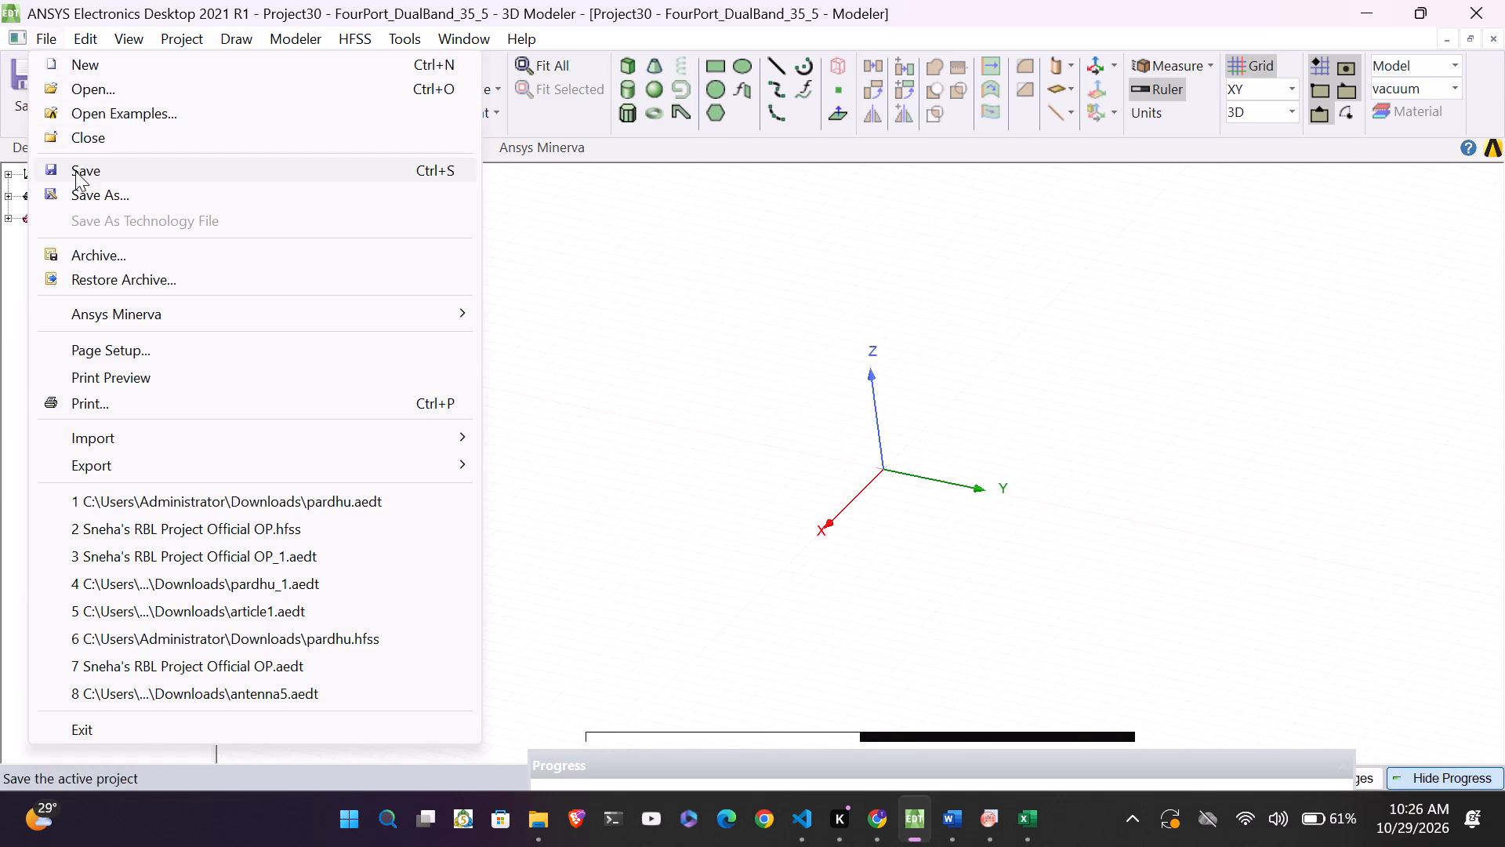
pyautogui.click(140, 88)
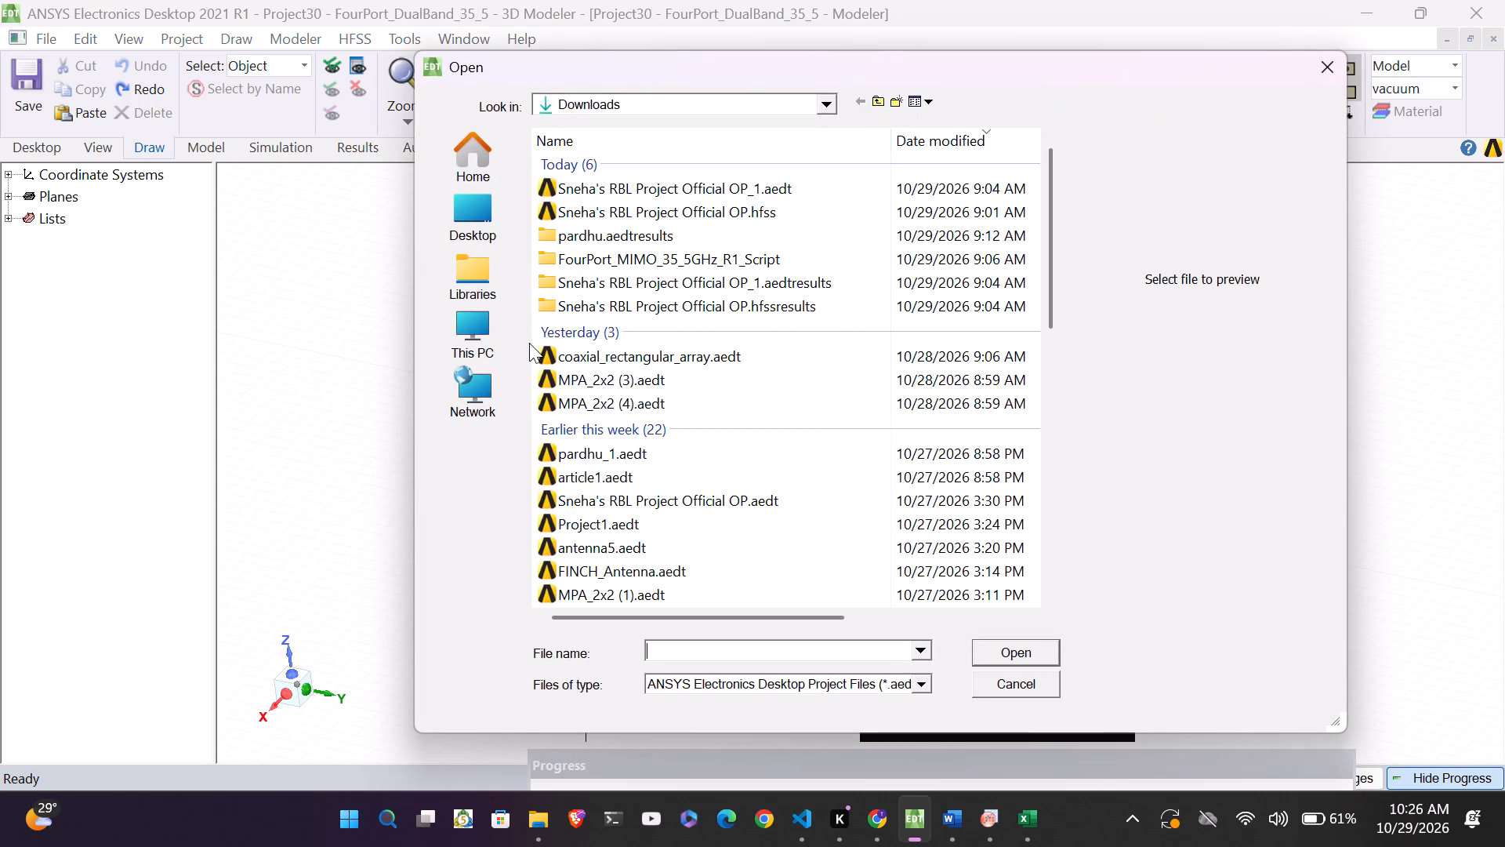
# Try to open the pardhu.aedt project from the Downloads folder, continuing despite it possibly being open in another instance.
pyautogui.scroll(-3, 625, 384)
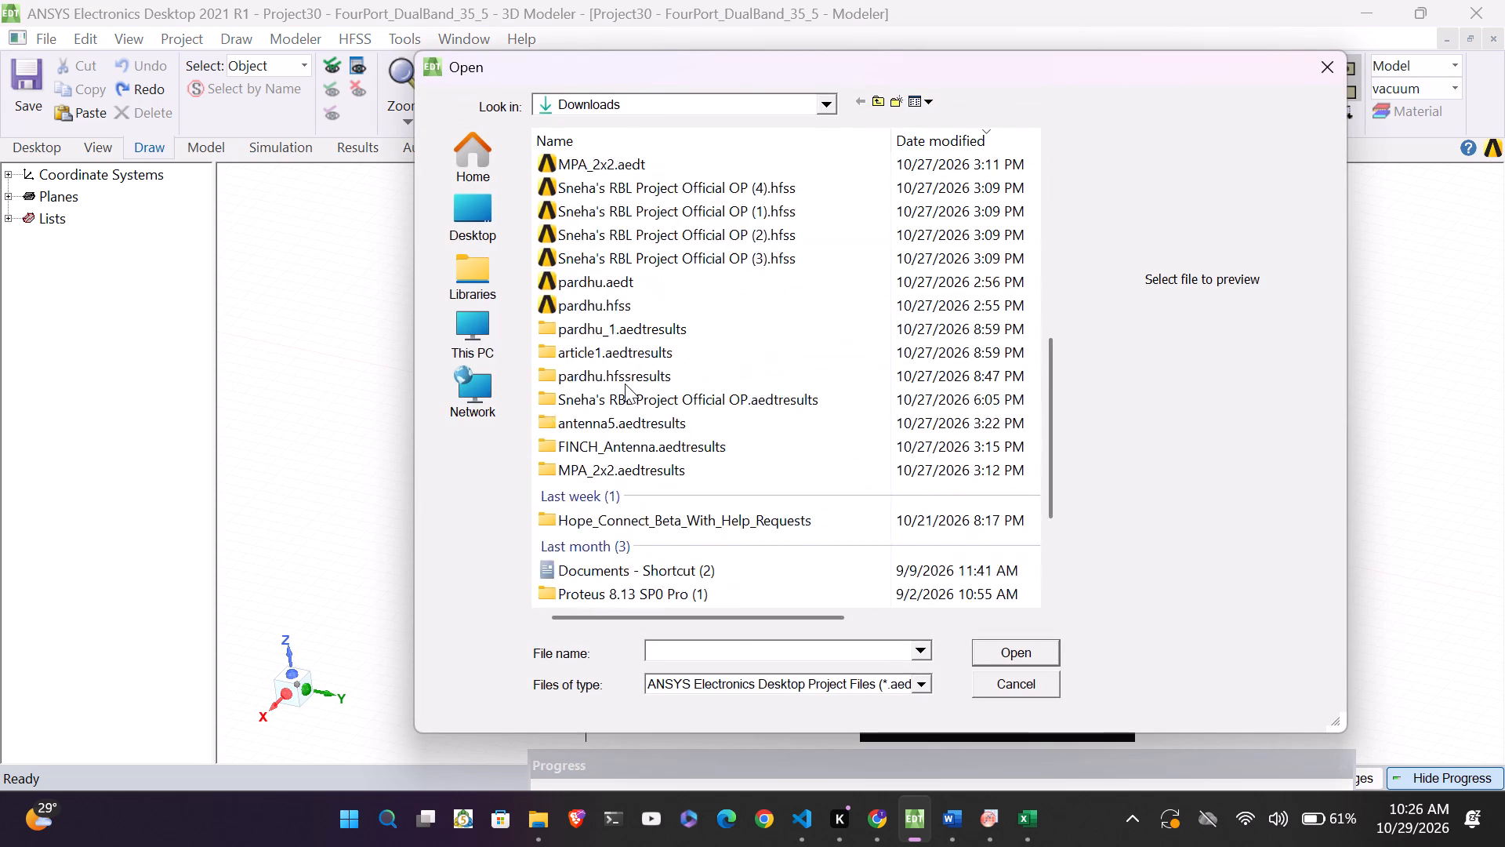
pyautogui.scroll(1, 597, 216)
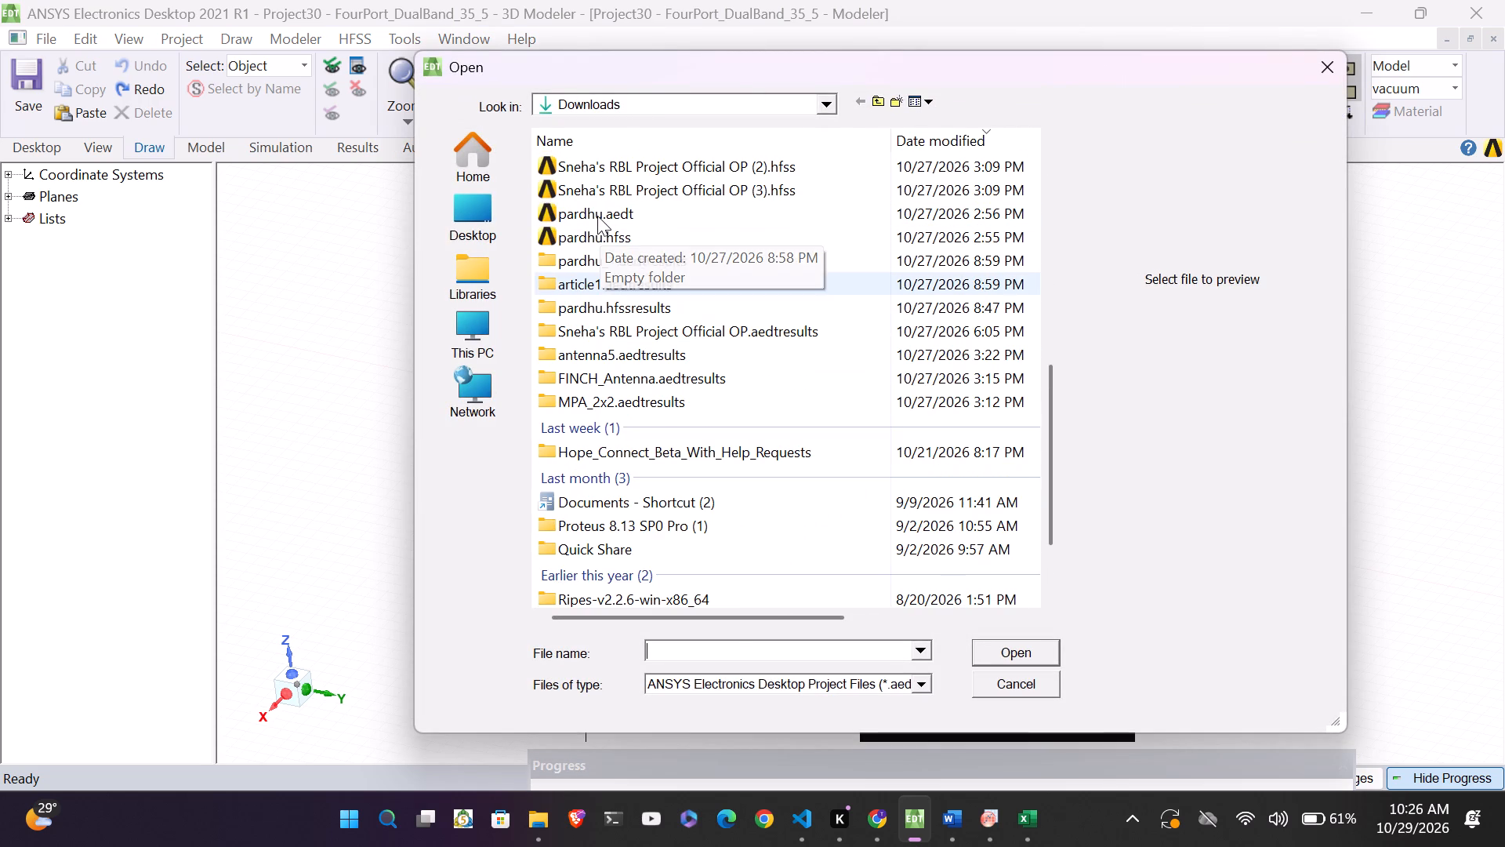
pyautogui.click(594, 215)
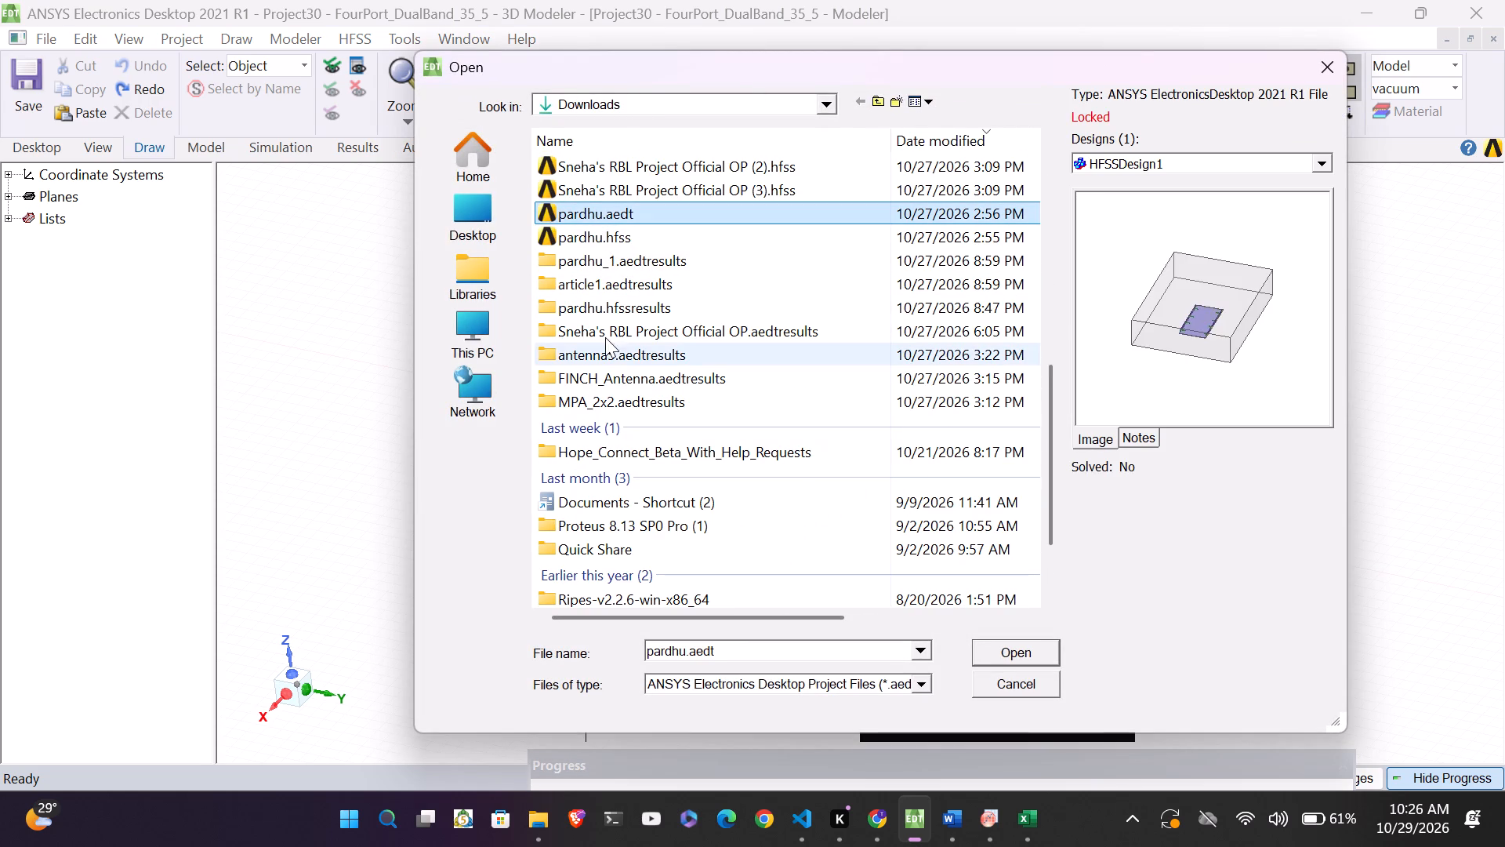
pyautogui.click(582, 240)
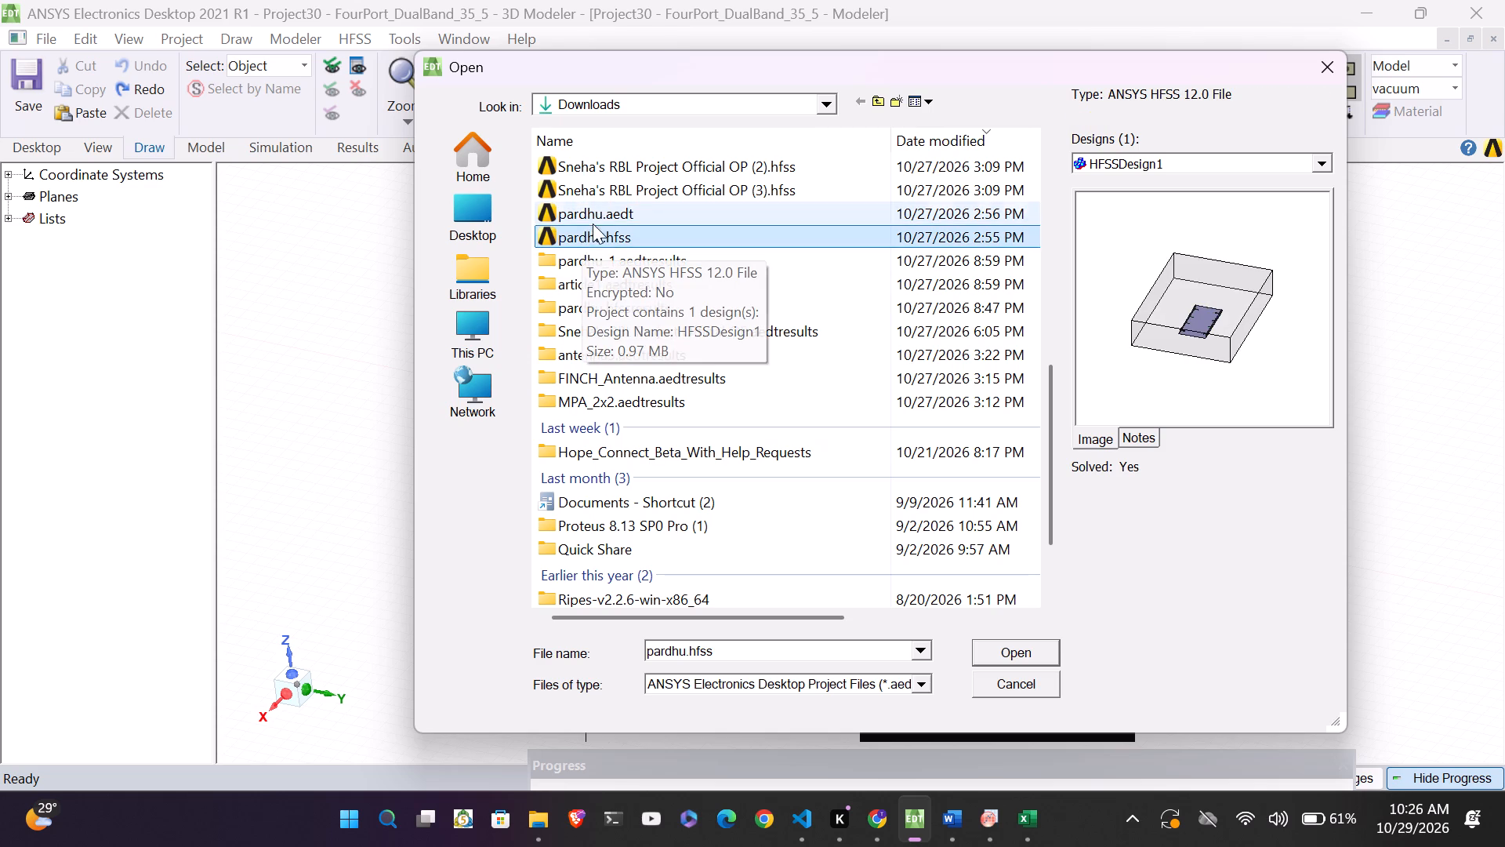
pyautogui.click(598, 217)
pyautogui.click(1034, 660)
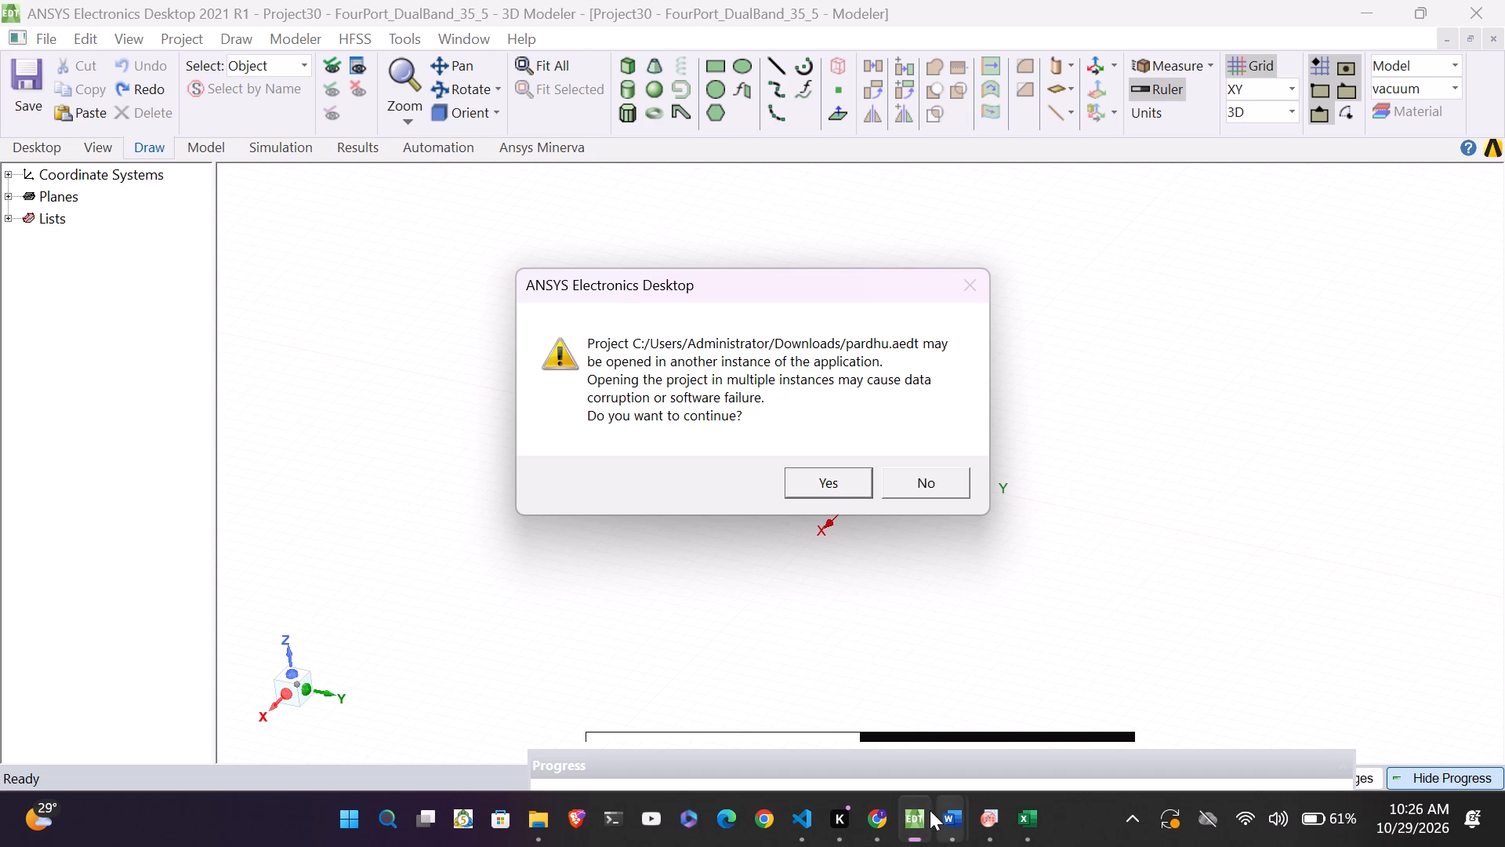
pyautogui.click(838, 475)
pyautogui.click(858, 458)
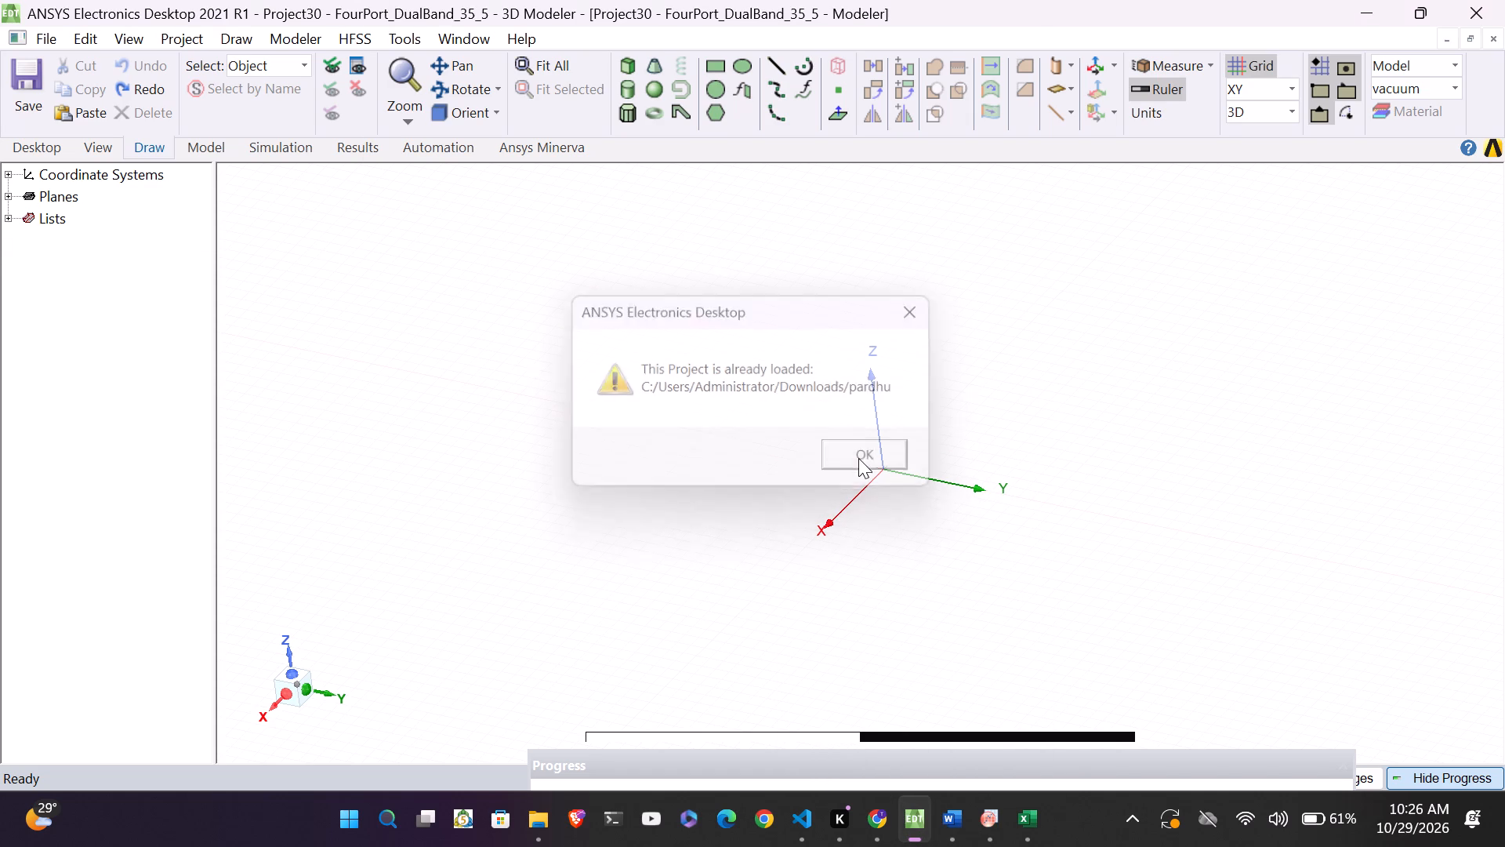
# Close the empty FourPort_DualBand_35_5 3D Modeler window of Project30.
pyautogui.keyDown('ctrl'); pyautogui.scroll(-3, 857, 453); pyautogui.keyUp('ctrl')
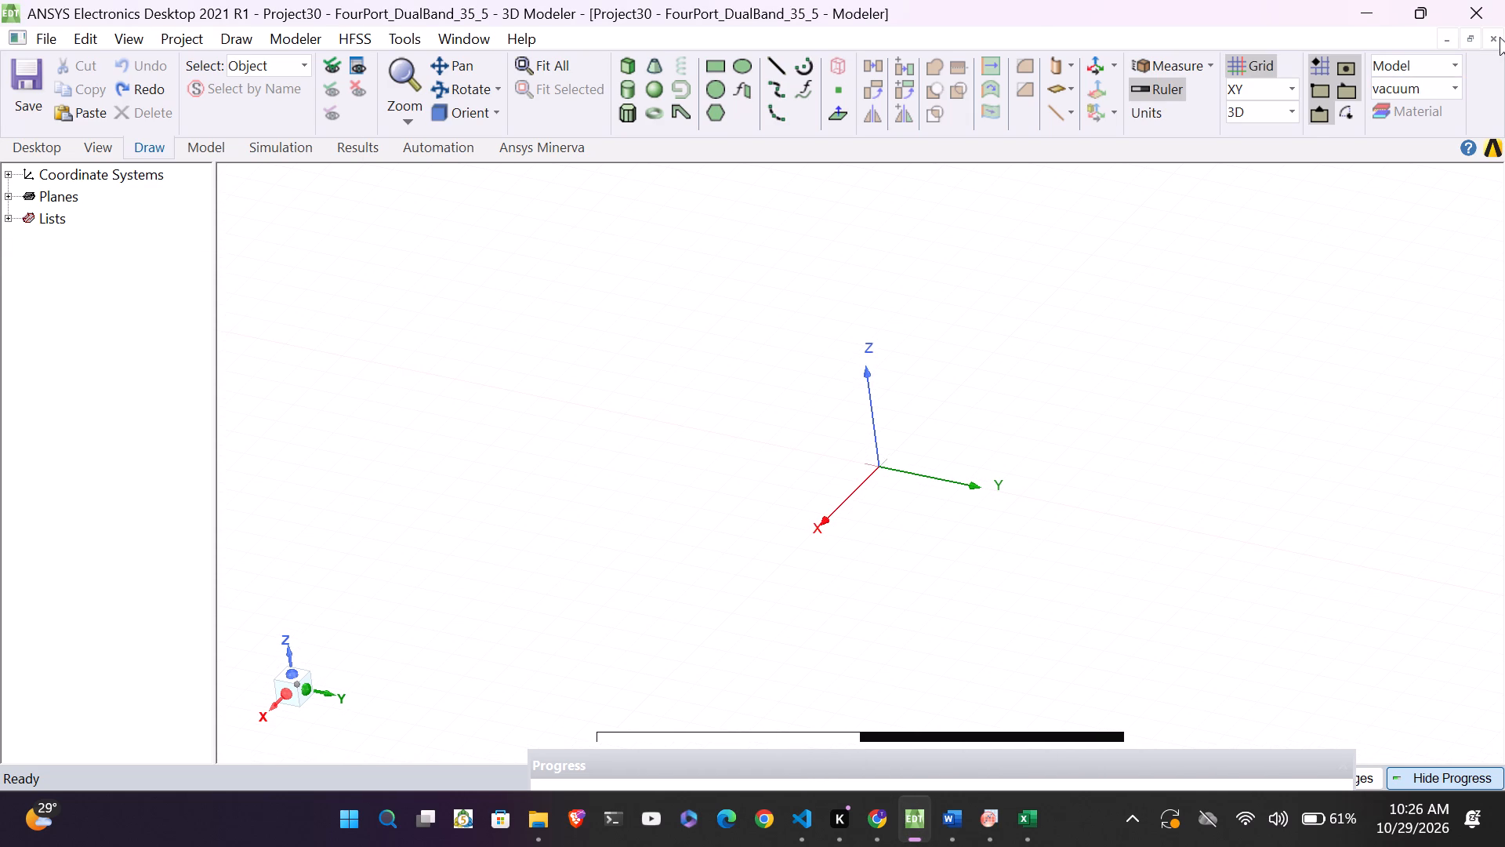
pyautogui.click(1491, 38)
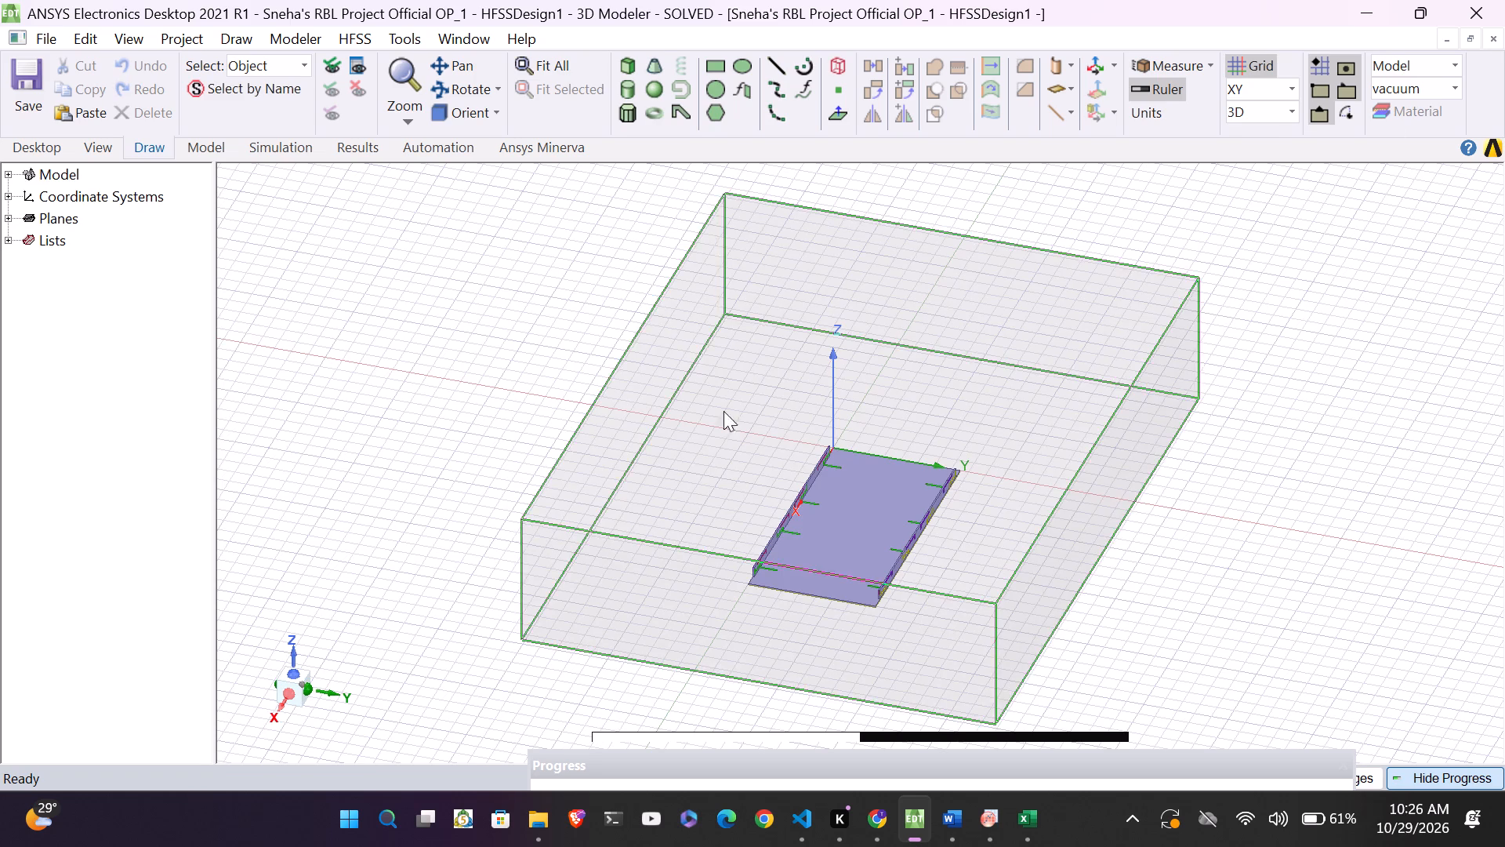
# Start a new 2D terminal solution data report for HFSSDesign1 in the RBL Project Official OP_1 project.
pyautogui.click(363, 140)
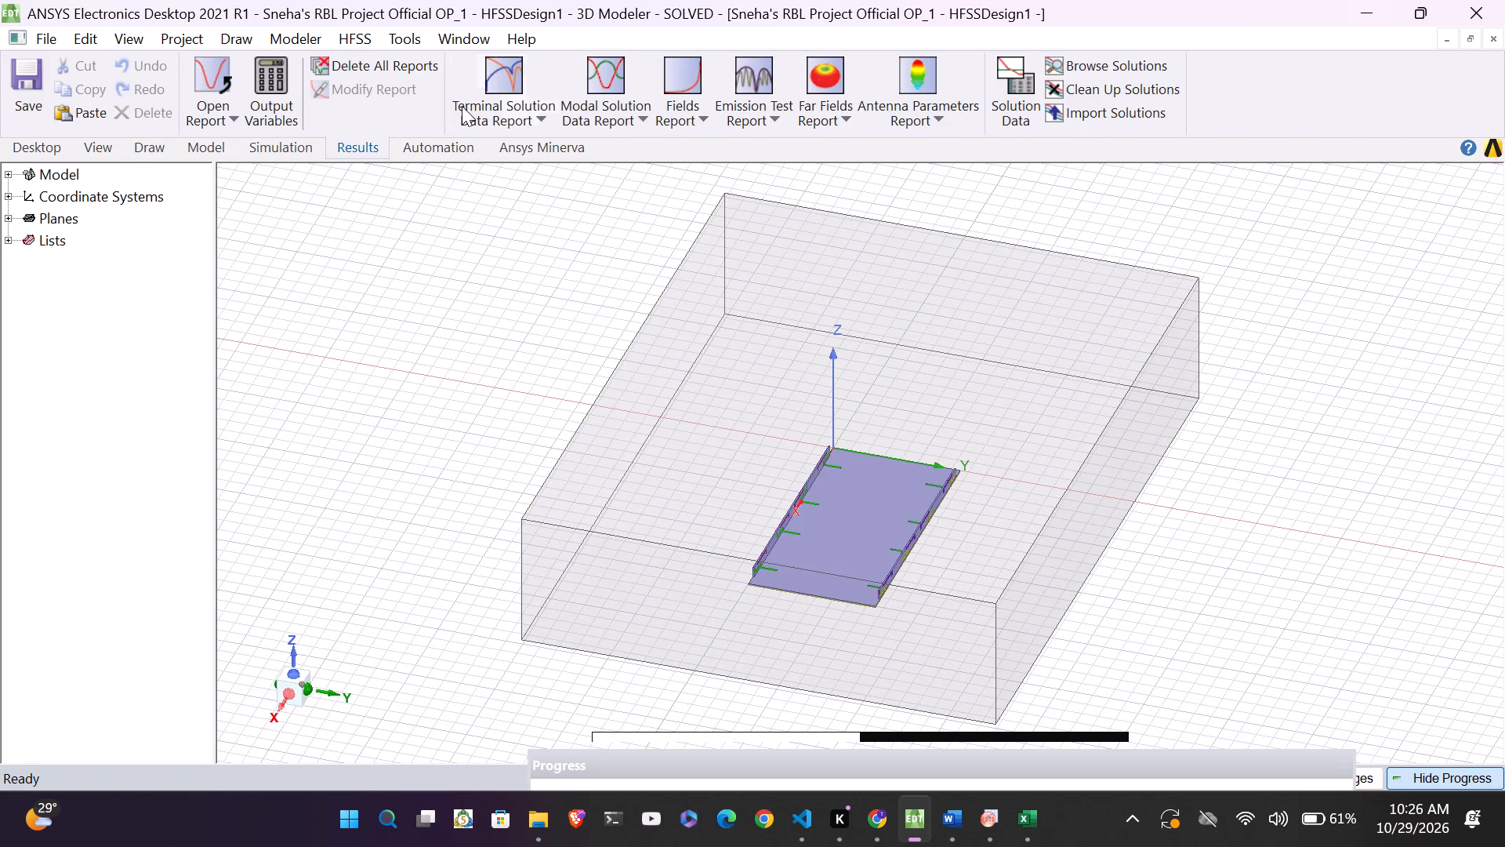
pyautogui.click(489, 94)
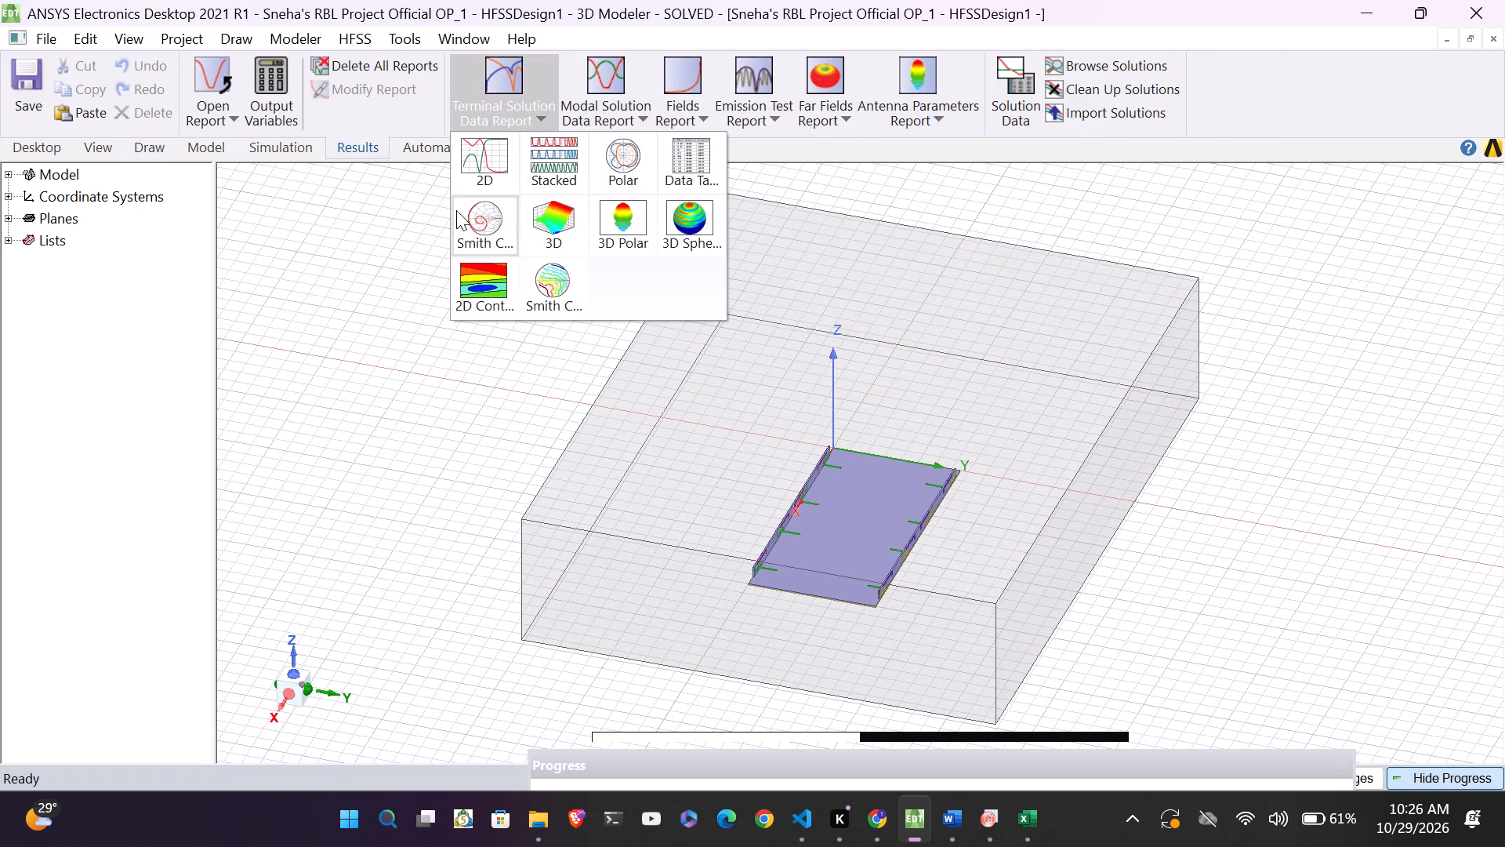
pyautogui.click(470, 180)
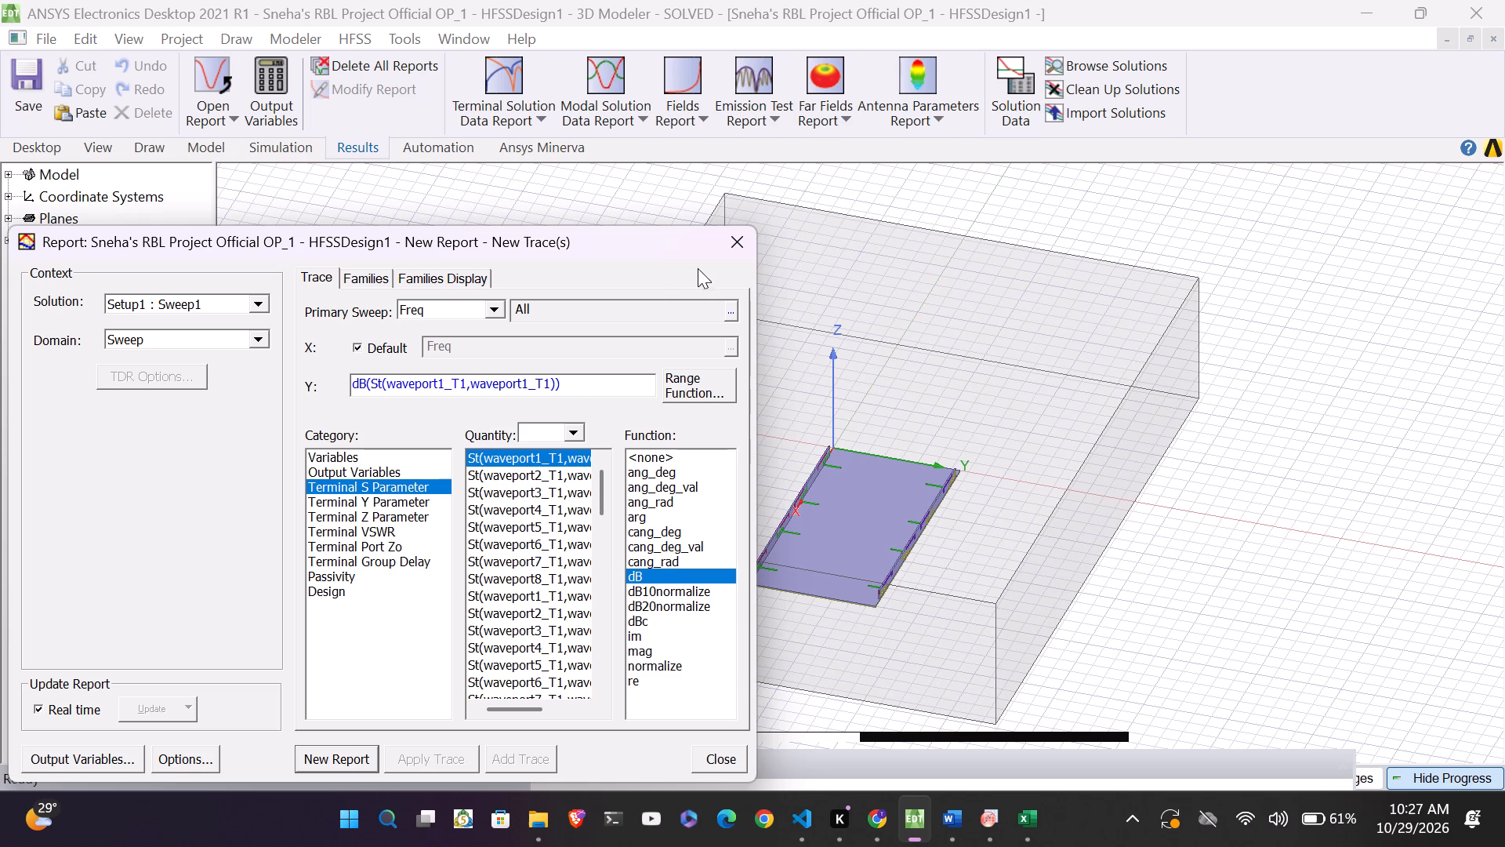
# Dismiss the new report setup, view the XY Plot 13 report of HFSSDesign1, and close its window.
pyautogui.click(731, 258)
pyautogui.click(228, 110)
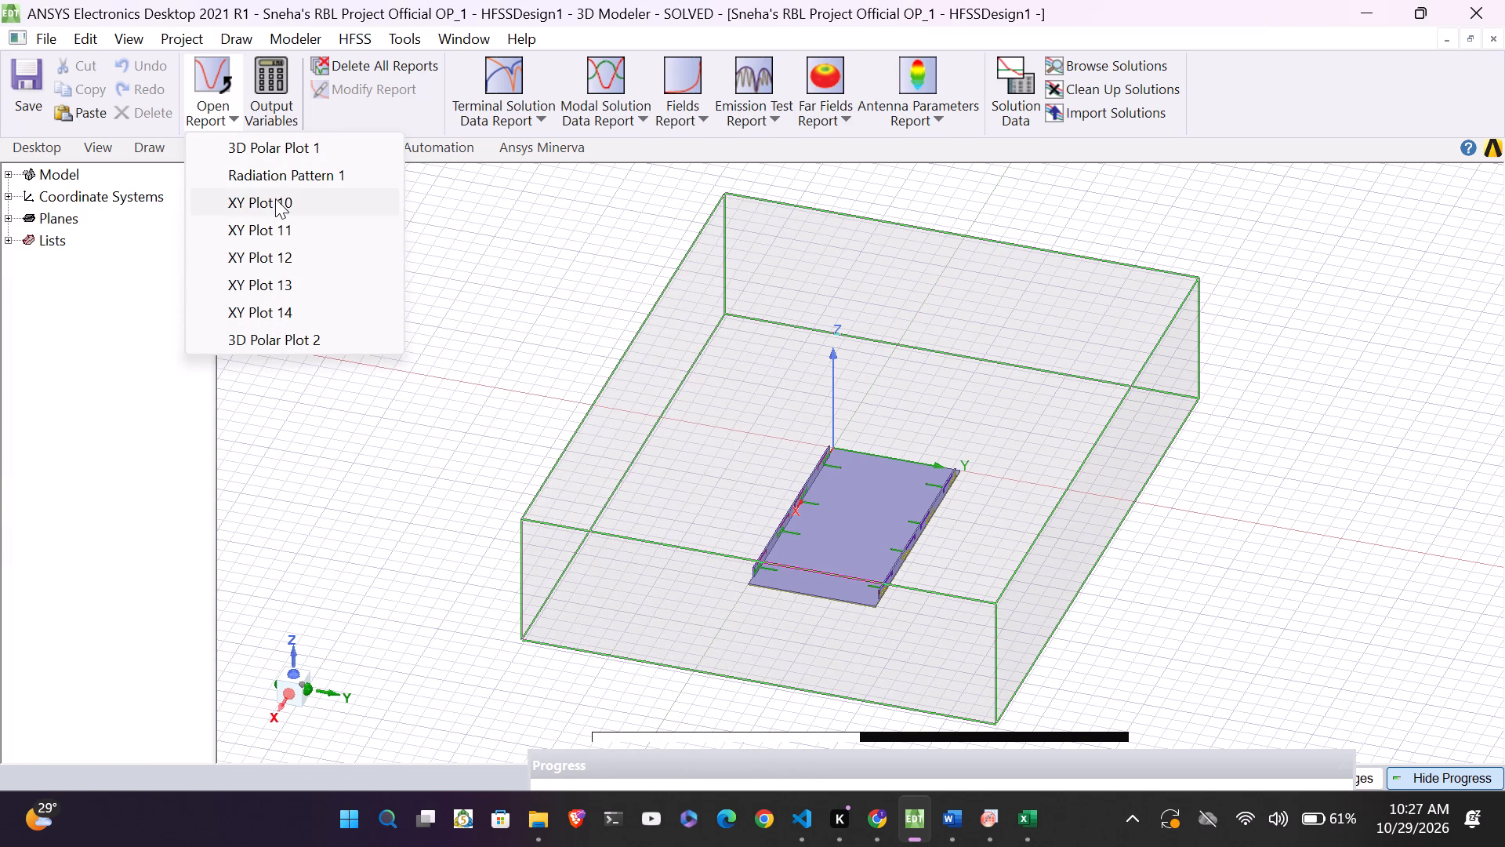
pyautogui.click(271, 274)
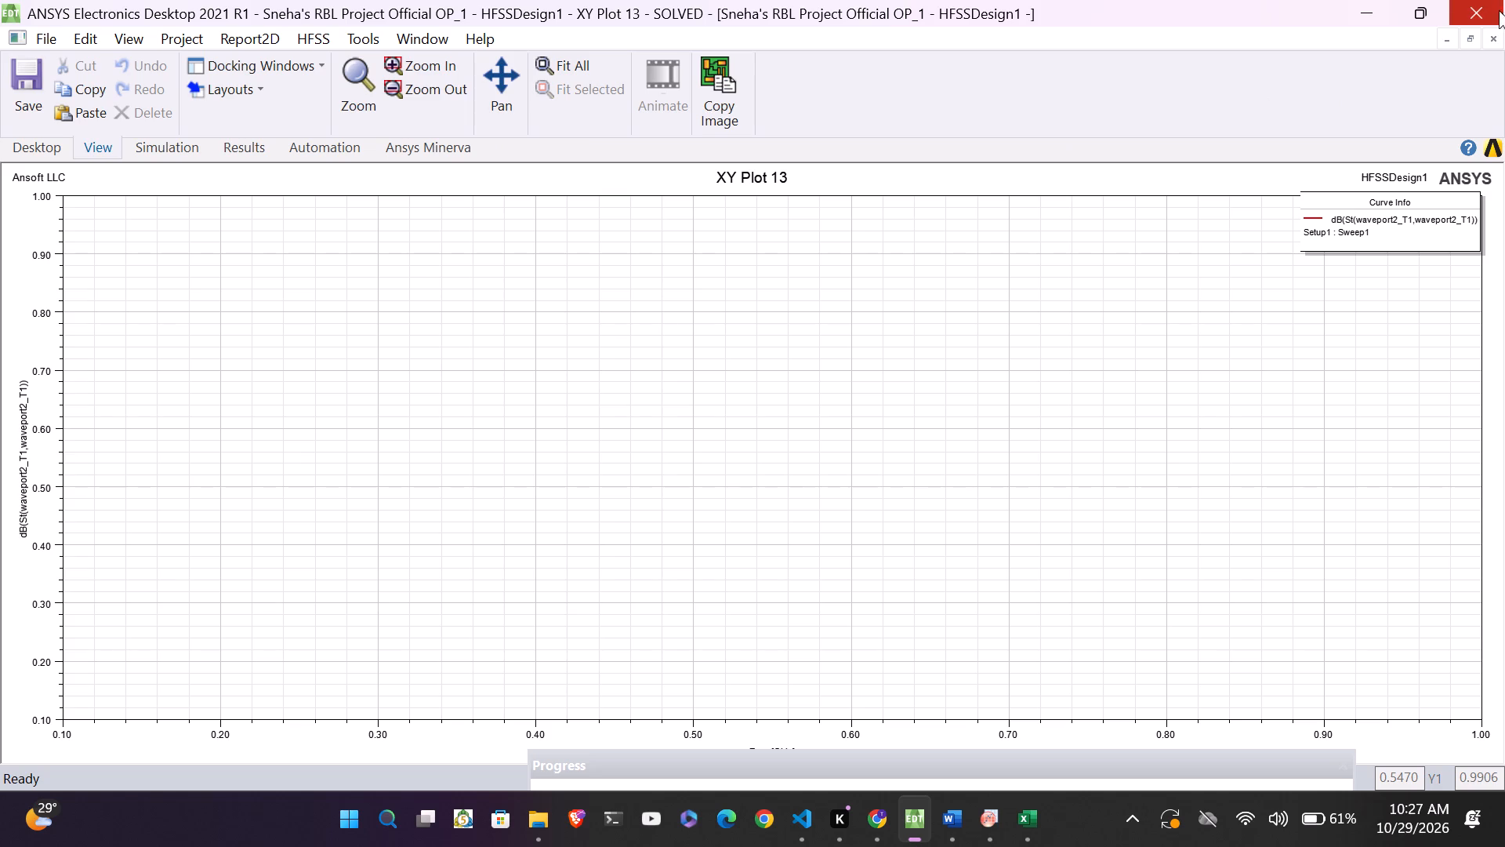
pyautogui.click(1492, 34)
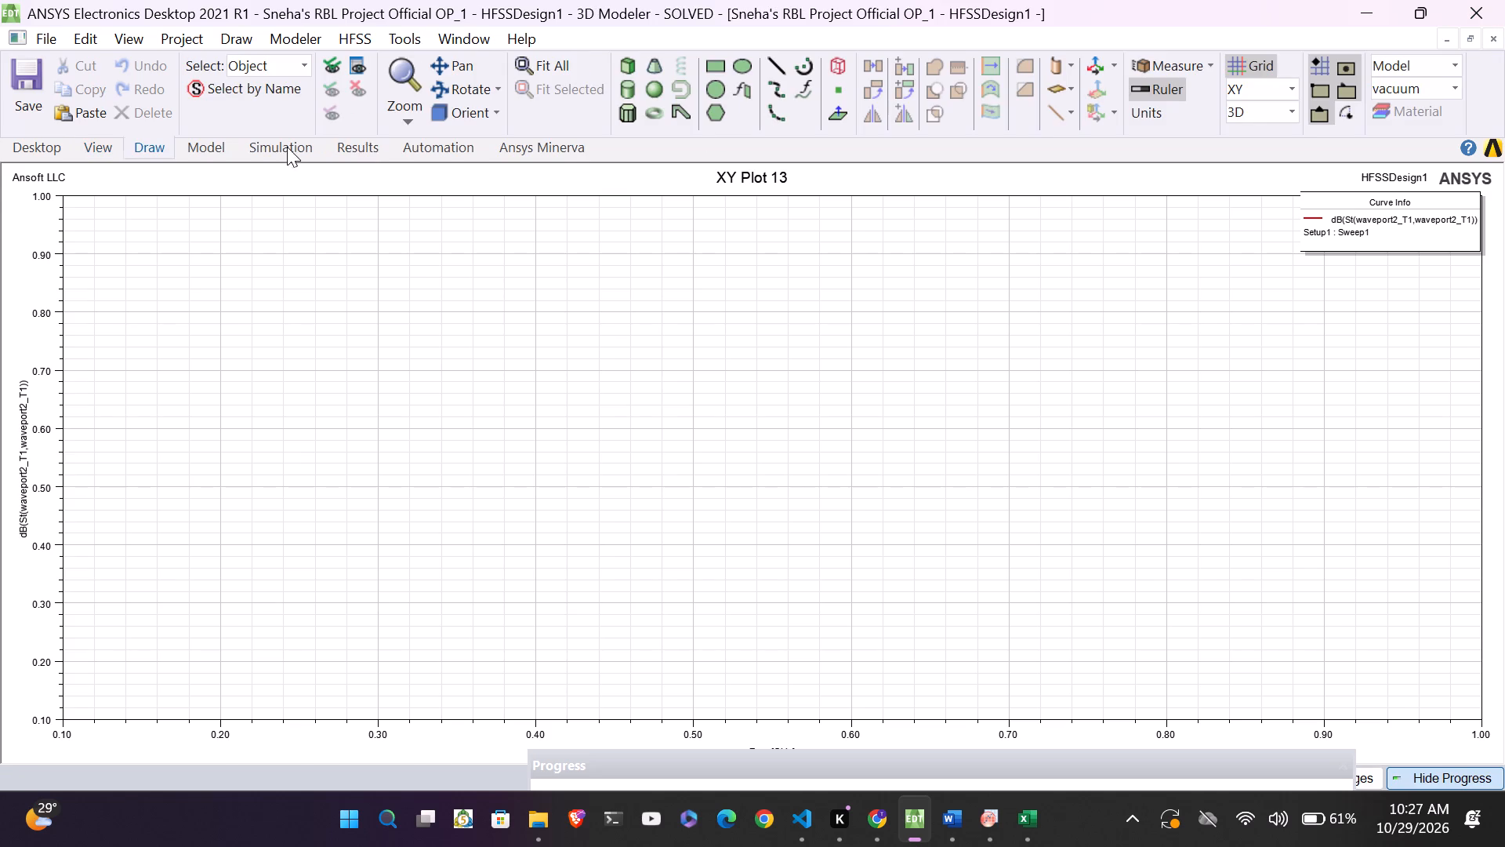
# View the XY Plot 14 report of HFSSDesign1 and close its window.
pyautogui.click(375, 150)
pyautogui.click(216, 109)
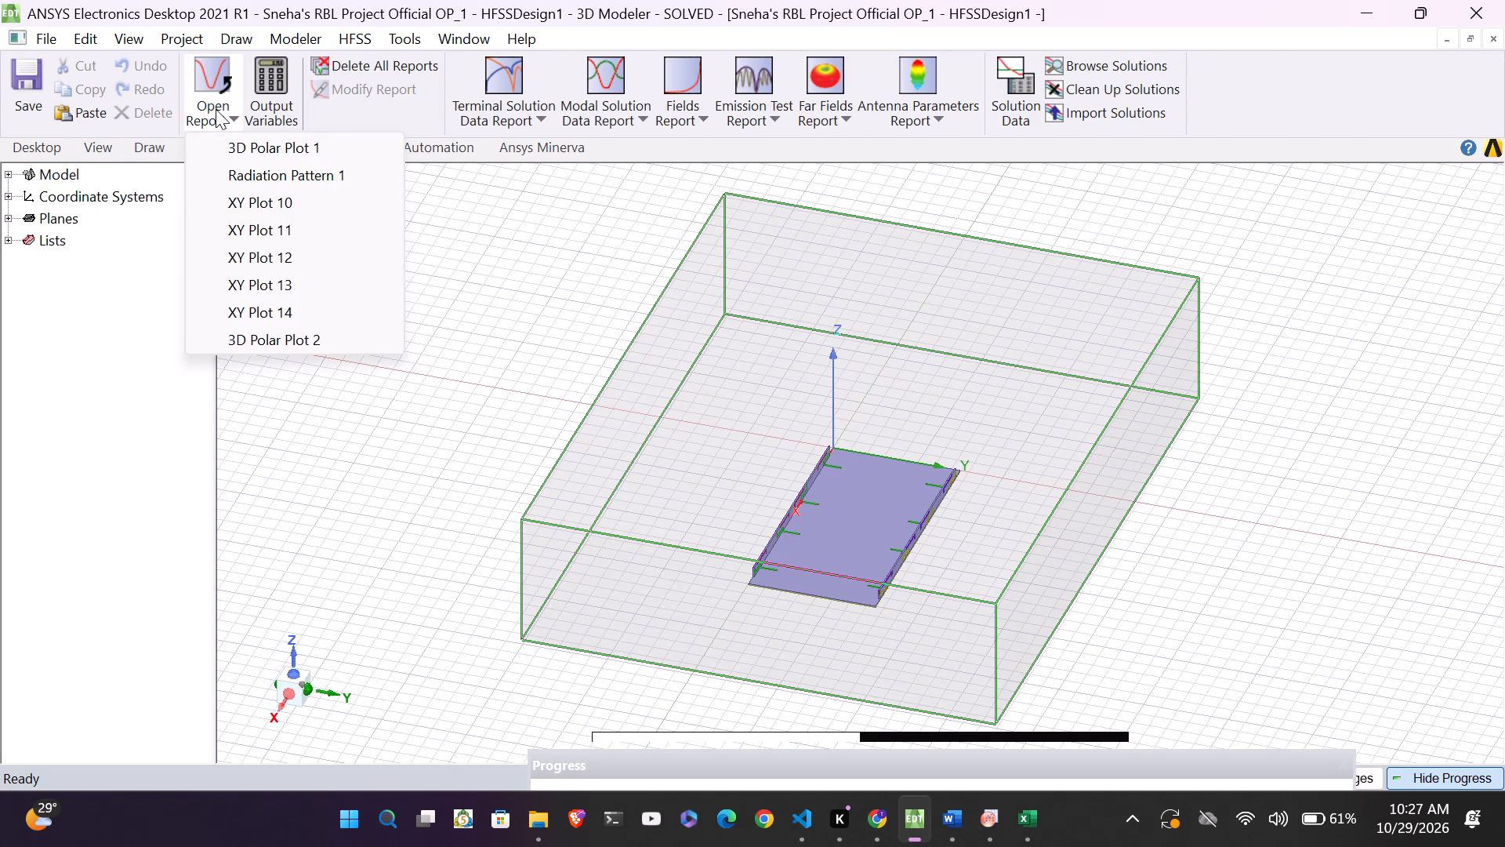
pyautogui.click(515, 121)
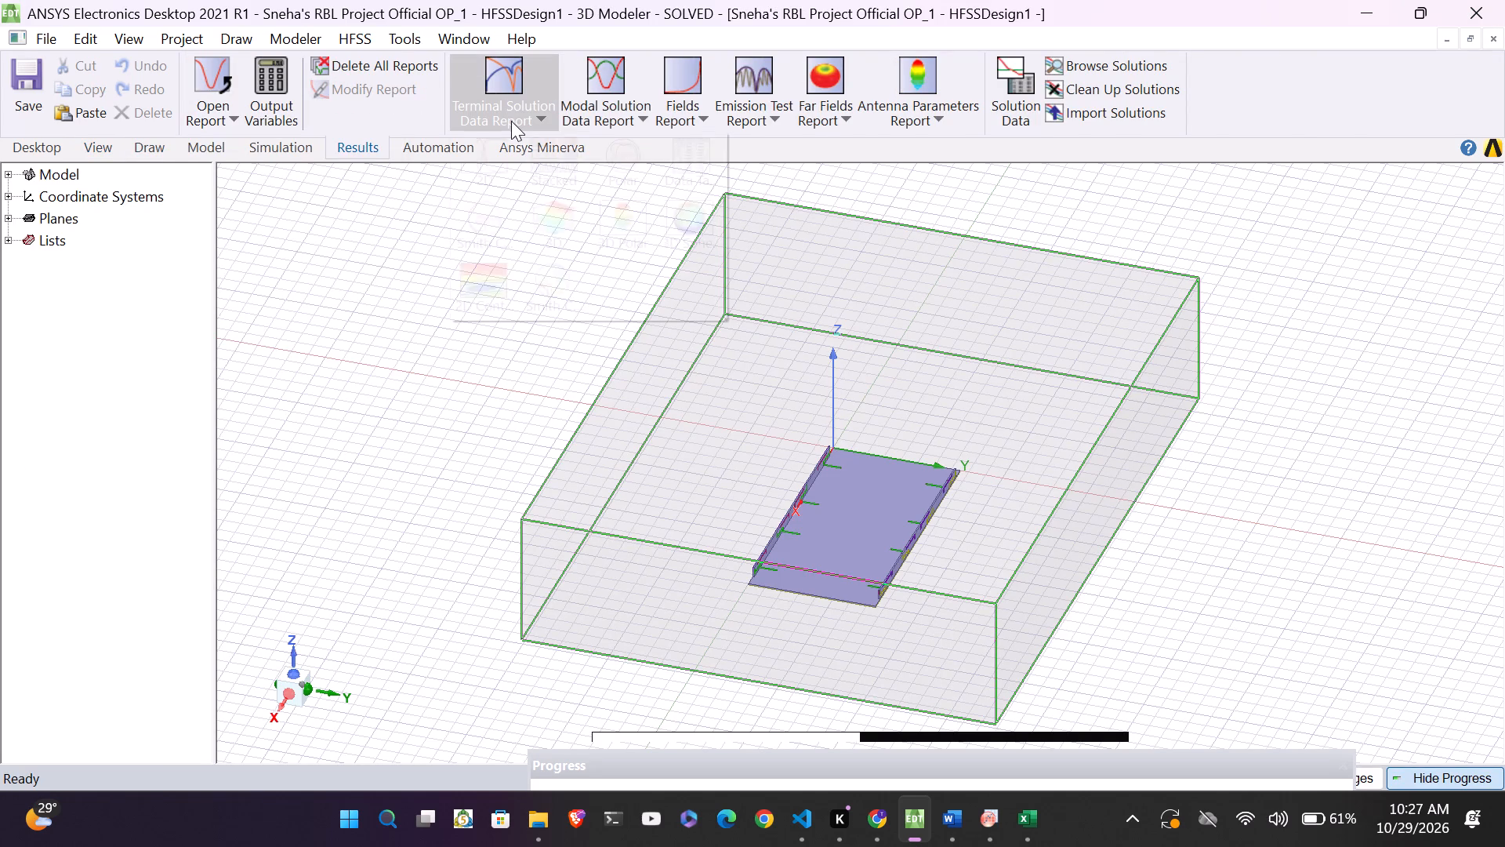
pyautogui.click(361, 267)
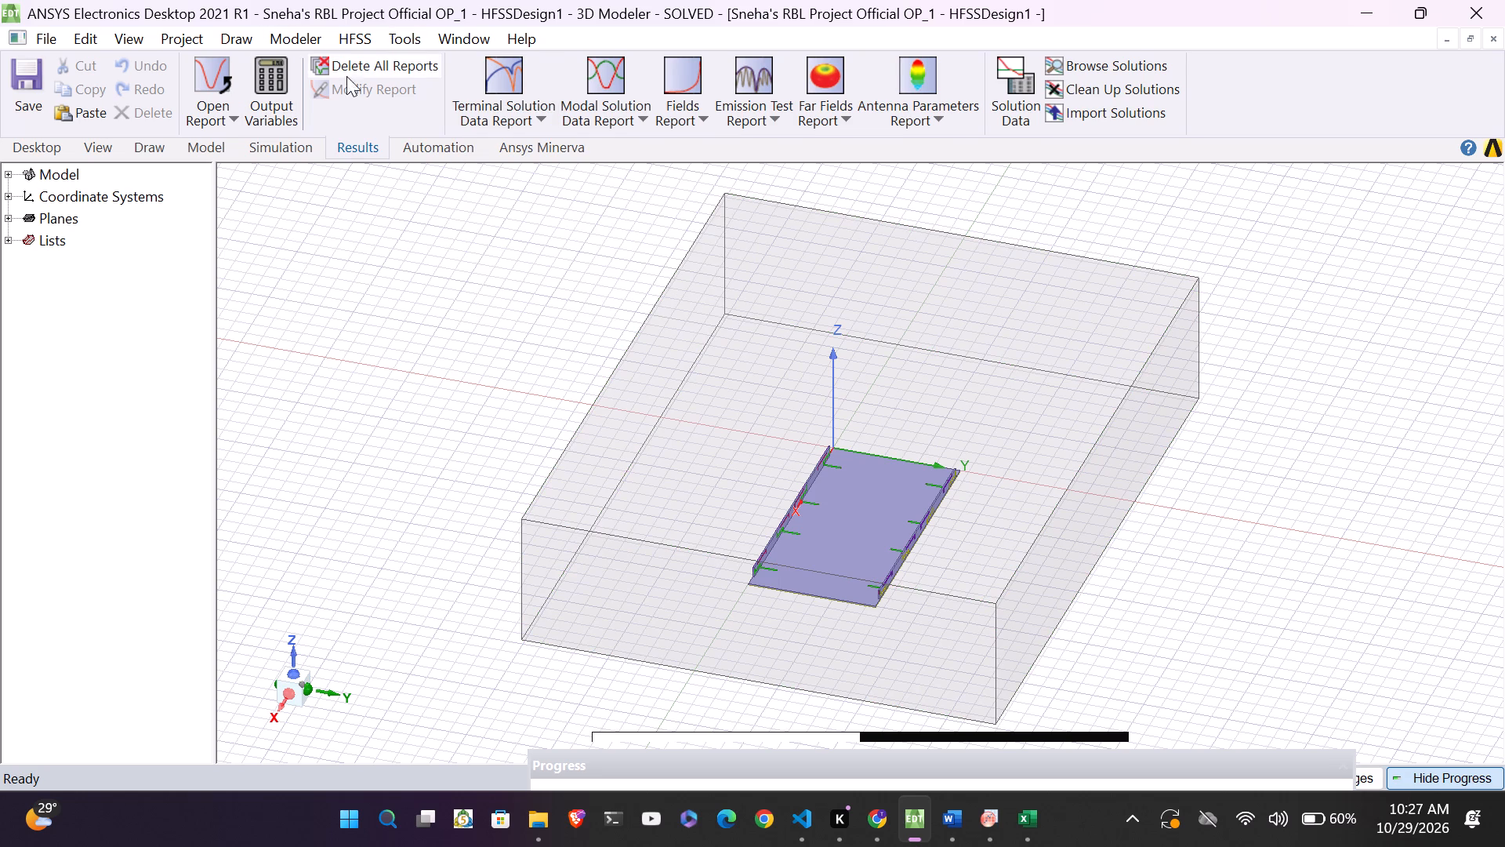
pyautogui.click(345, 144)
pyautogui.click(340, 146)
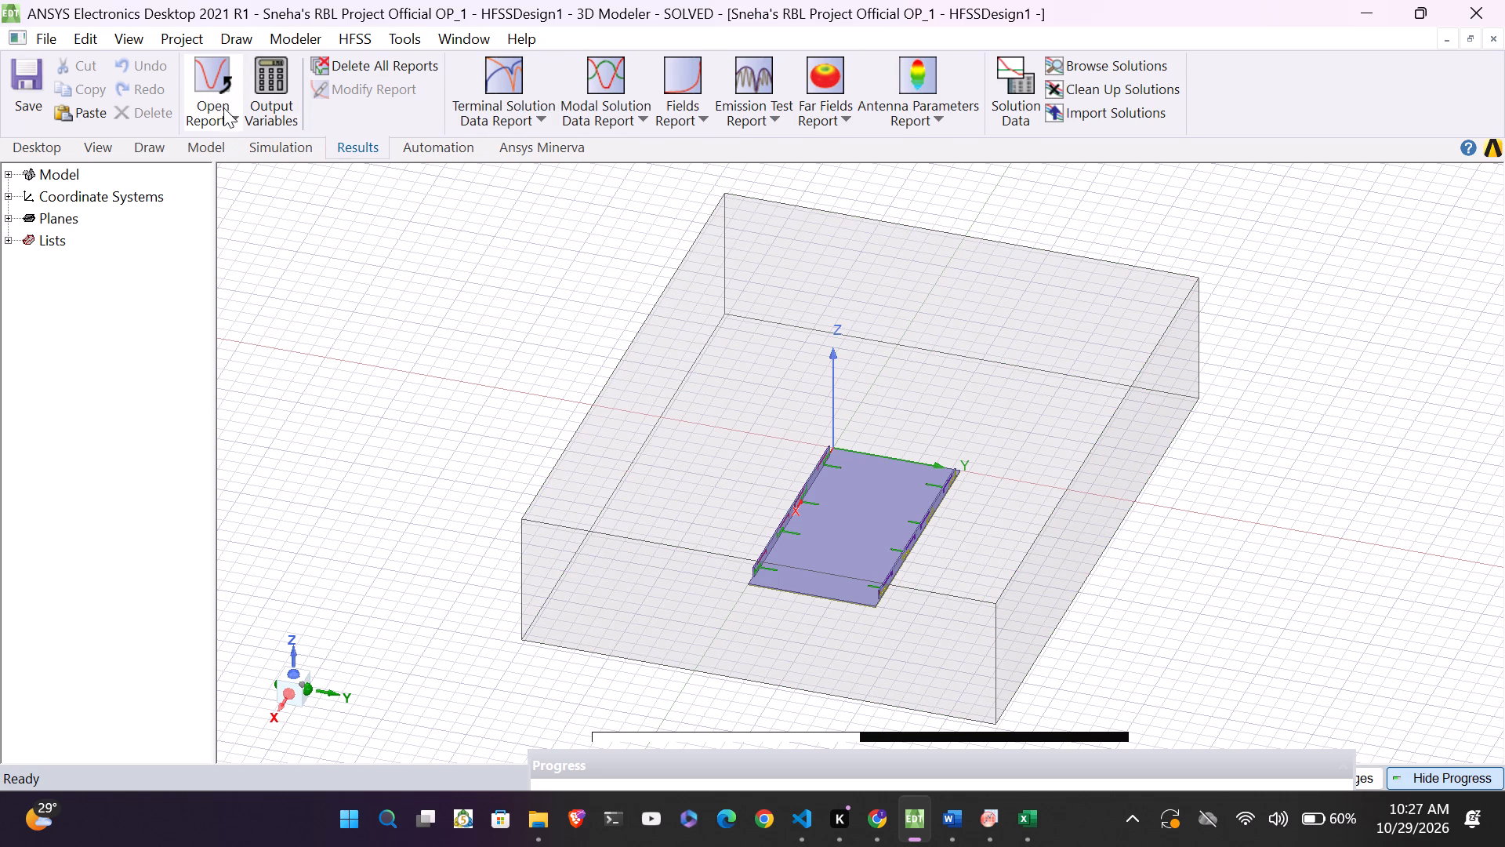
pyautogui.click(227, 93)
pyautogui.click(296, 307)
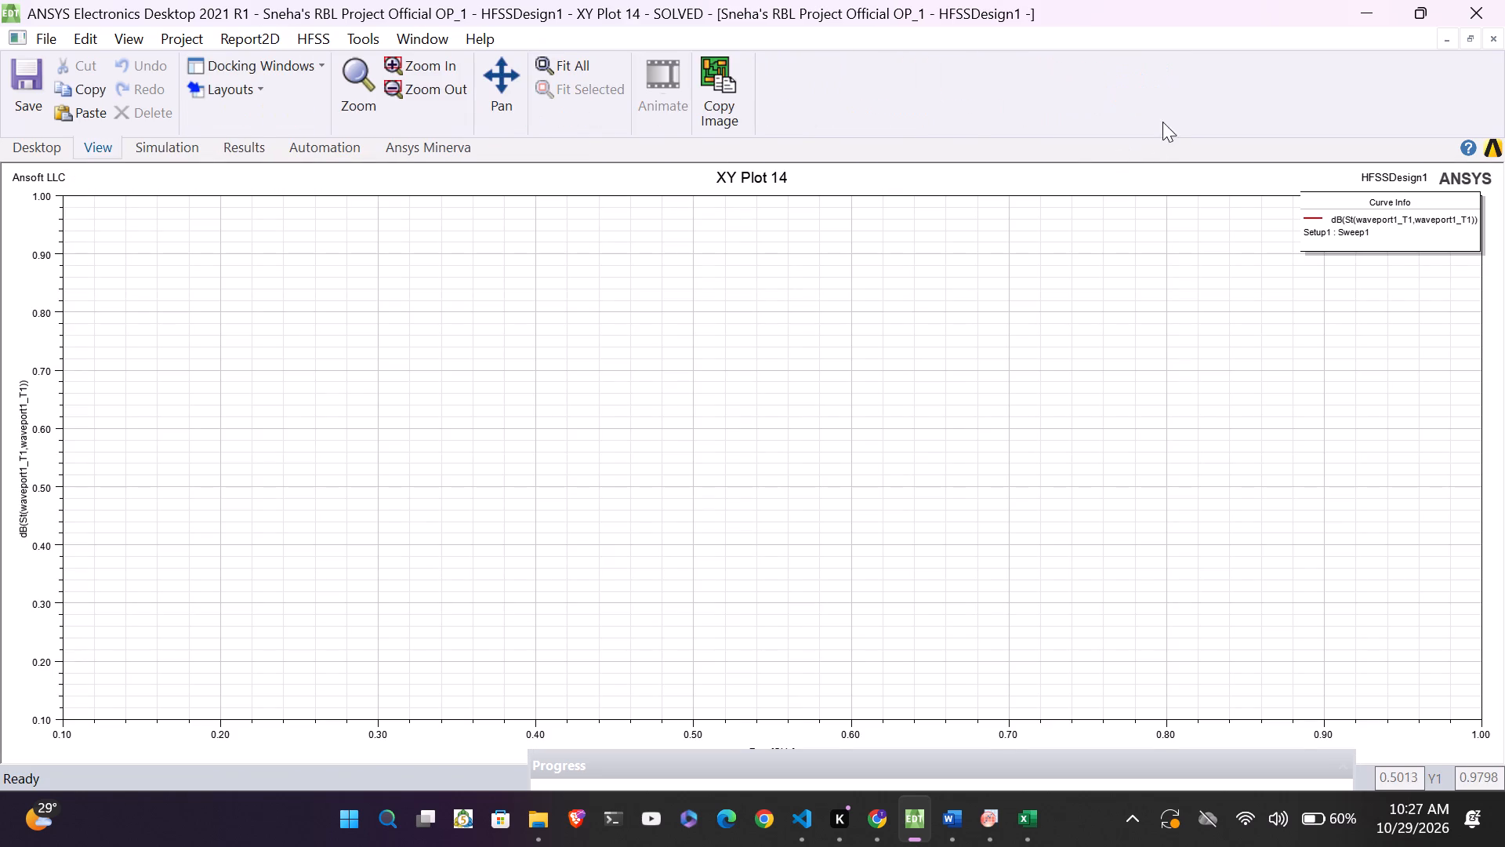
pyautogui.click(1489, 45)
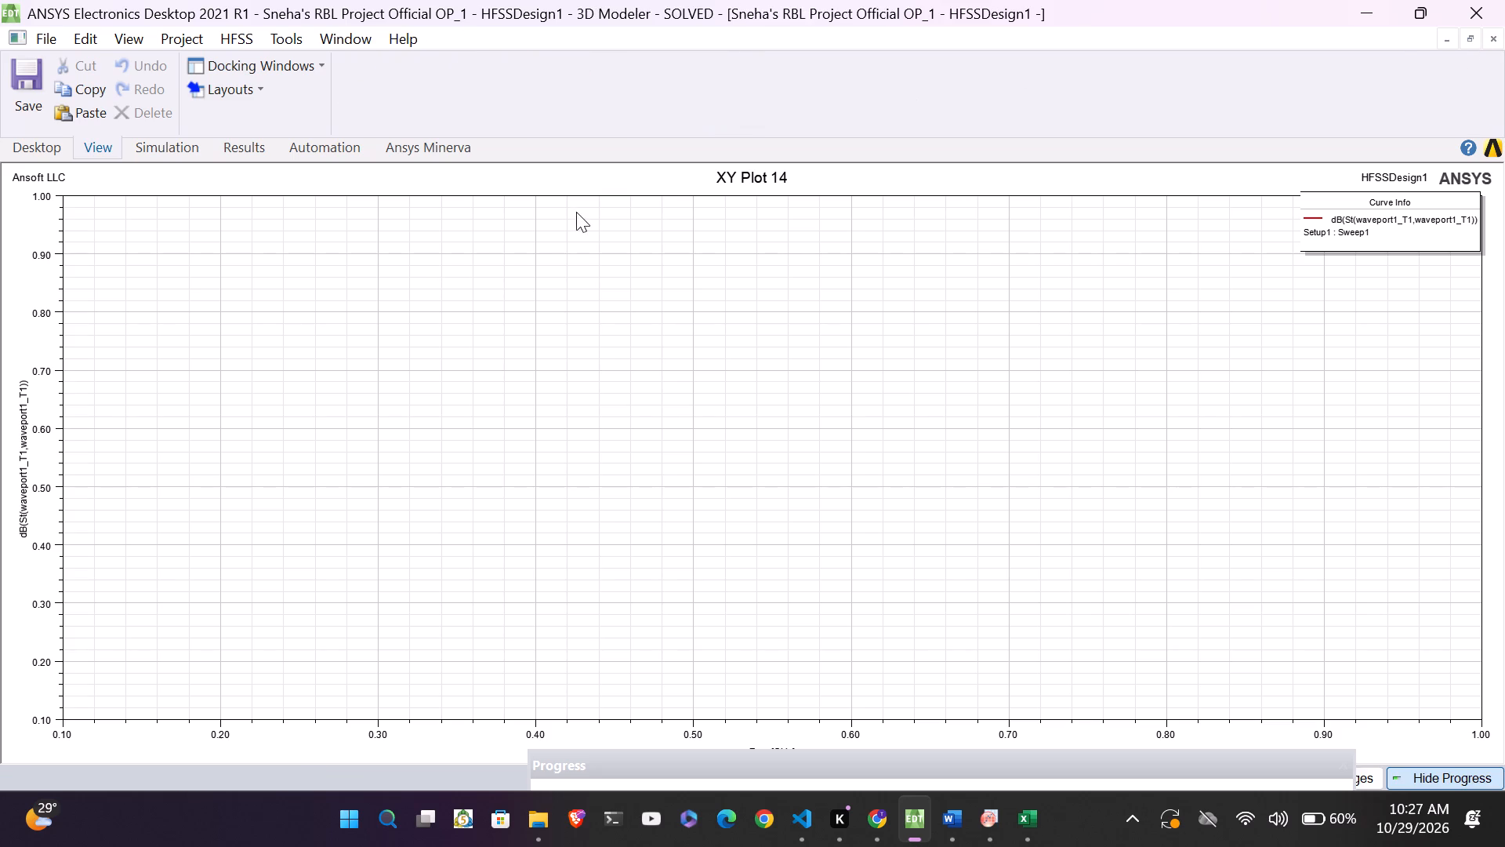
# Create a Terminal S Parameter plot of dB(St(waveport1_T1,waveport1_T1)) against Freq from Setup1 : Sweep1, closing the report setup and plot window.
pyautogui.click(374, 151)
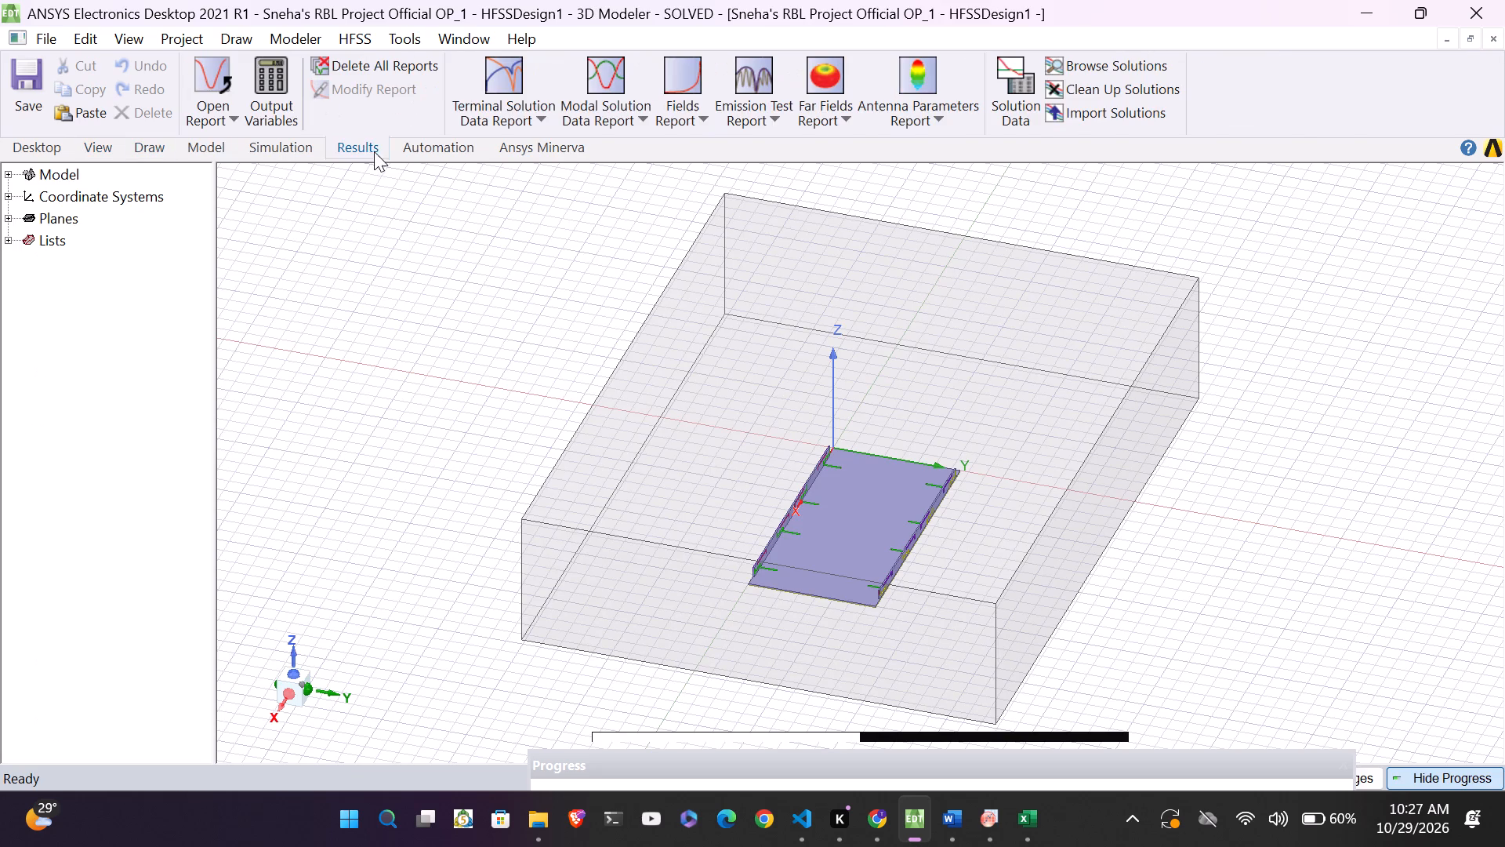
pyautogui.click(516, 89)
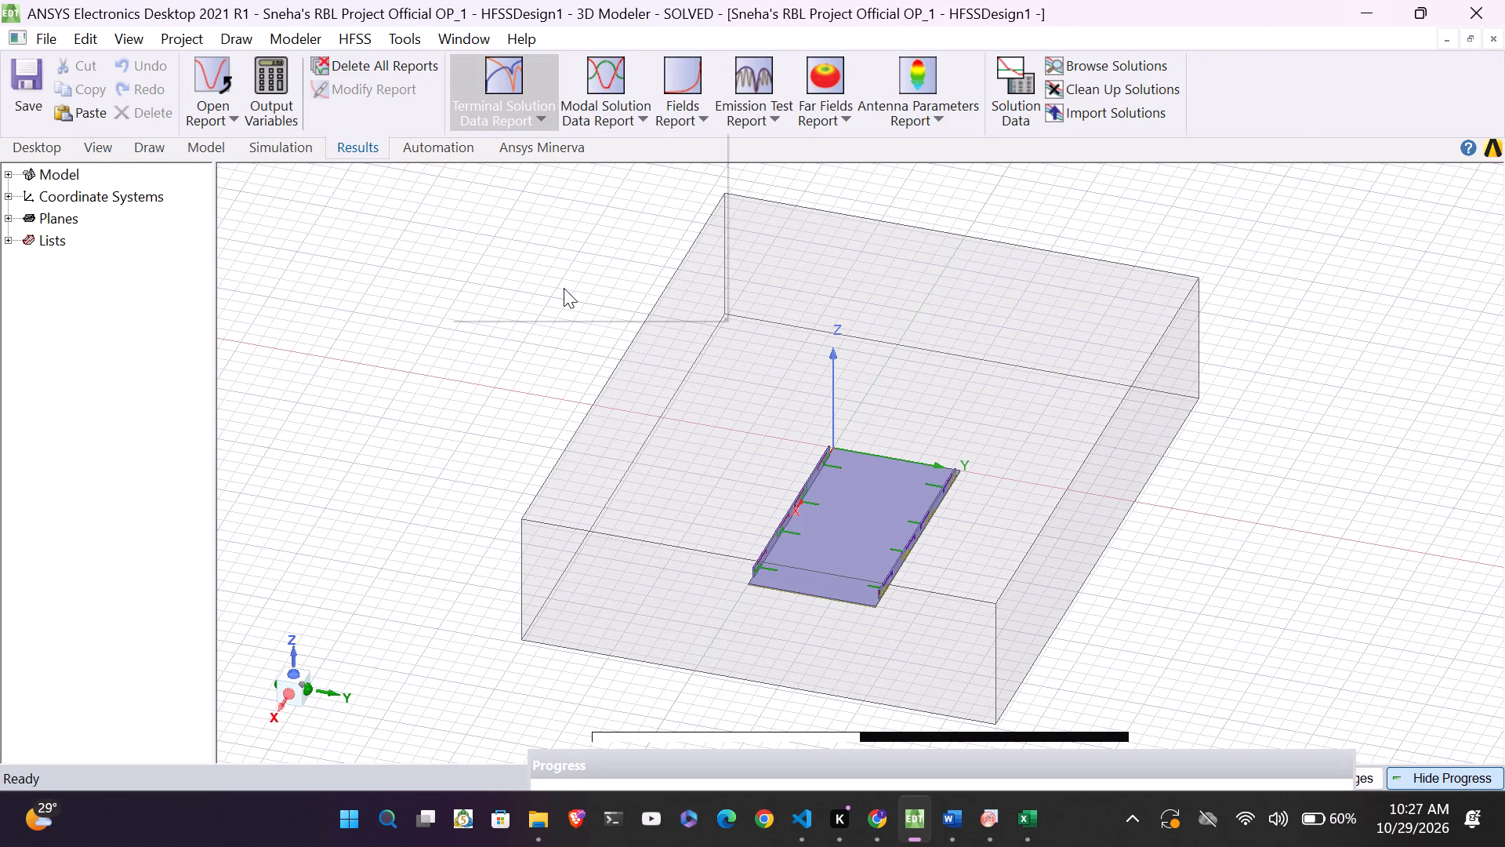
pyautogui.click(462, 142)
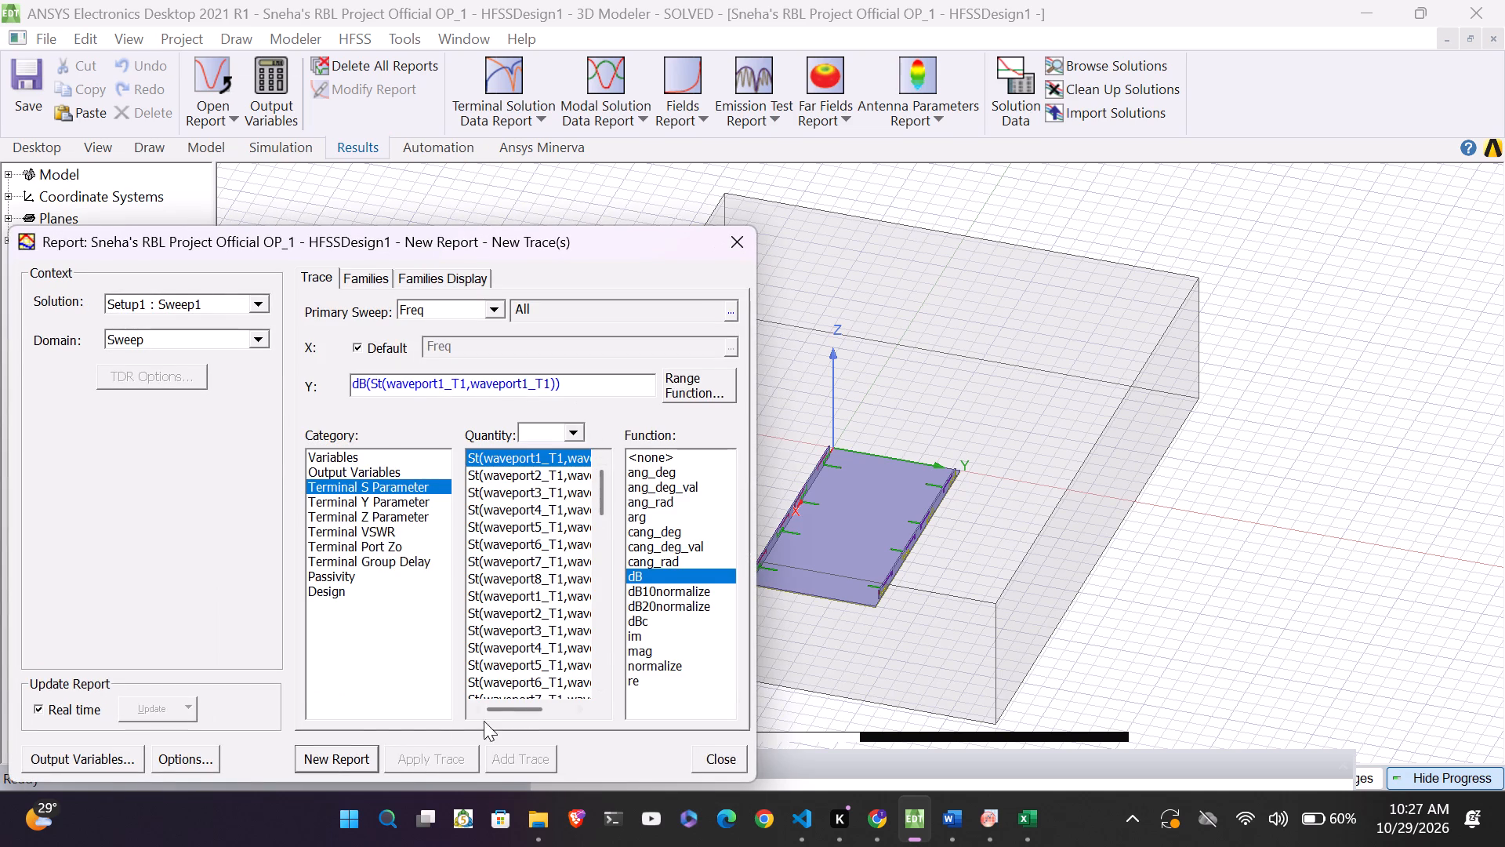
pyautogui.click(321, 762)
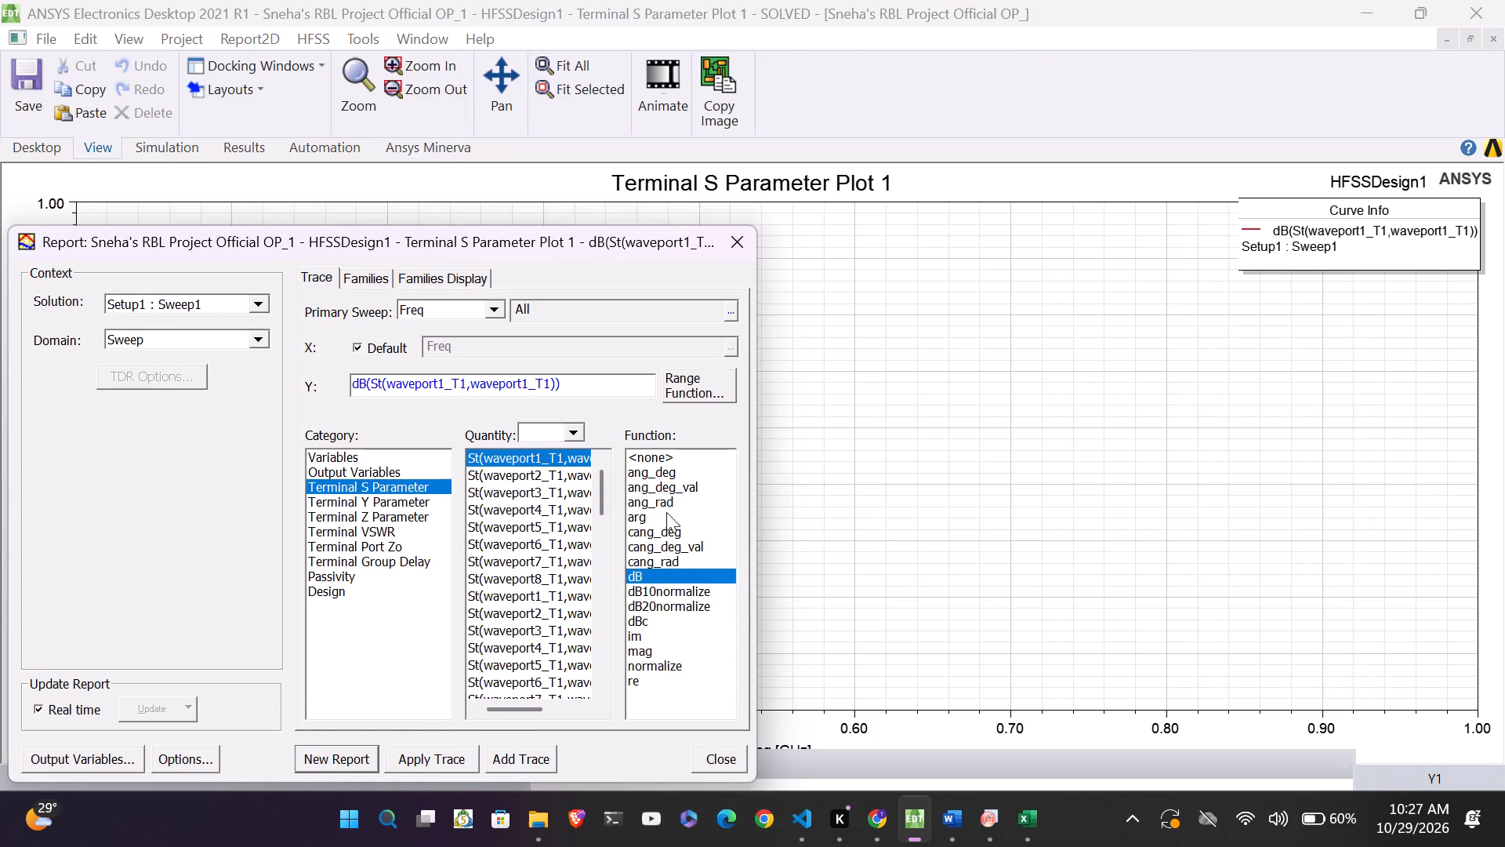
pyautogui.click(732, 249)
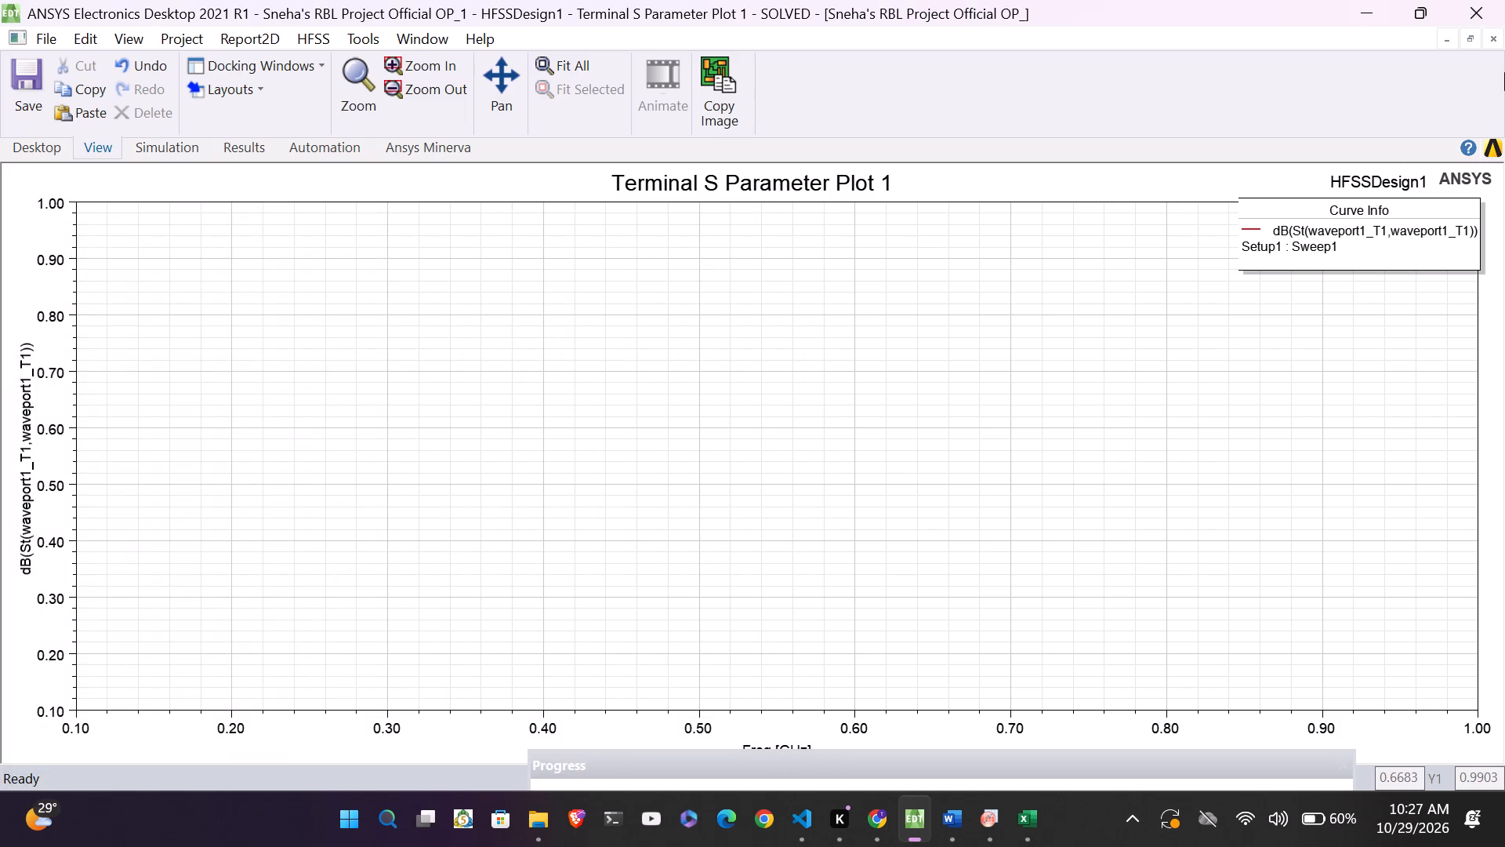
pyautogui.click(1494, 27)
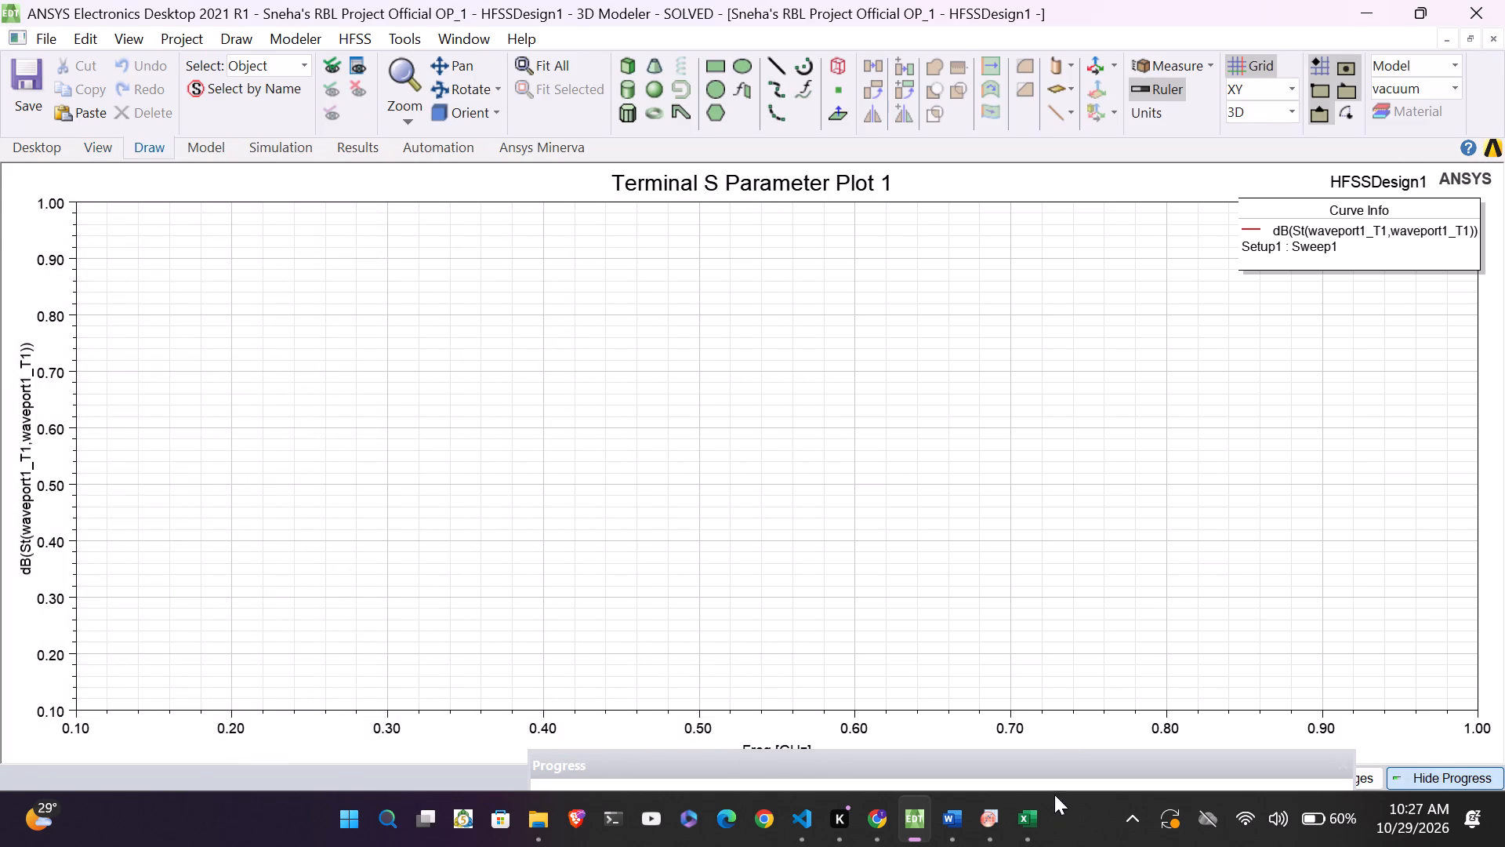
# Switch to OriginPro and start a new plot from Book1's Sheet1 with Line as the plot type.
pyautogui.click(1034, 816)
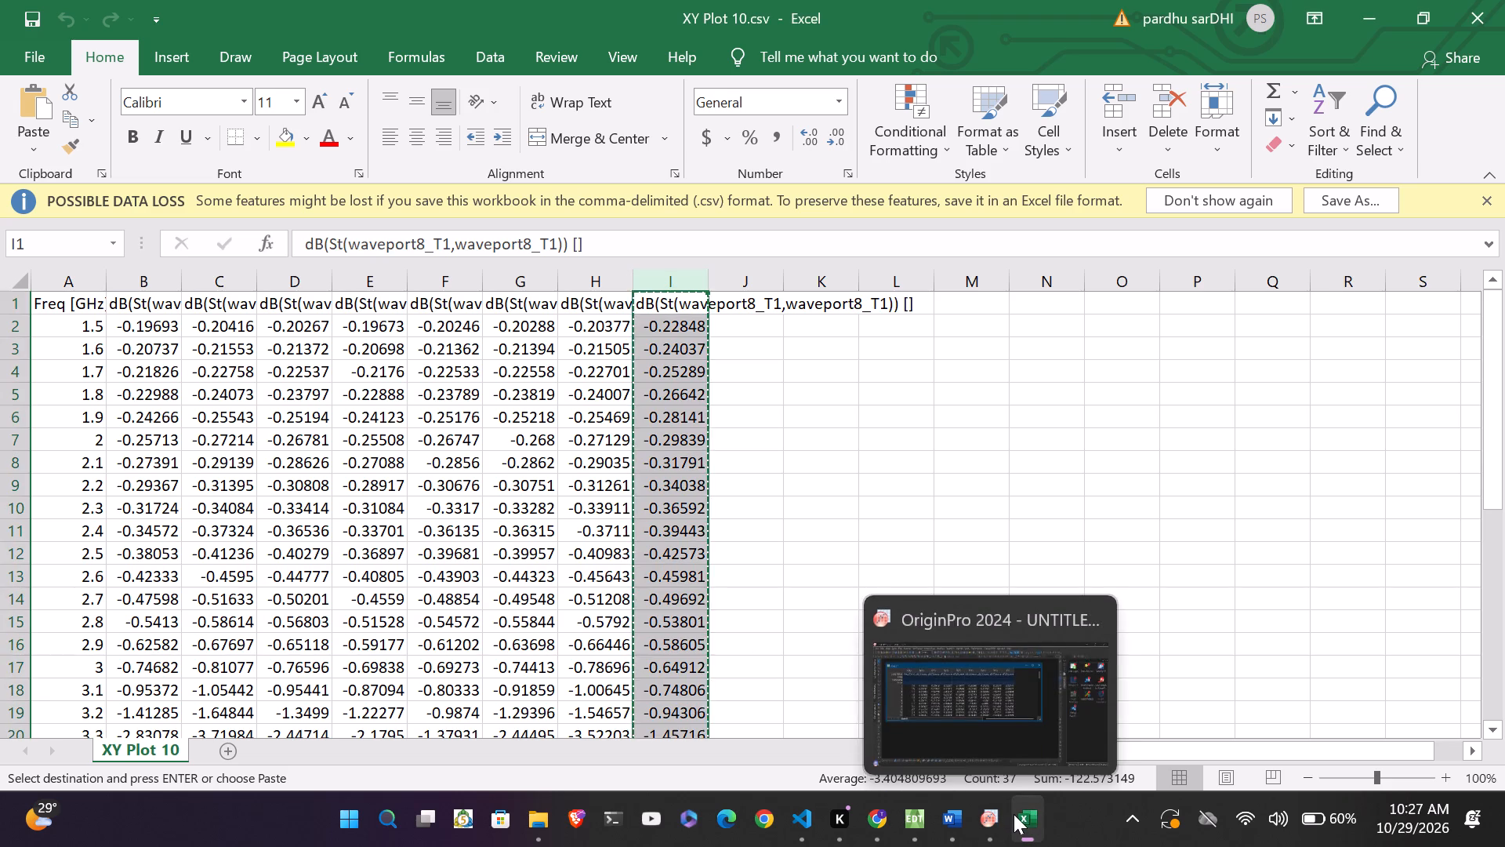
pyautogui.click(1001, 816)
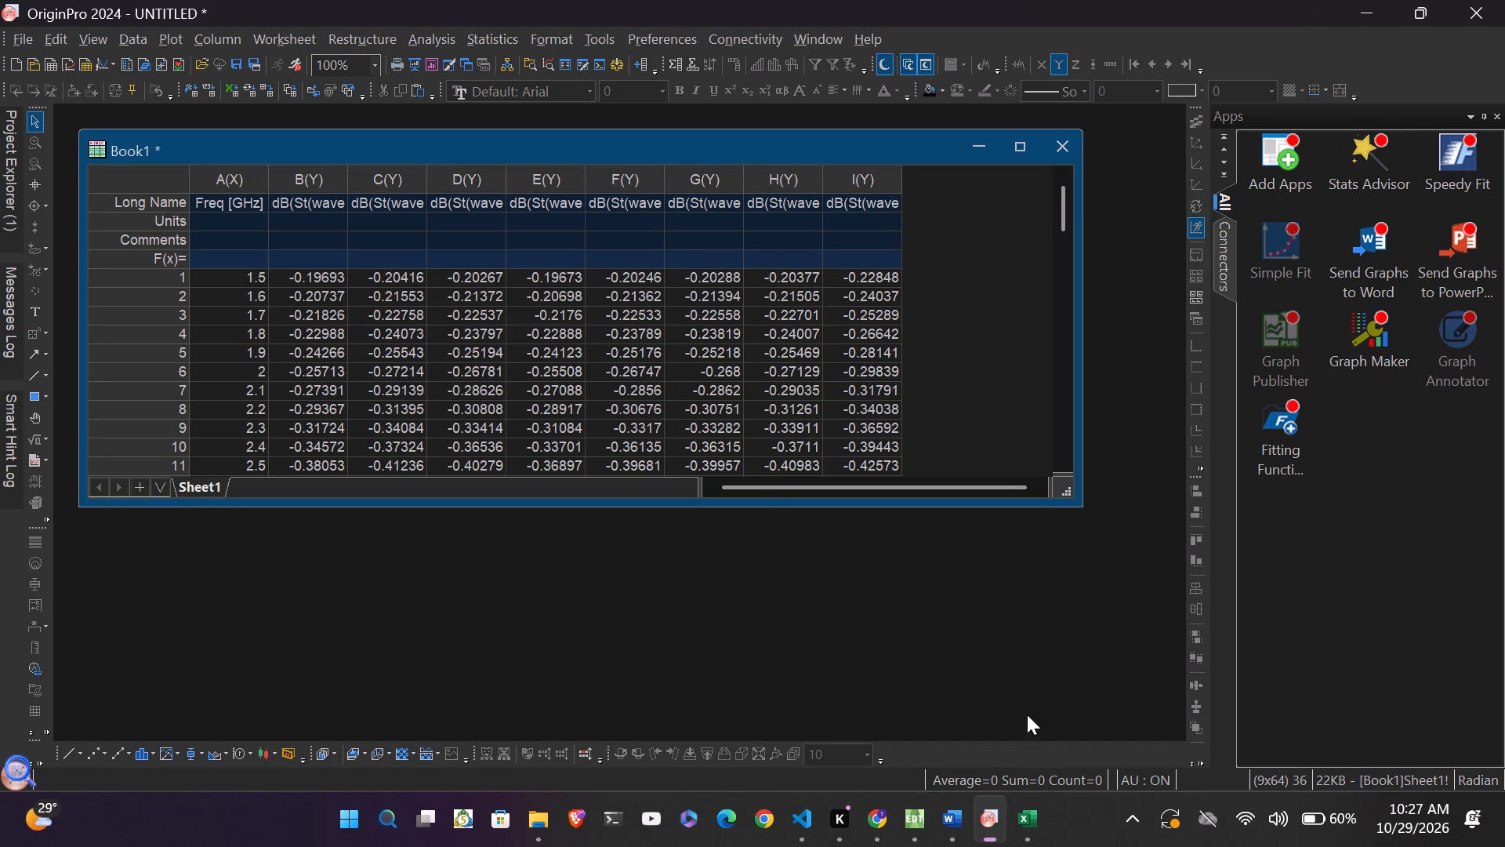
pyautogui.click(170, 36)
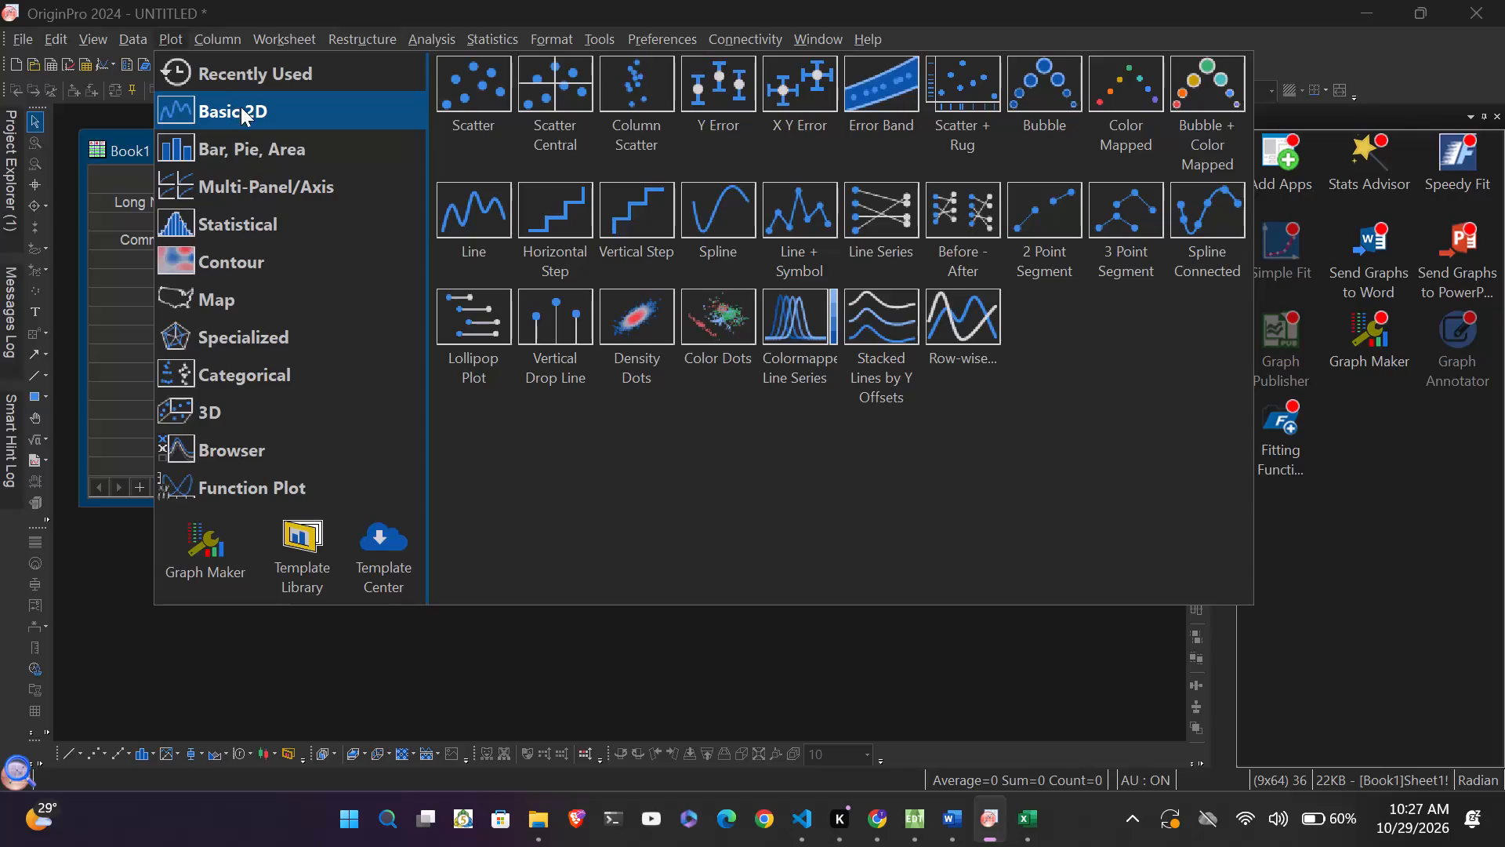
pyautogui.click(471, 231)
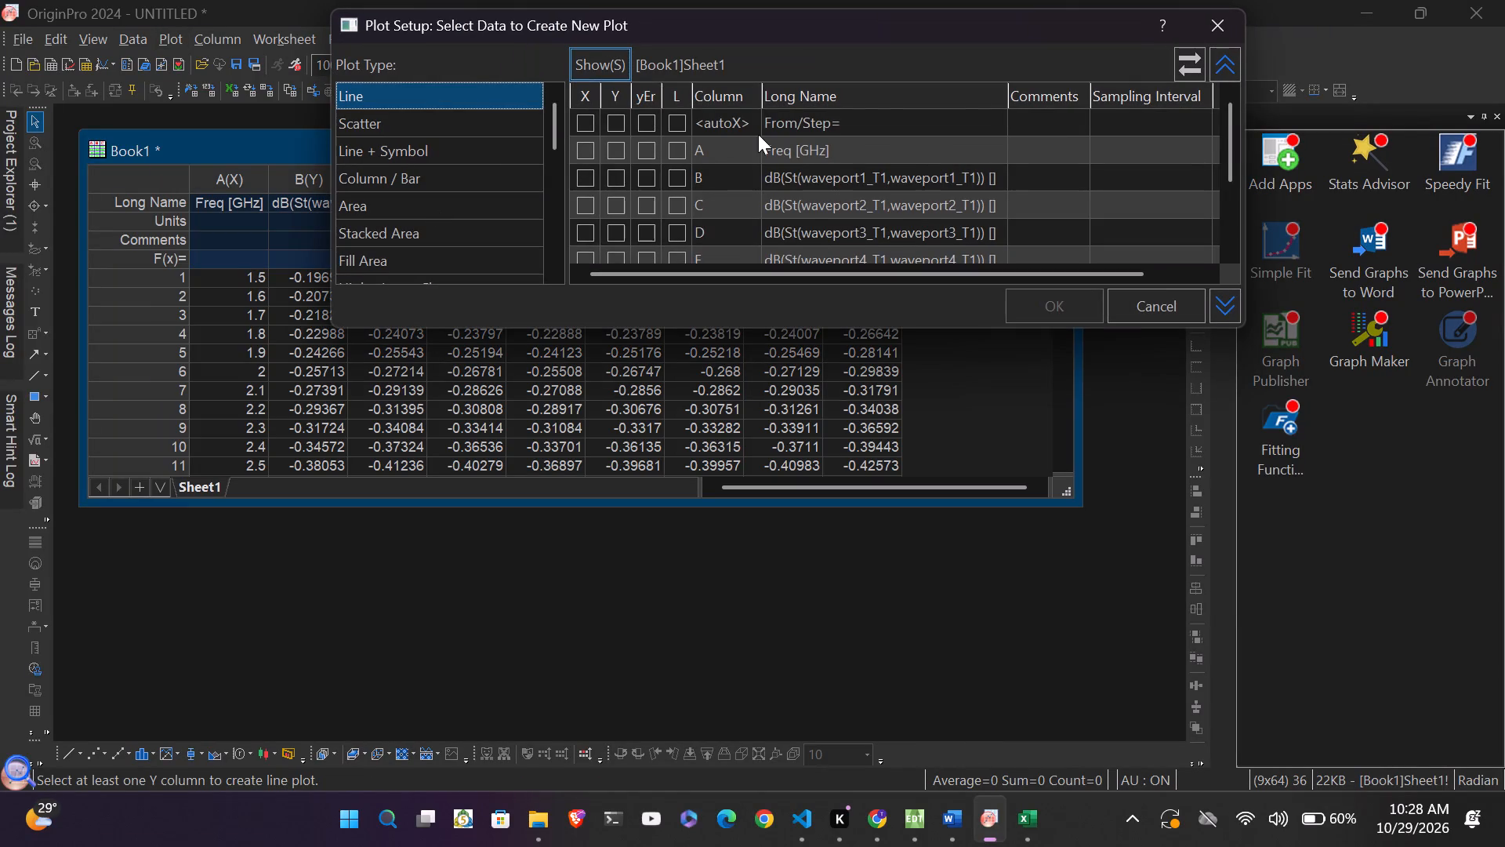
pyautogui.scroll(-4, 758, 134)
pyautogui.scroll(-1, 528, 162)
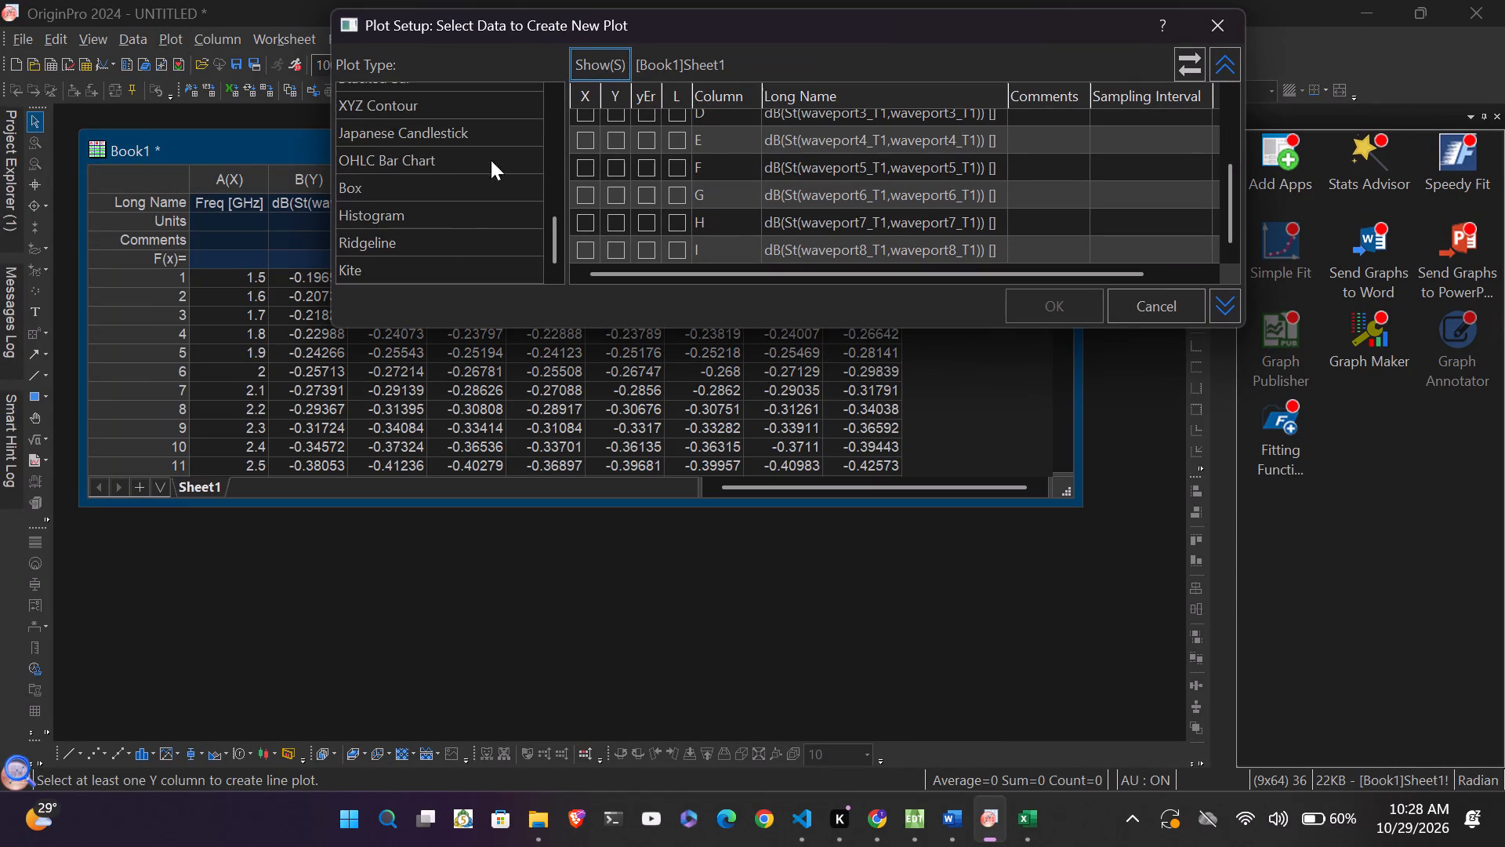
pyautogui.scroll(2, 408, 146)
pyautogui.click(384, 123)
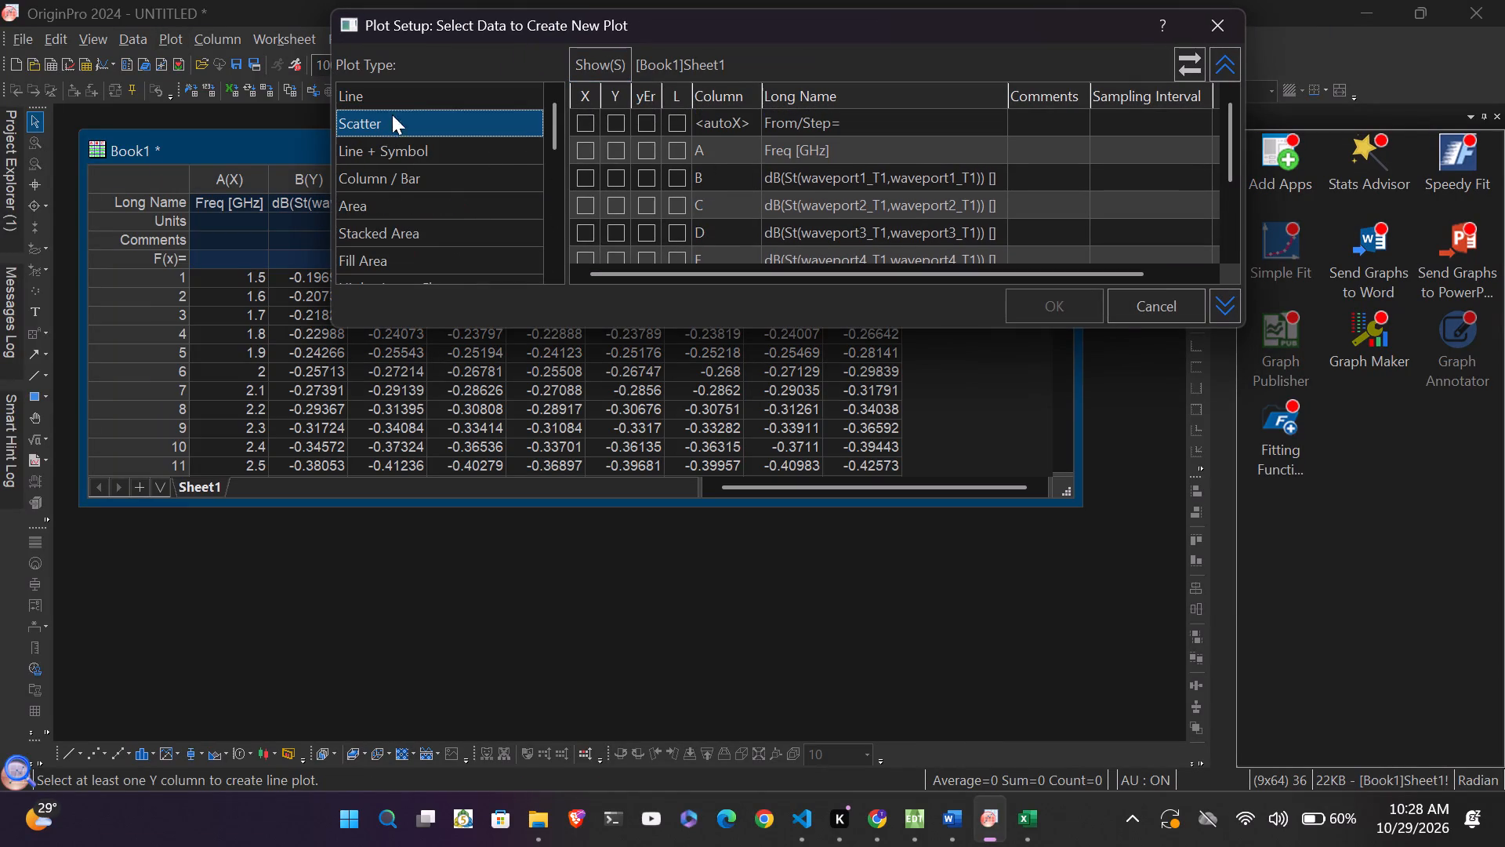
pyautogui.click(403, 95)
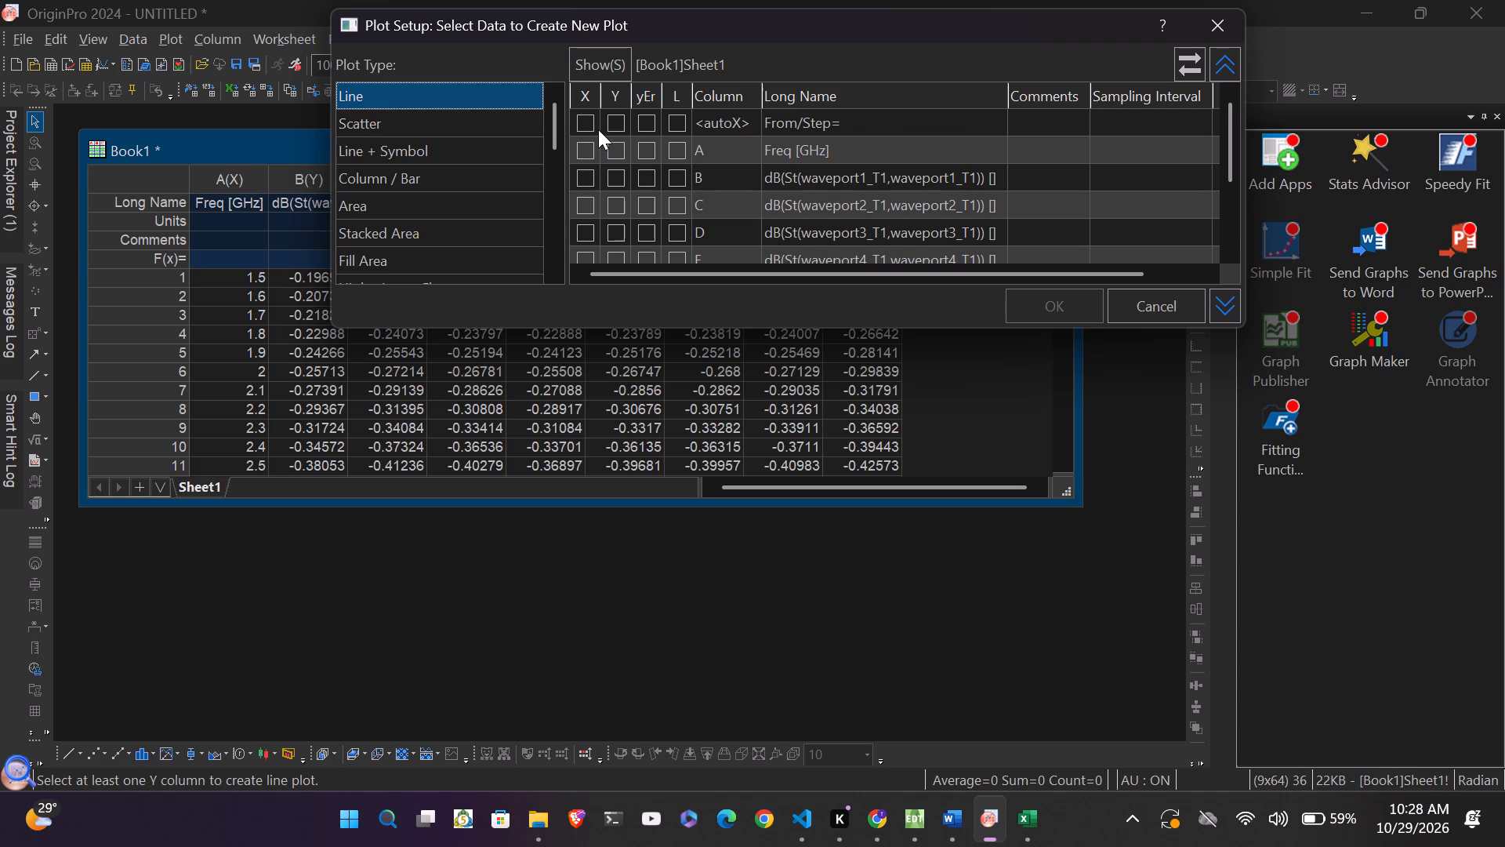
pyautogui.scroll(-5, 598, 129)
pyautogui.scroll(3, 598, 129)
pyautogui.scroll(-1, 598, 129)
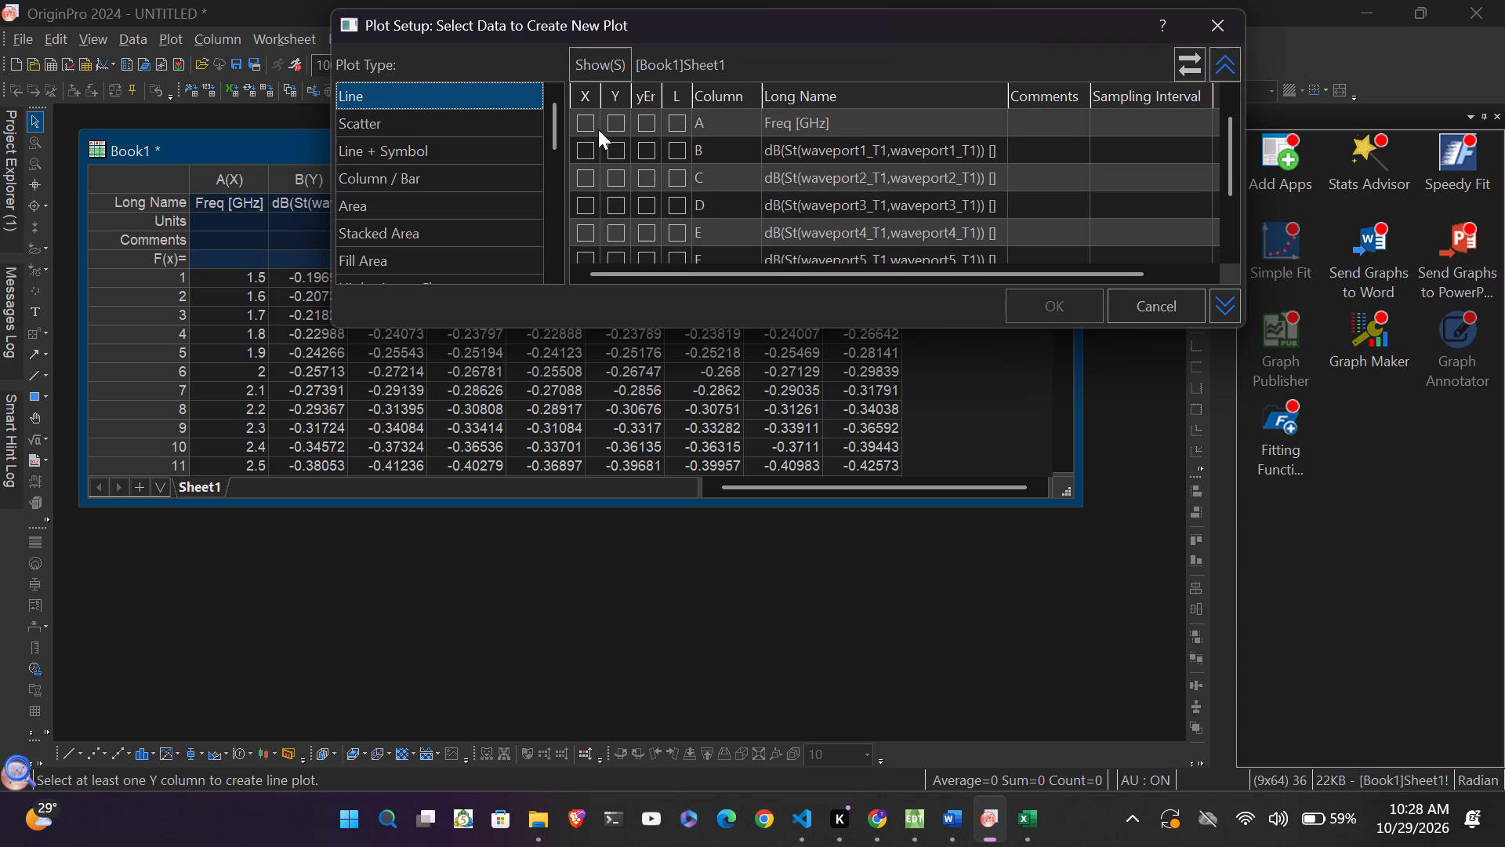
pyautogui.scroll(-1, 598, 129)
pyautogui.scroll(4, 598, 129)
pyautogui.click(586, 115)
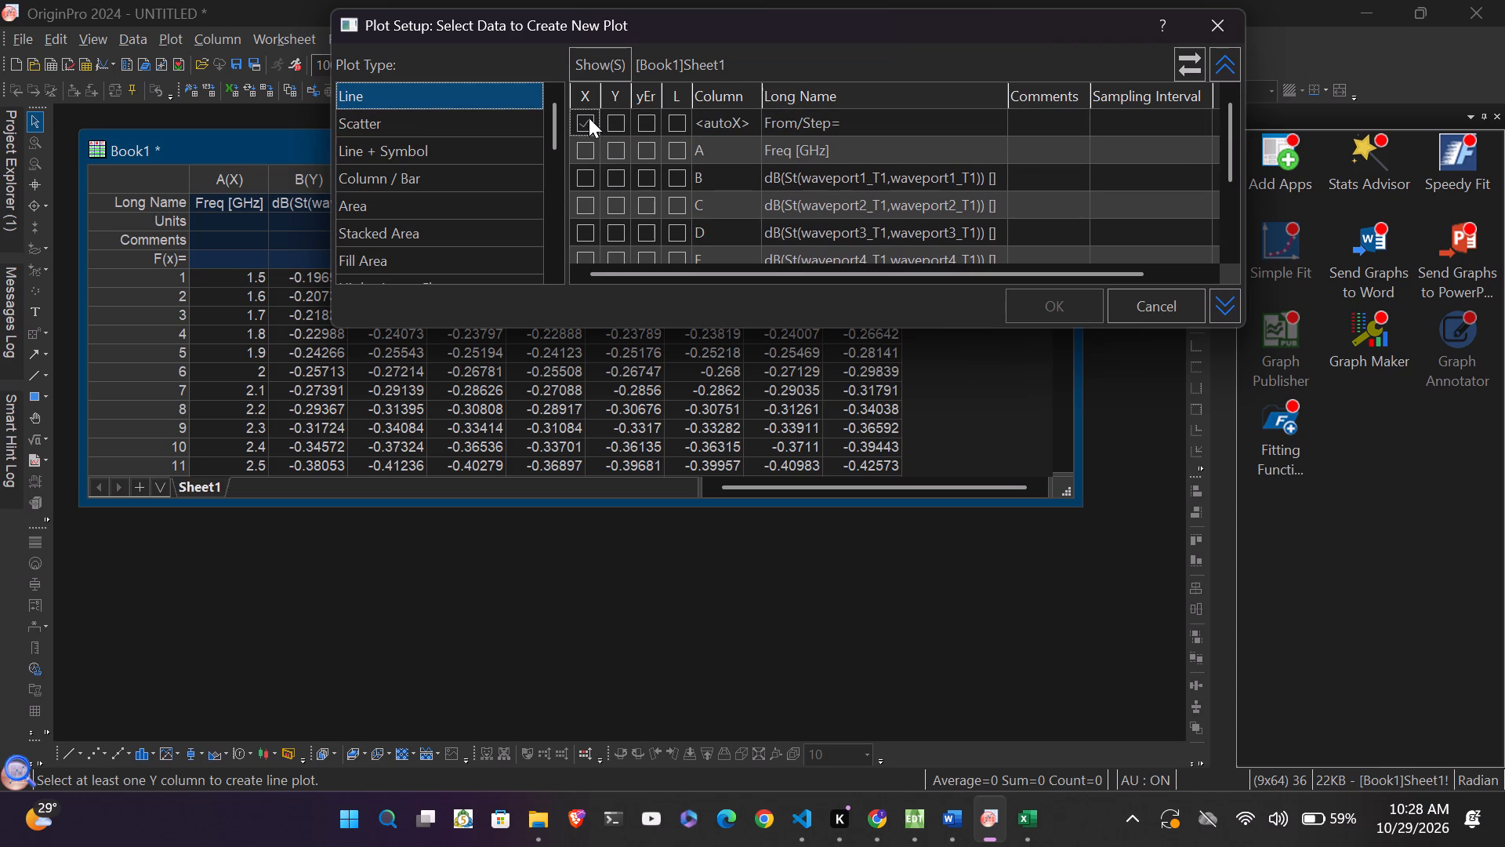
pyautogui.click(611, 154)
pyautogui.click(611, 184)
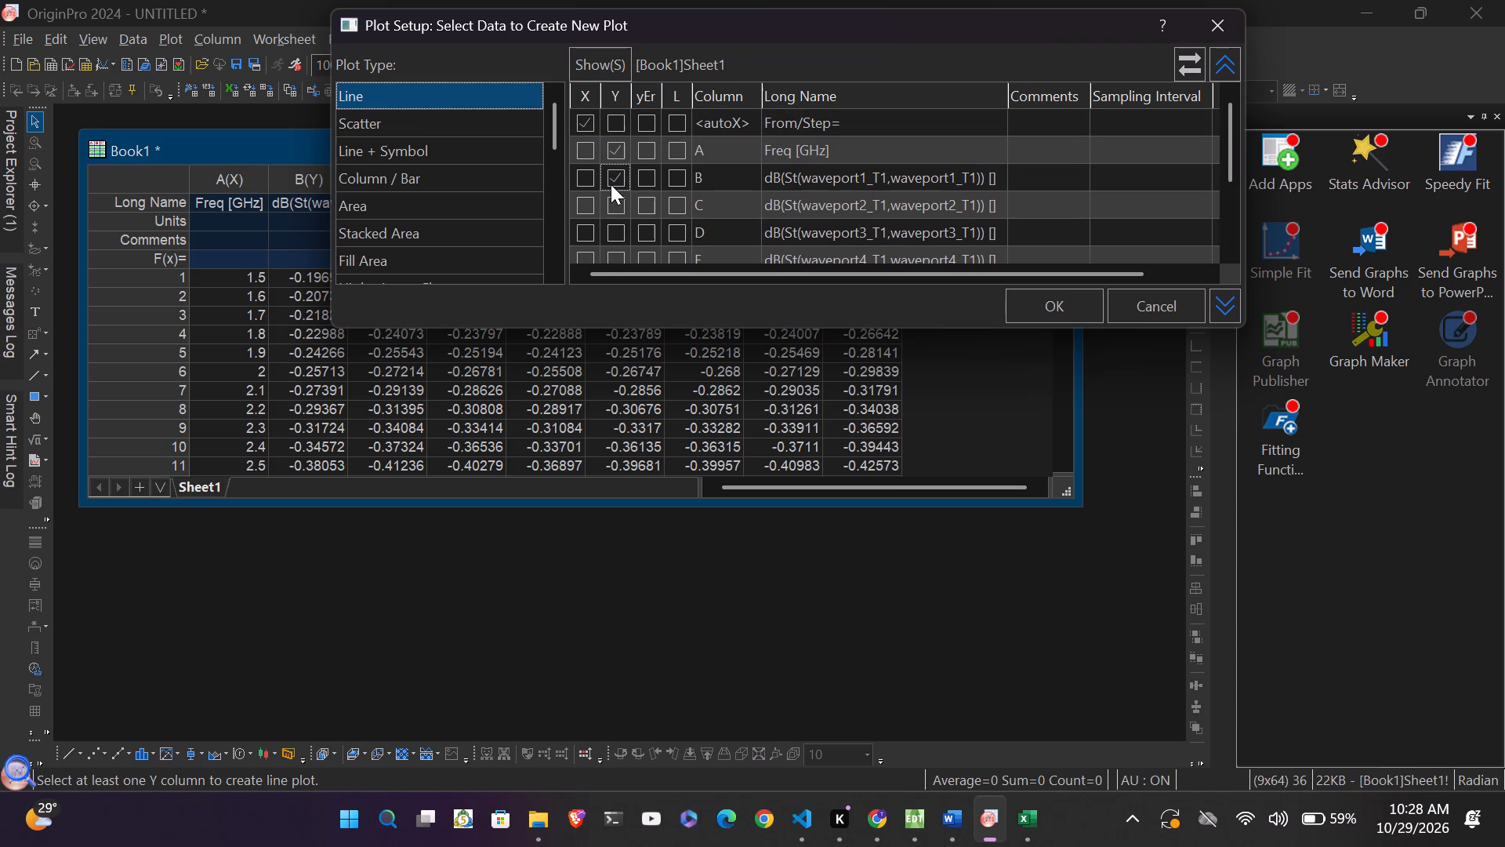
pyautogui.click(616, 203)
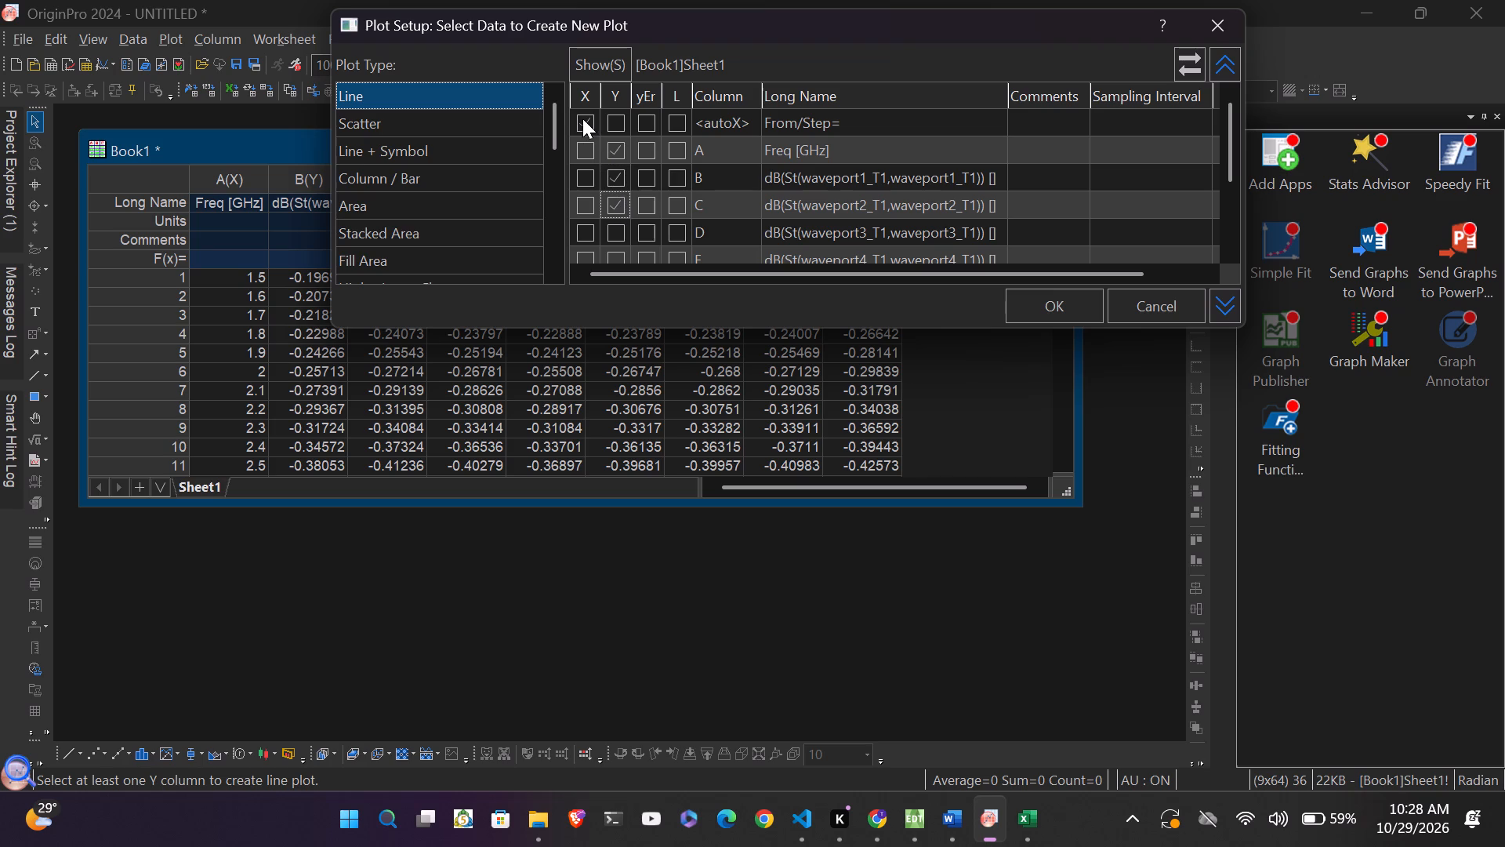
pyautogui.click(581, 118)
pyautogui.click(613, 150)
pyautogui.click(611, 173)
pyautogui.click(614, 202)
# Assign column A (Freq [GHz]) as X and columns B, C and D (waveport1 to waveport3) as Y.
pyautogui.click(580, 152)
pyautogui.click(618, 123)
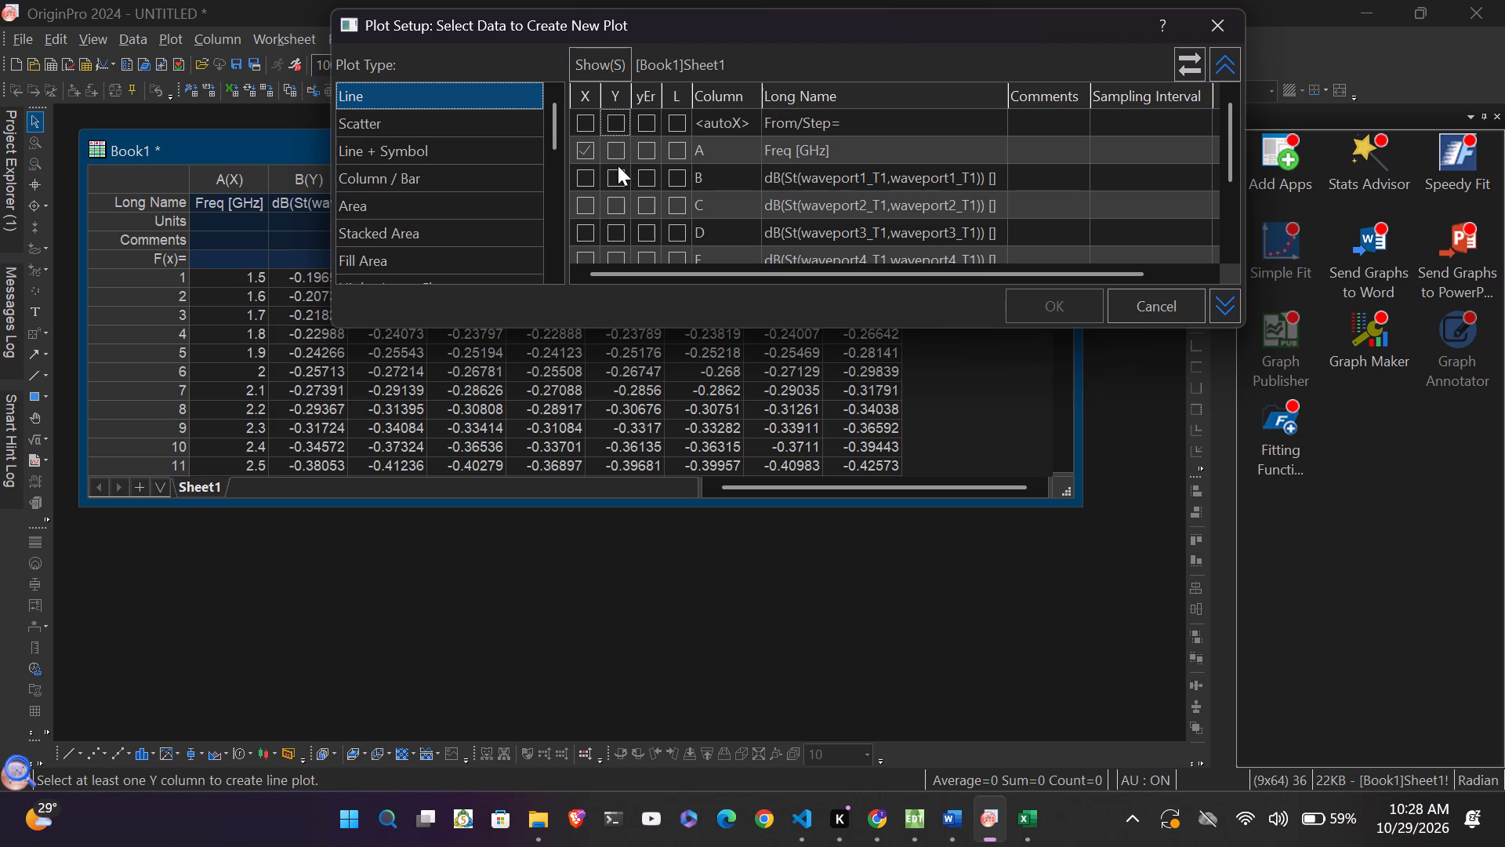
pyautogui.click(618, 173)
pyautogui.scroll(-1, 618, 173)
pyautogui.scroll(1, 618, 173)
pyautogui.click(615, 208)
pyautogui.click(618, 230)
# Add columns E to I (waveport4 to waveport8) as Y data and create the line graph.
pyautogui.scroll(-1, 618, 230)
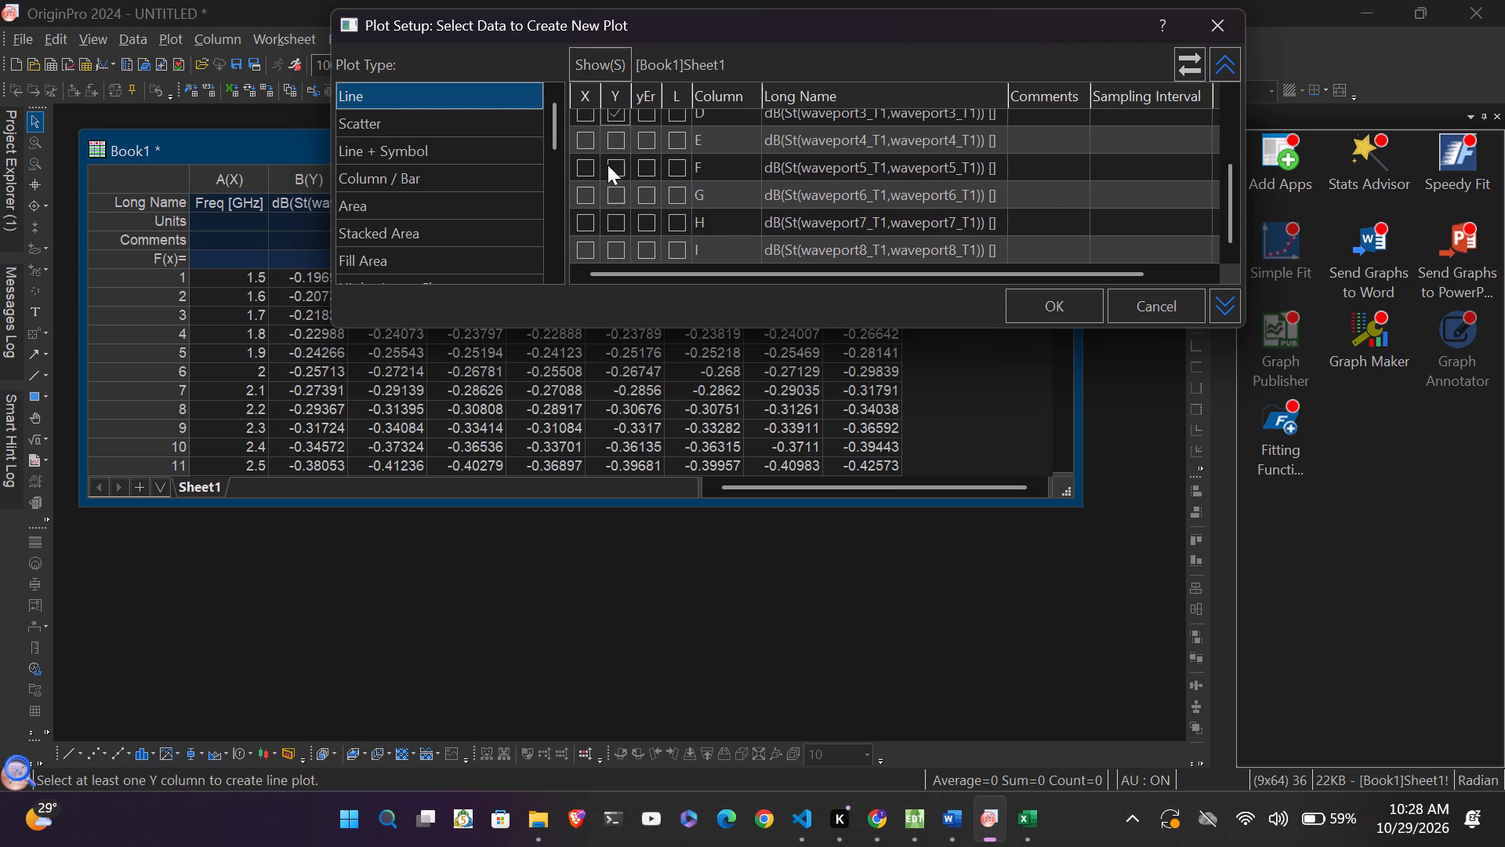
pyautogui.click(616, 145)
pyautogui.click(616, 152)
pyautogui.click(616, 157)
pyautogui.click(616, 140)
pyautogui.click(620, 187)
pyautogui.scroll(-1, 620, 187)
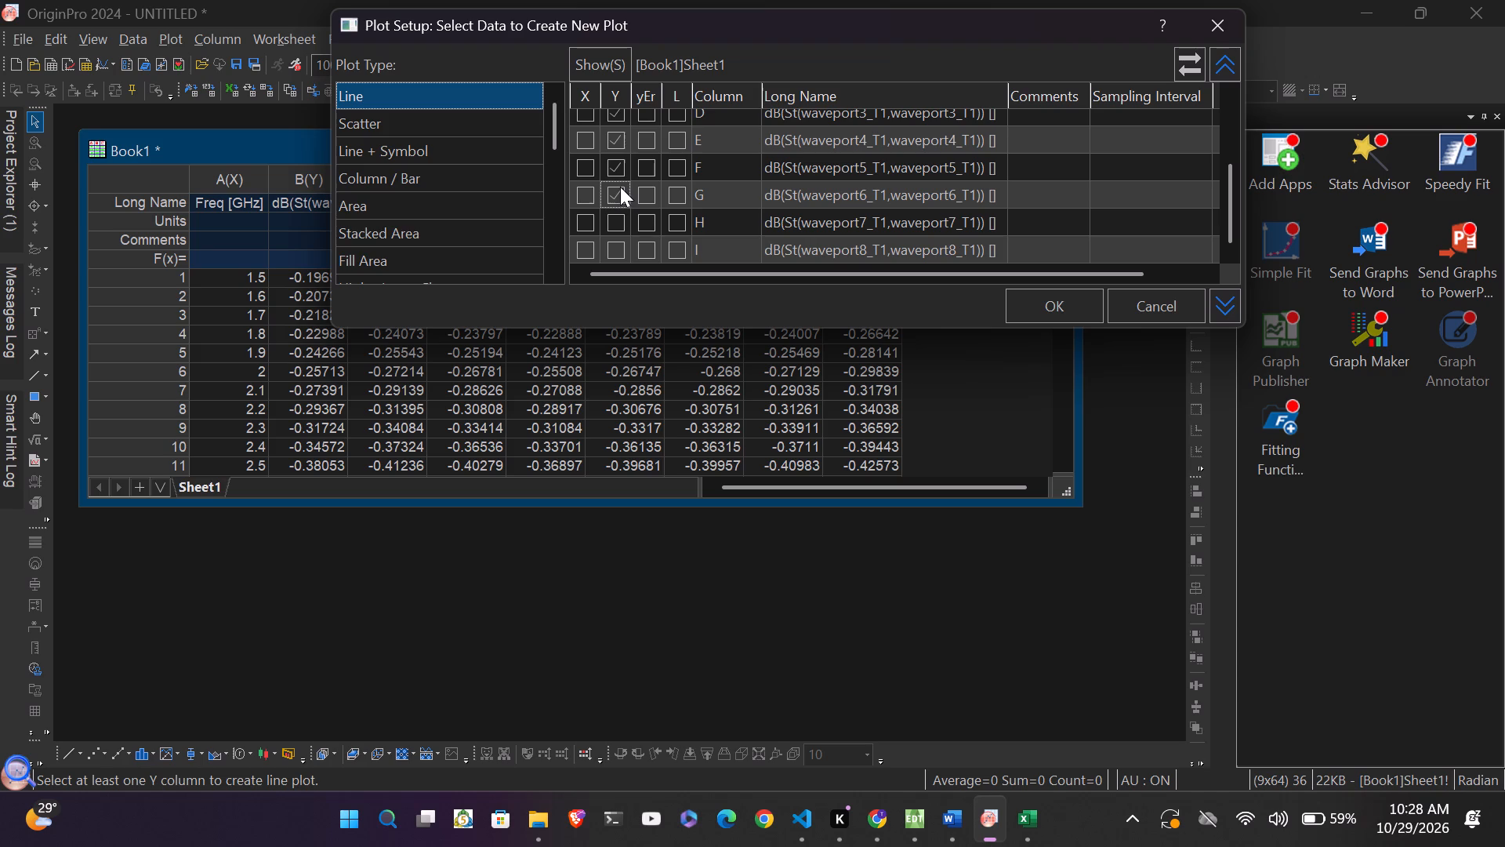
pyautogui.scroll(-2, 620, 187)
pyautogui.click(607, 218)
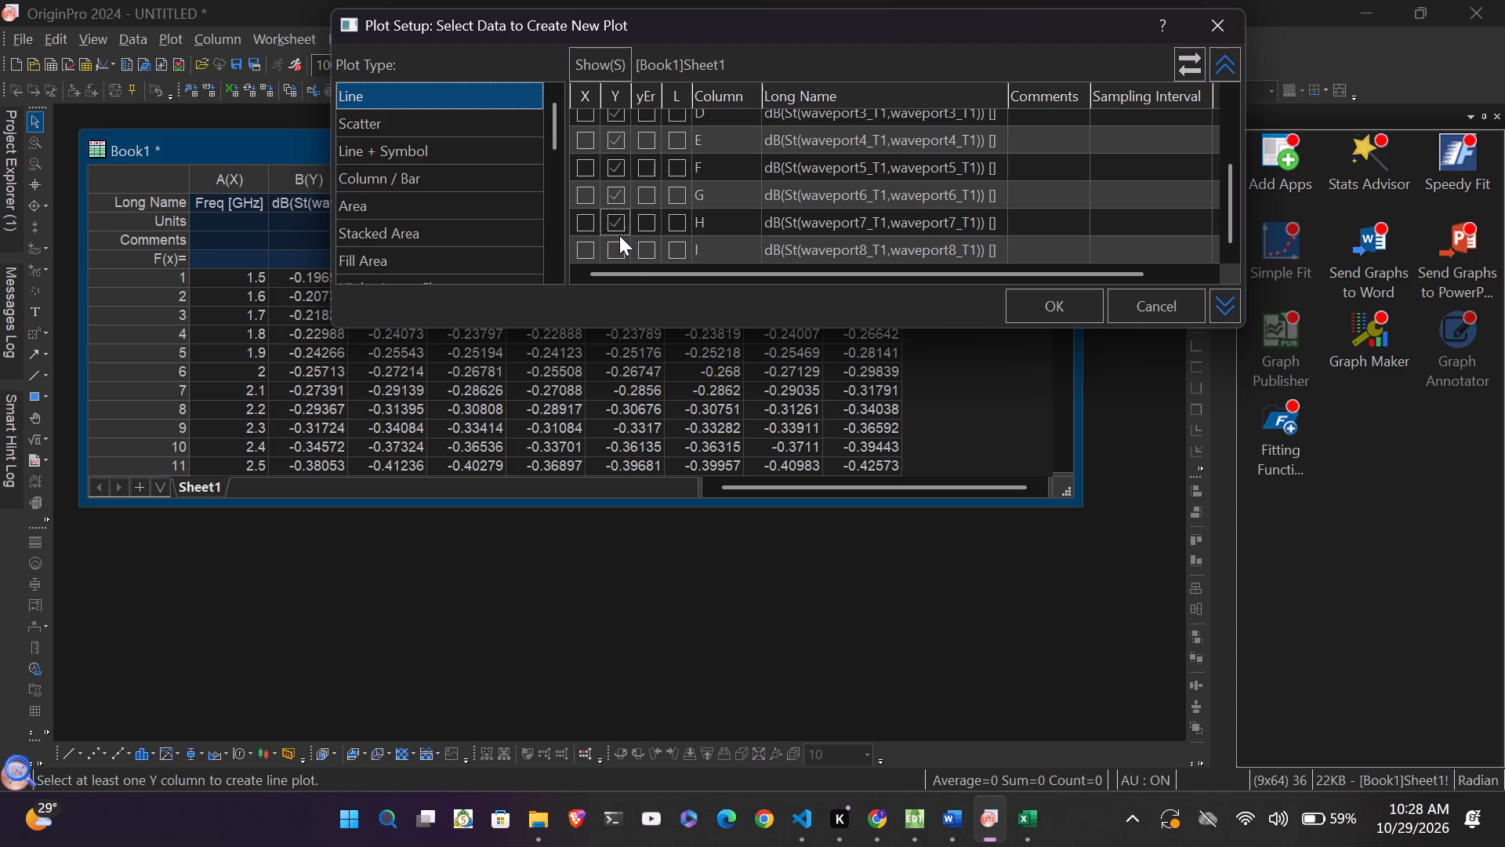
pyautogui.click(626, 246)
pyautogui.scroll(-2, 626, 246)
pyautogui.scroll(3, 626, 246)
pyautogui.scroll(-14, 626, 246)
pyautogui.scroll(3, 626, 246)
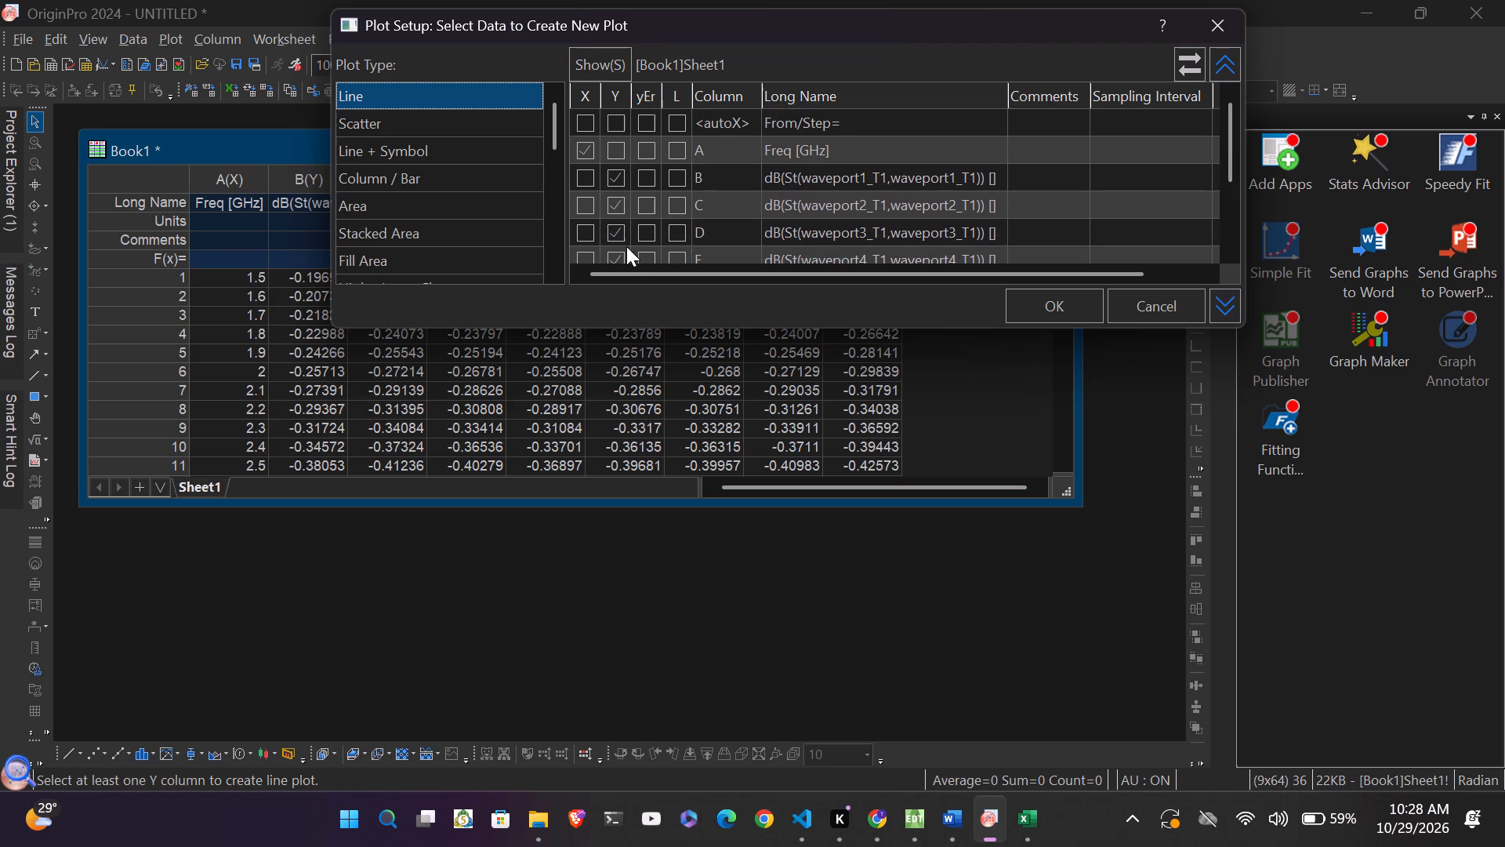
pyautogui.click(1055, 311)
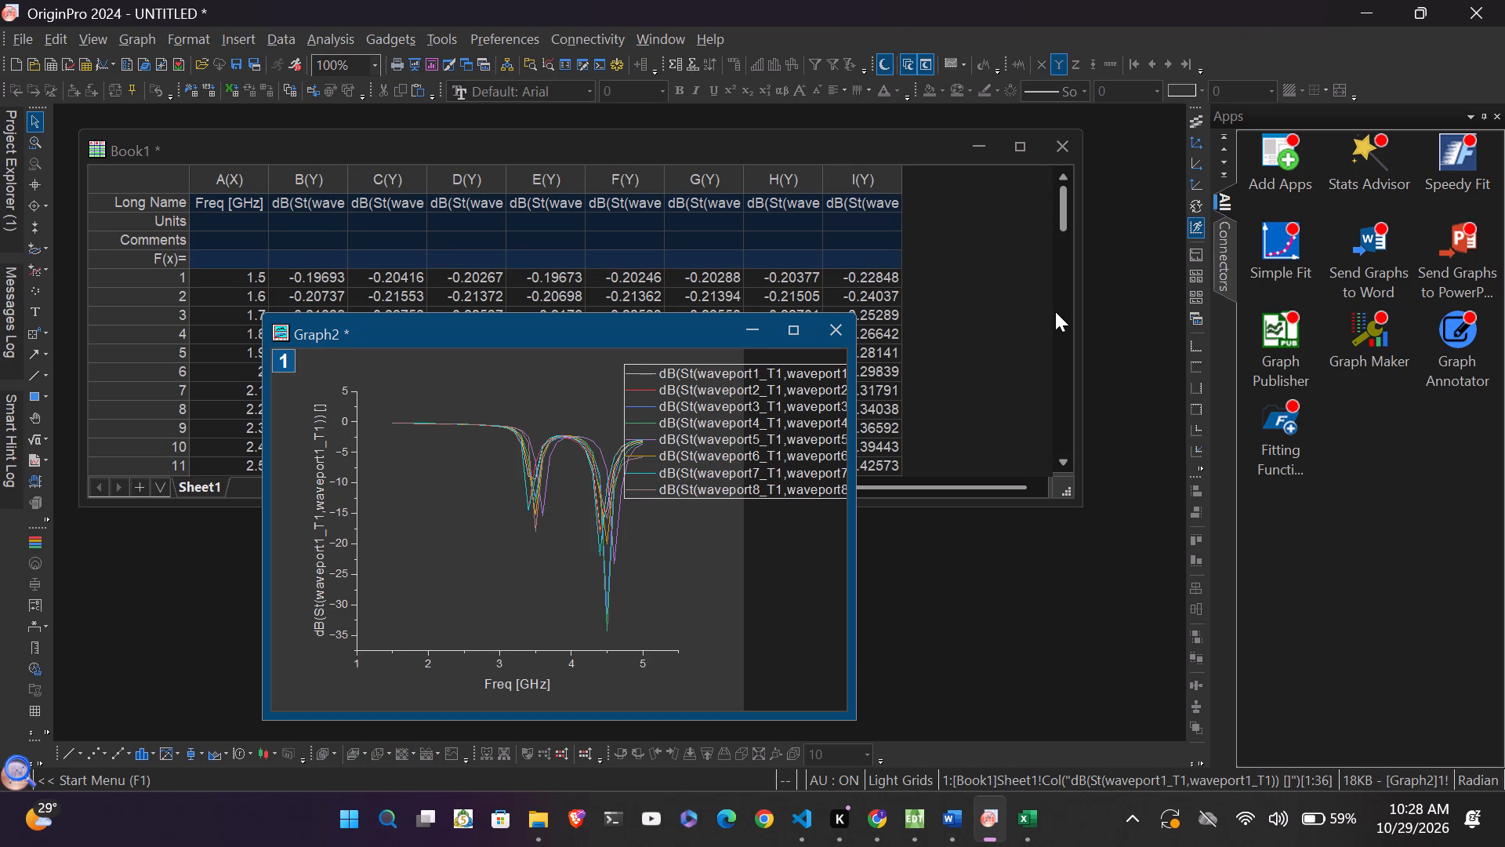
# Maximize the new graph window and examine the dips of the eight waveport curves up close.
pyautogui.keyDown('ctrl'); pyautogui.scroll(3, 687, 453); pyautogui.keyUp('ctrl')
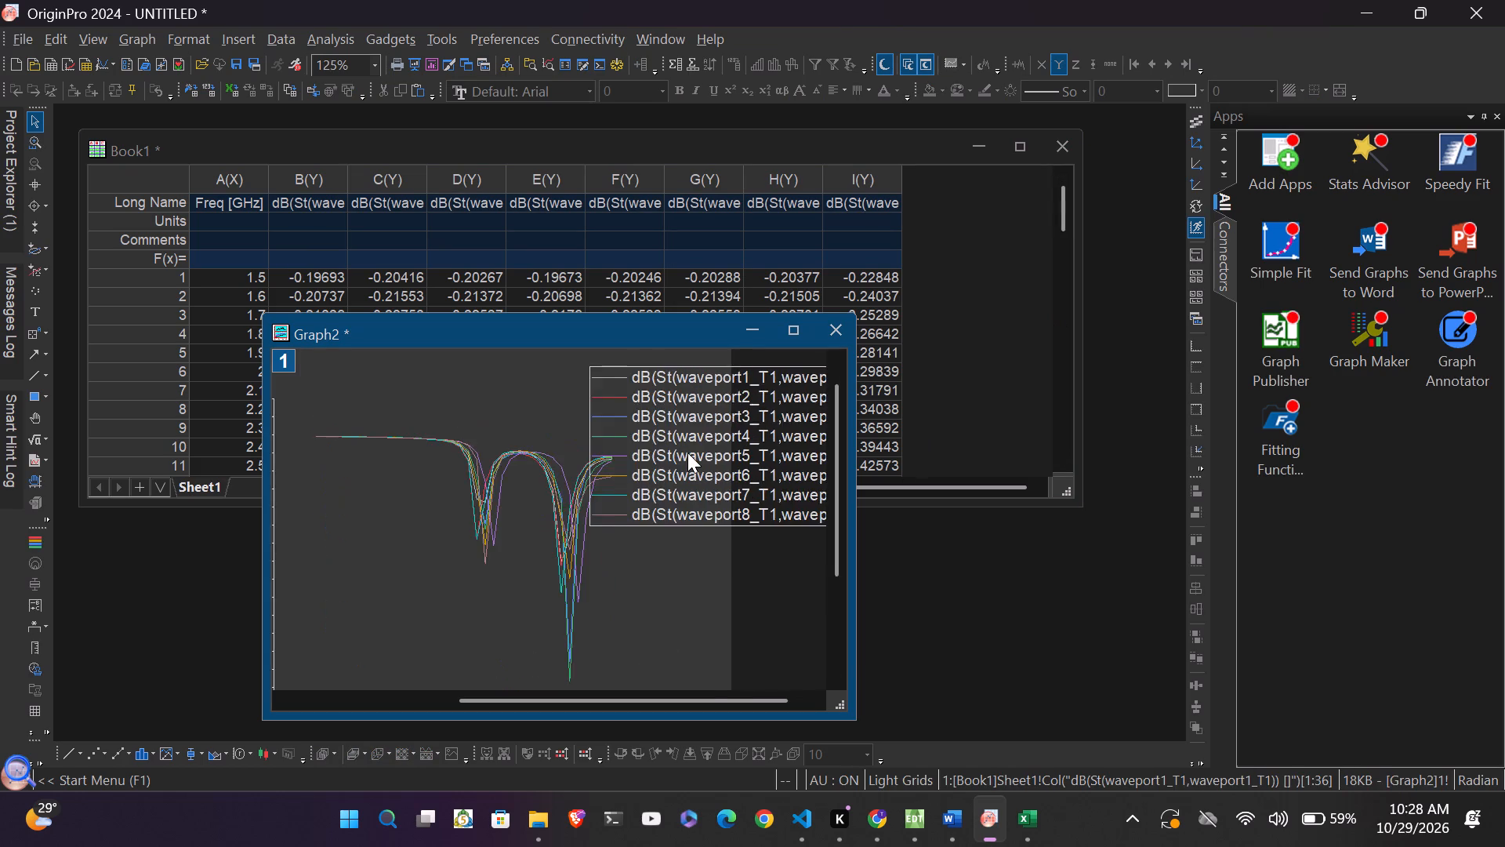
pyautogui.keyDown('ctrl'); pyautogui.scroll(1, 687, 453); pyautogui.keyUp('ctrl')
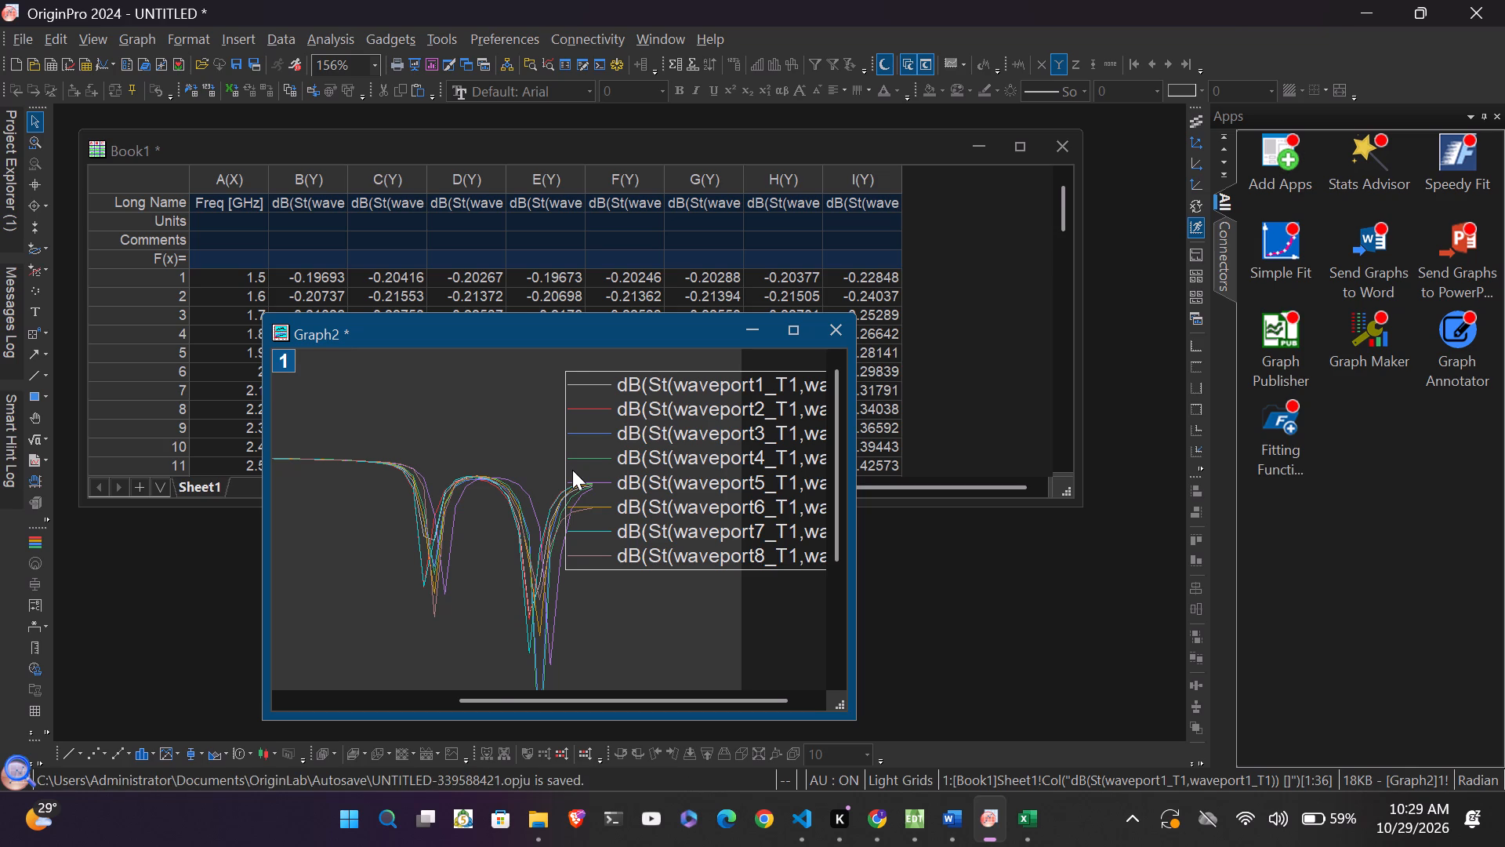
pyautogui.keyDown('ctrl'); pyautogui.scroll(1, 572, 470); pyautogui.keyUp('ctrl')
pyautogui.click(787, 328)
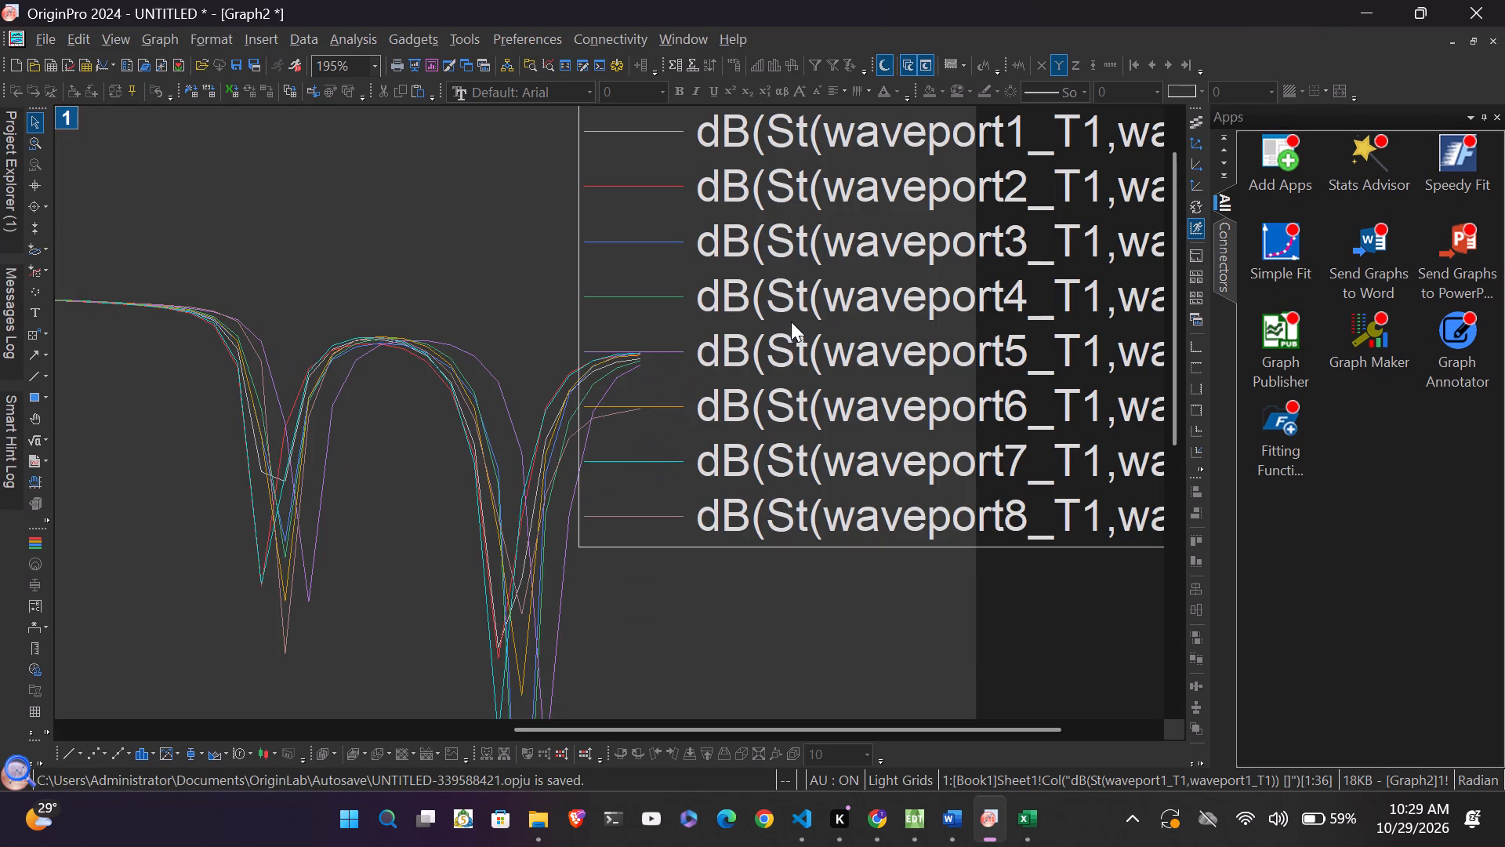
pyautogui.keyDown('ctrl'); pyautogui.scroll(-4, 607, 384); pyautogui.keyUp('ctrl')
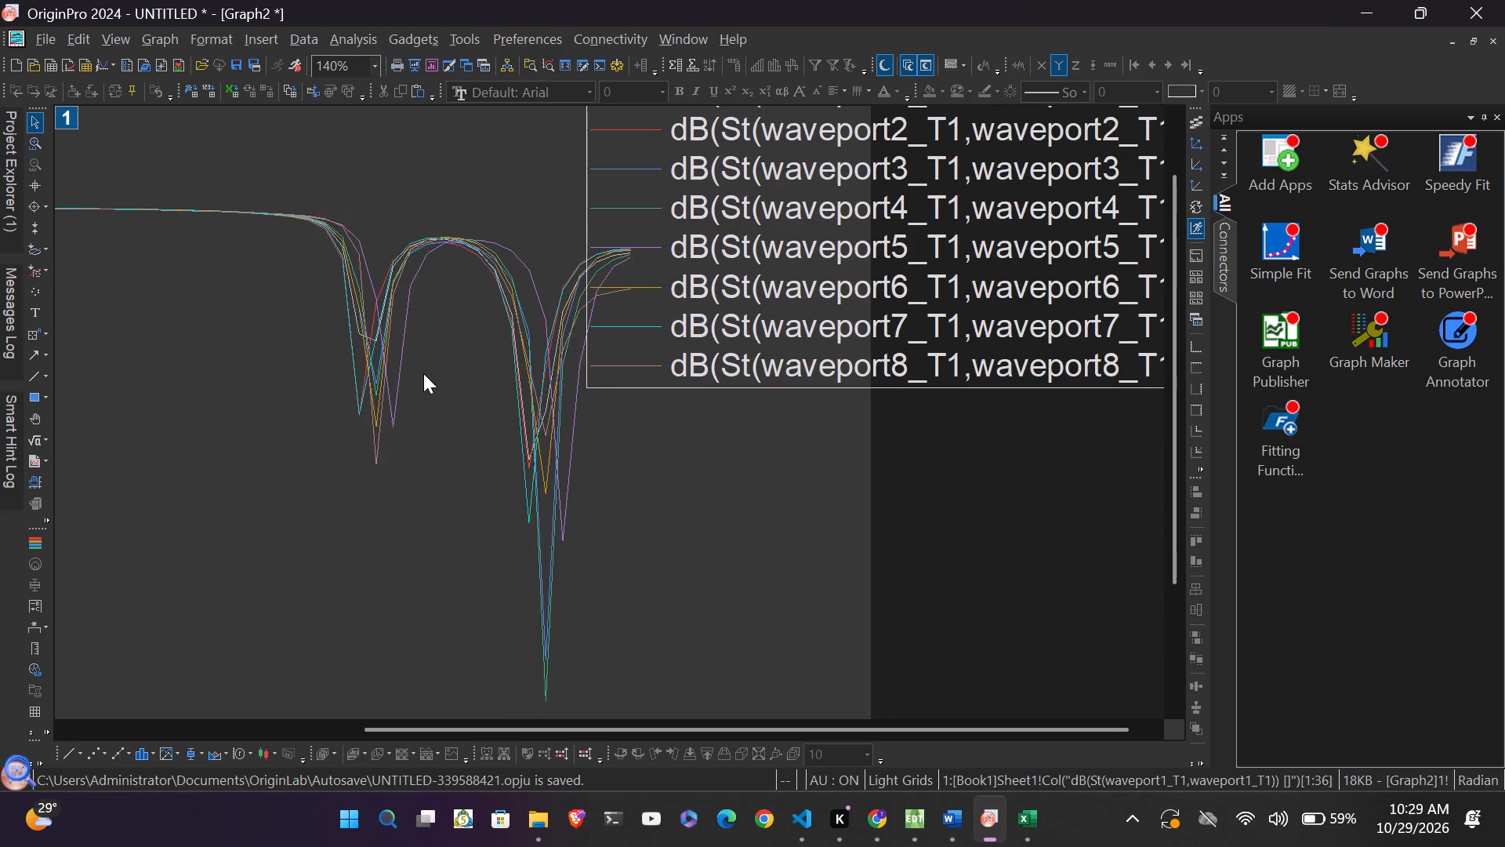
pyautogui.keyDown('ctrl'); pyautogui.scroll(4, 423, 373); pyautogui.keyUp('ctrl')
pyautogui.keyDown('ctrl'); pyautogui.scroll(-1, 423, 373); pyautogui.keyUp('ctrl')
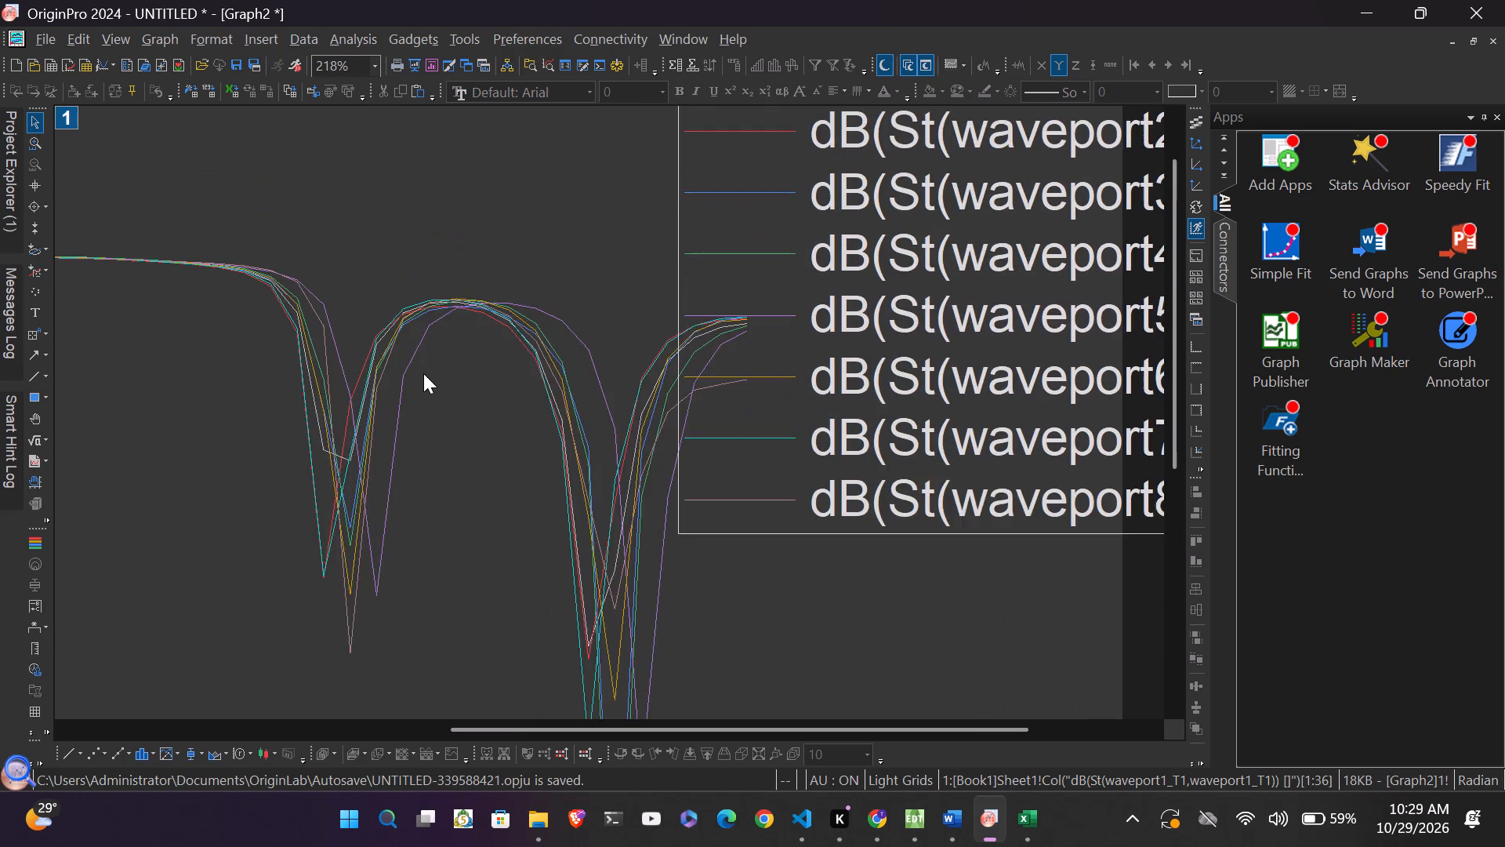
pyautogui.keyDown('ctrl'); pyautogui.scroll(-1, 423, 373); pyautogui.keyUp('ctrl')
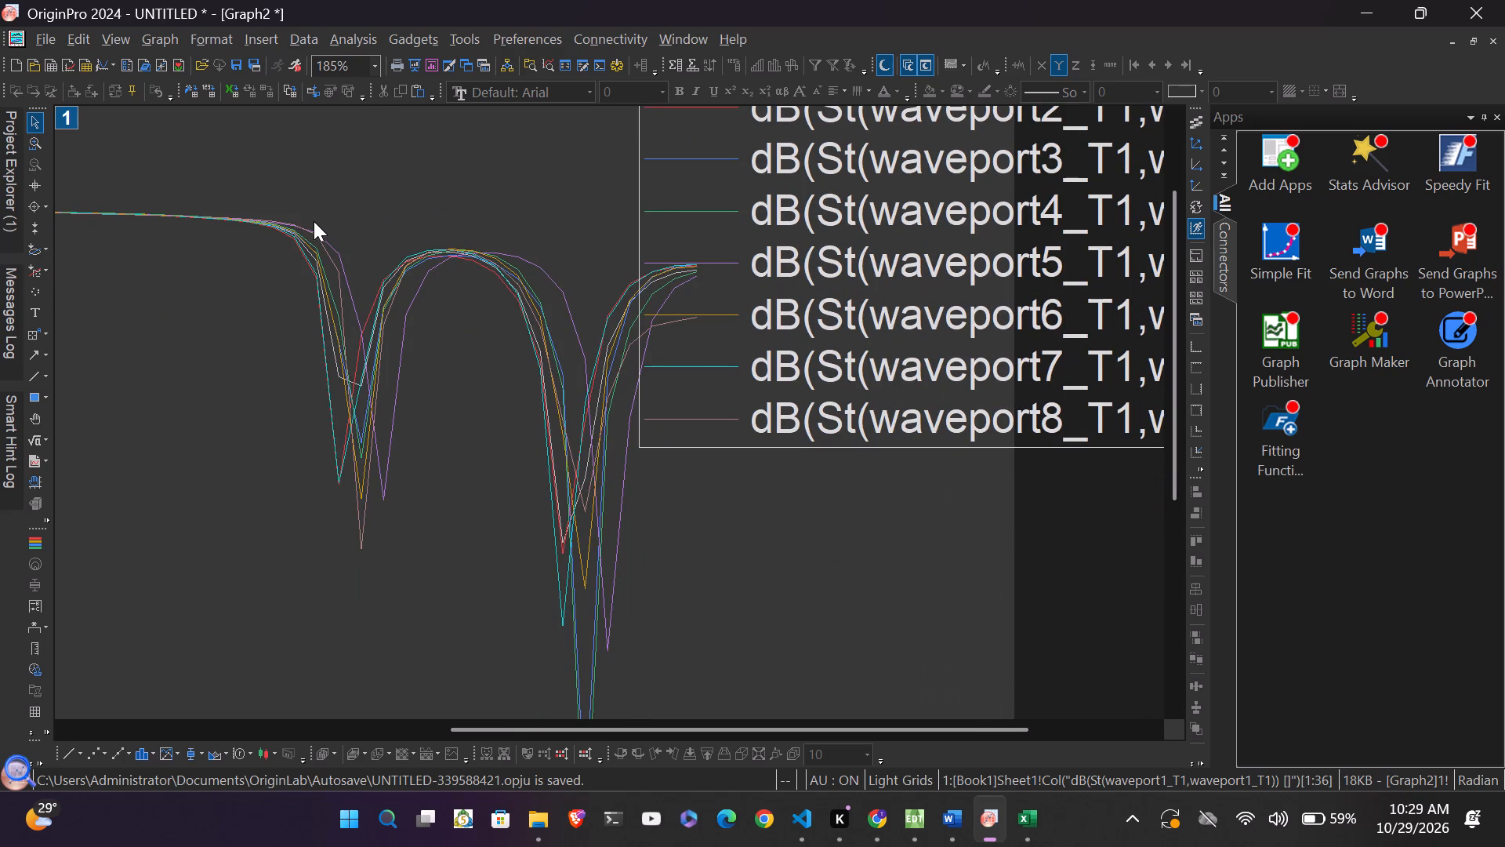
# Set the line thickness of all the waveport curves to 4, trying 3 and 5 for comparison.
pyautogui.click(303, 230)
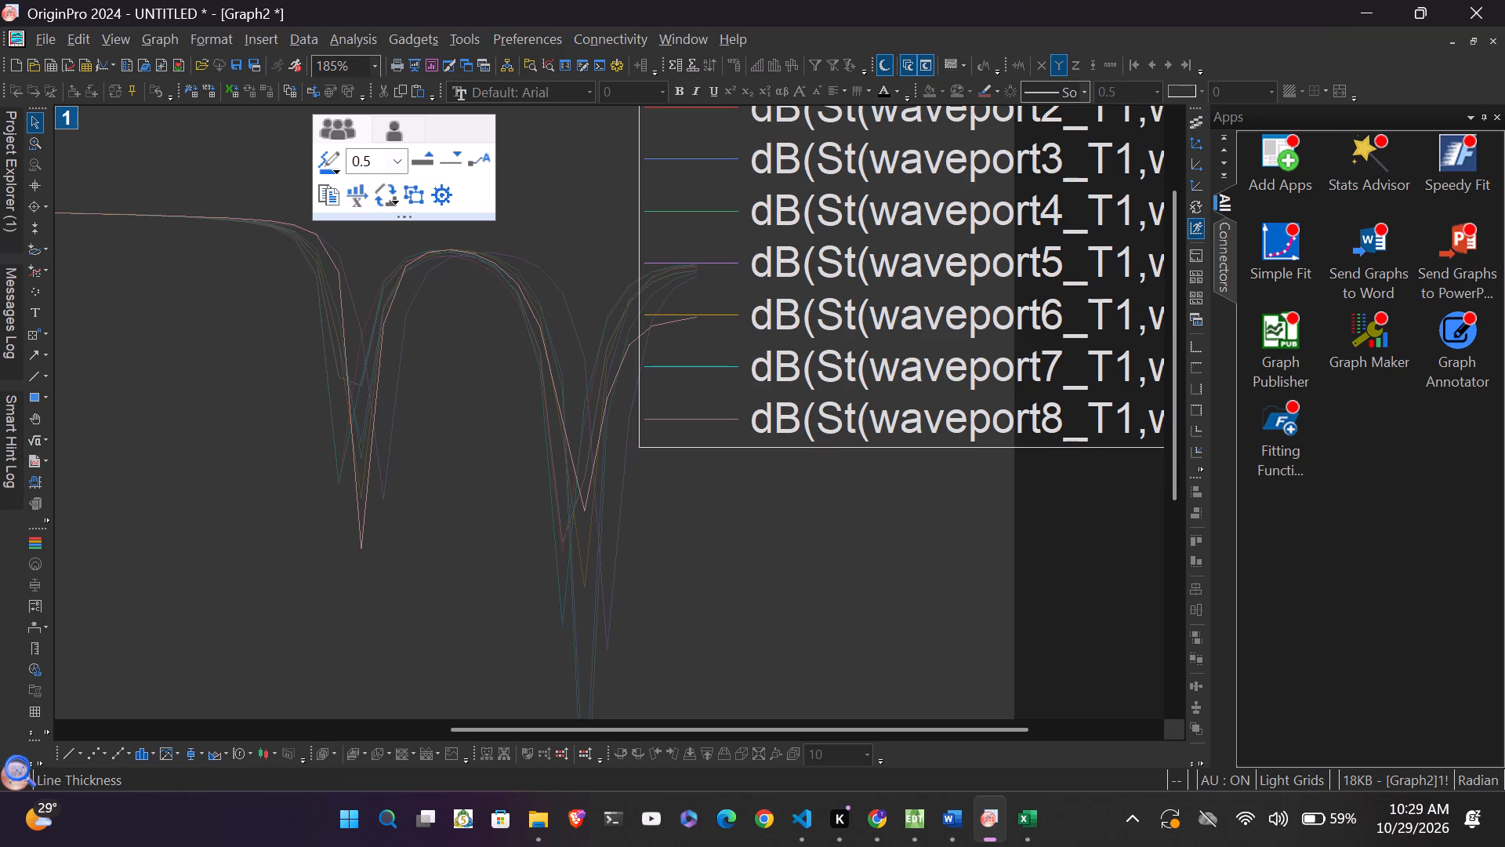
pyautogui.click(400, 162)
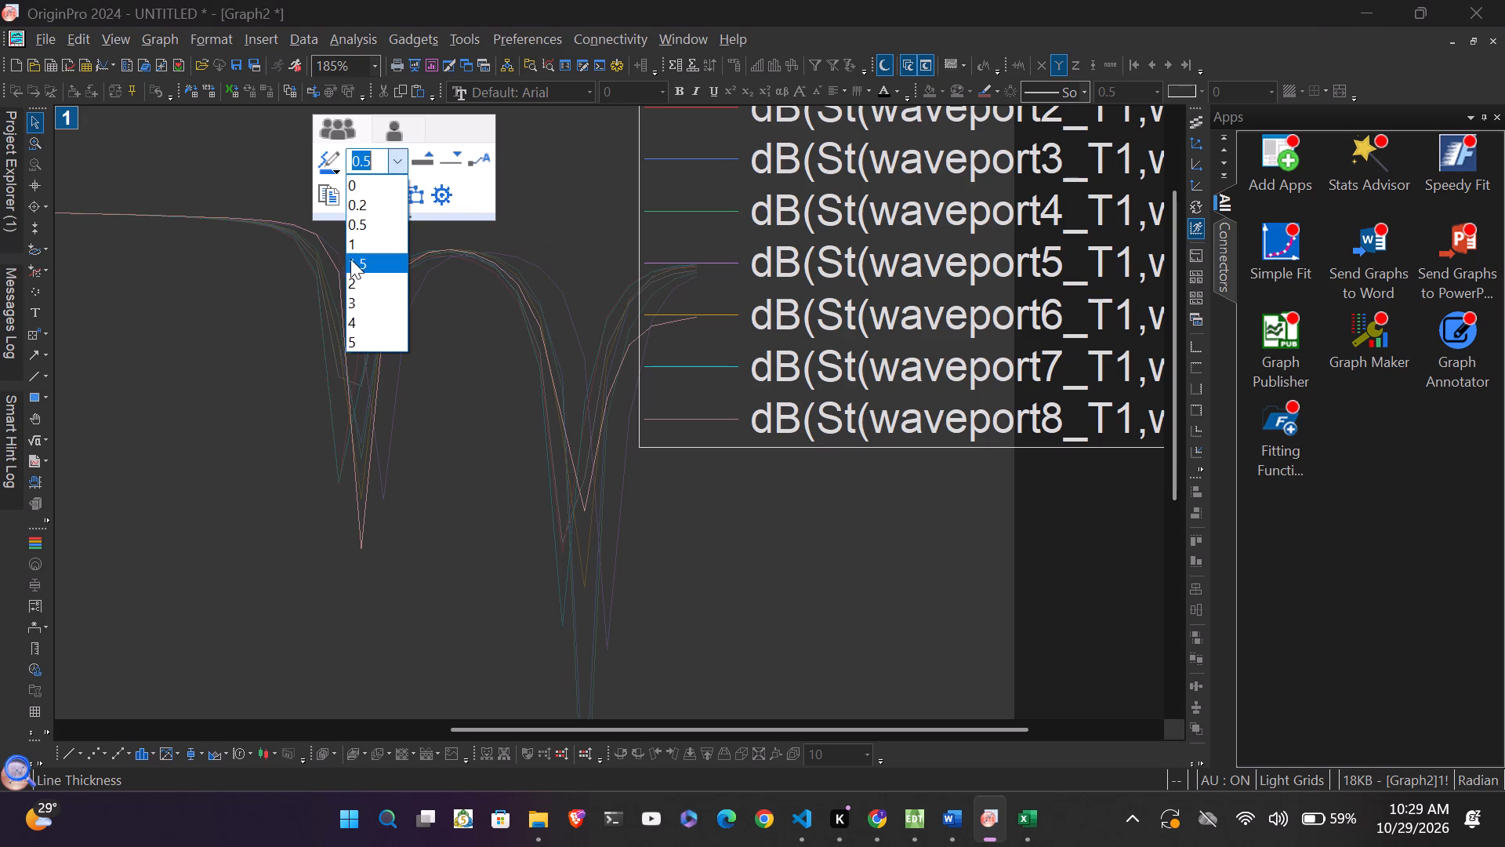
pyautogui.click(354, 322)
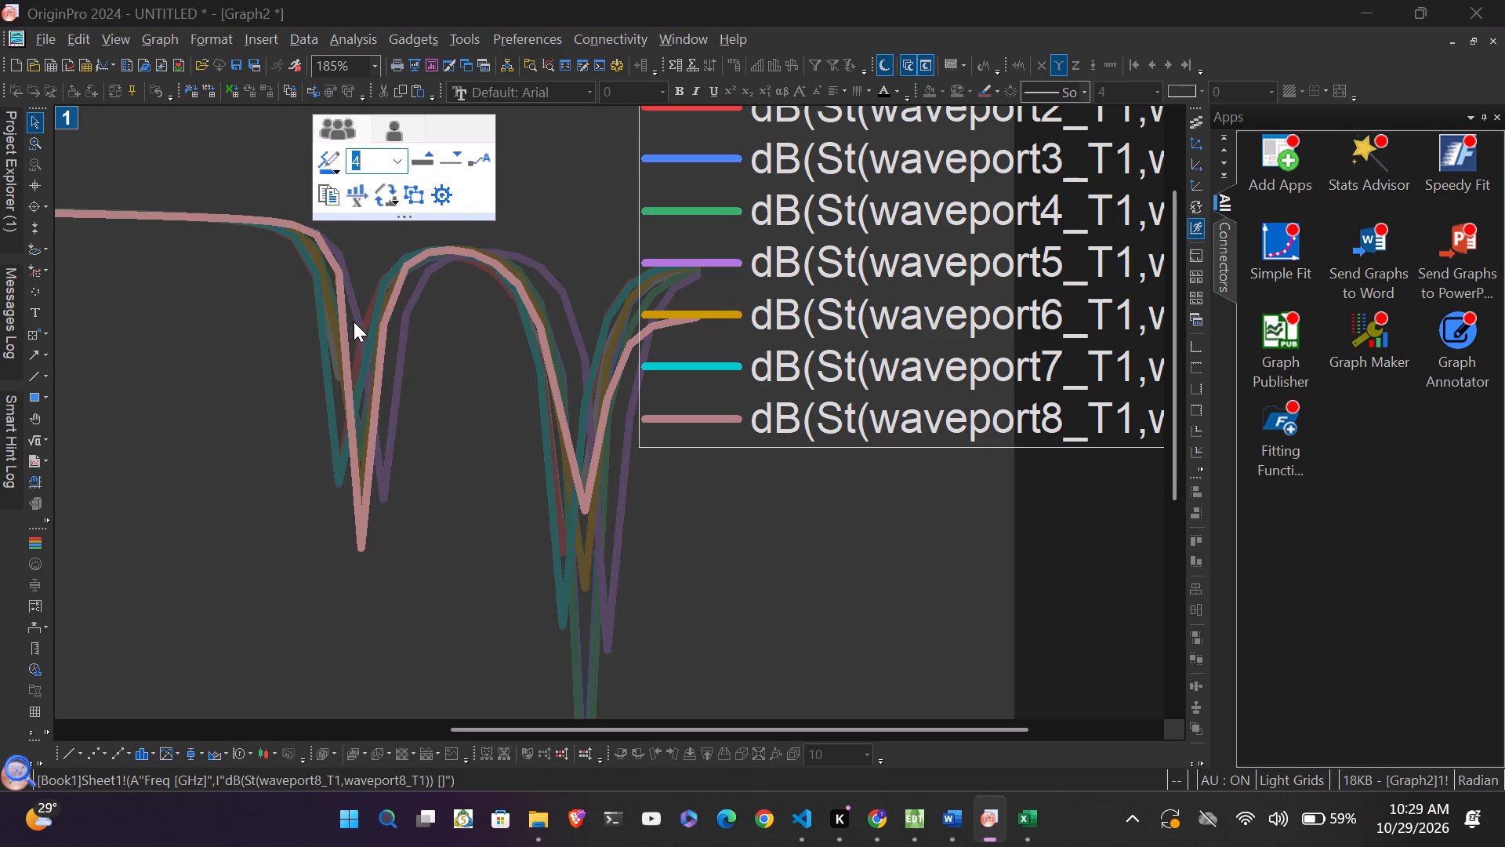
pyautogui.keyDown('ctrl'); pyautogui.scroll(-3, 256, 369); pyautogui.keyUp('ctrl')
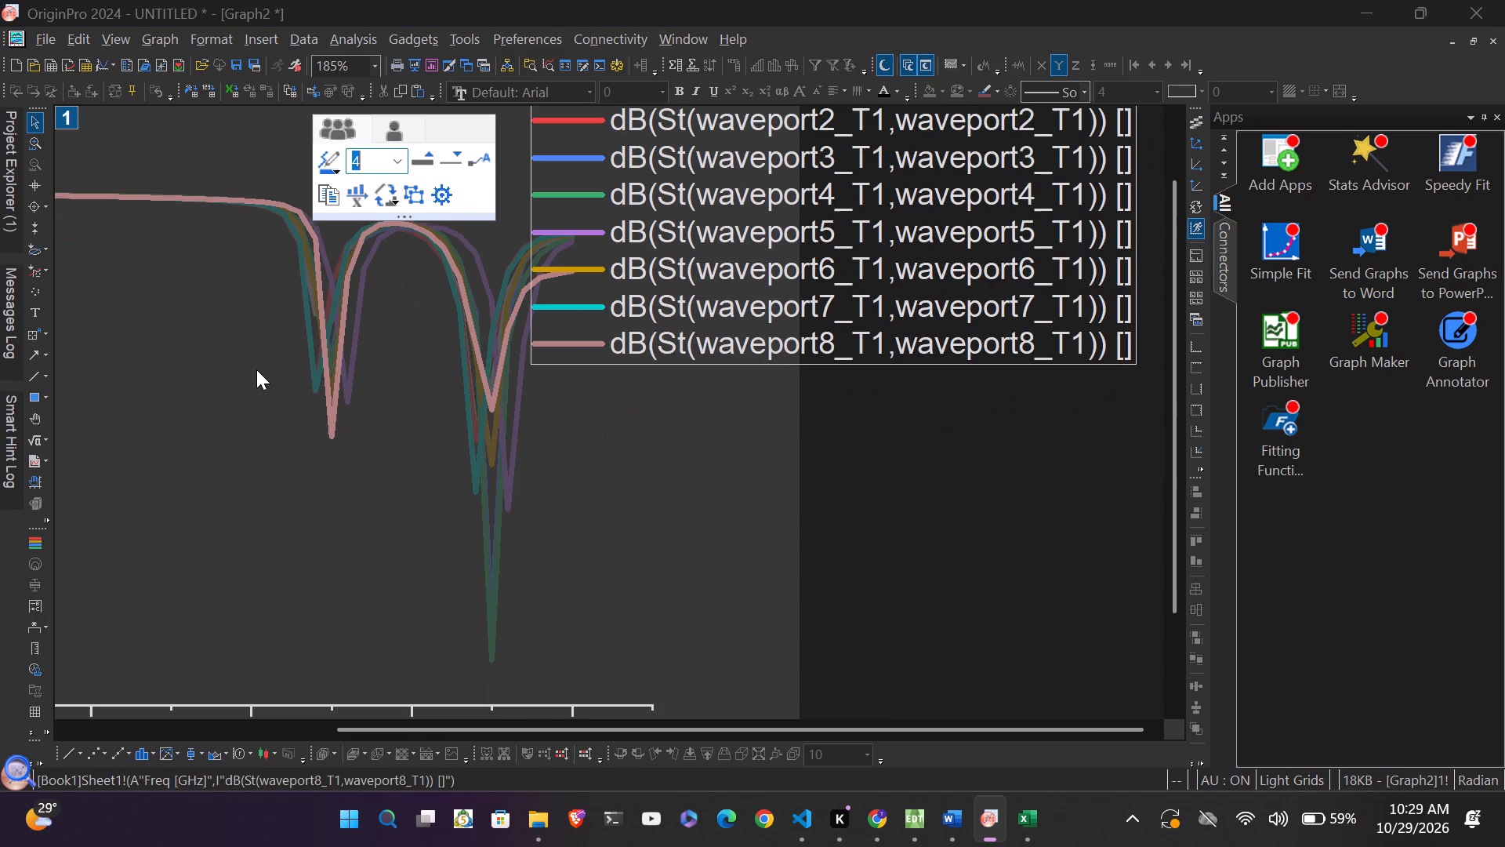
pyautogui.click(394, 153)
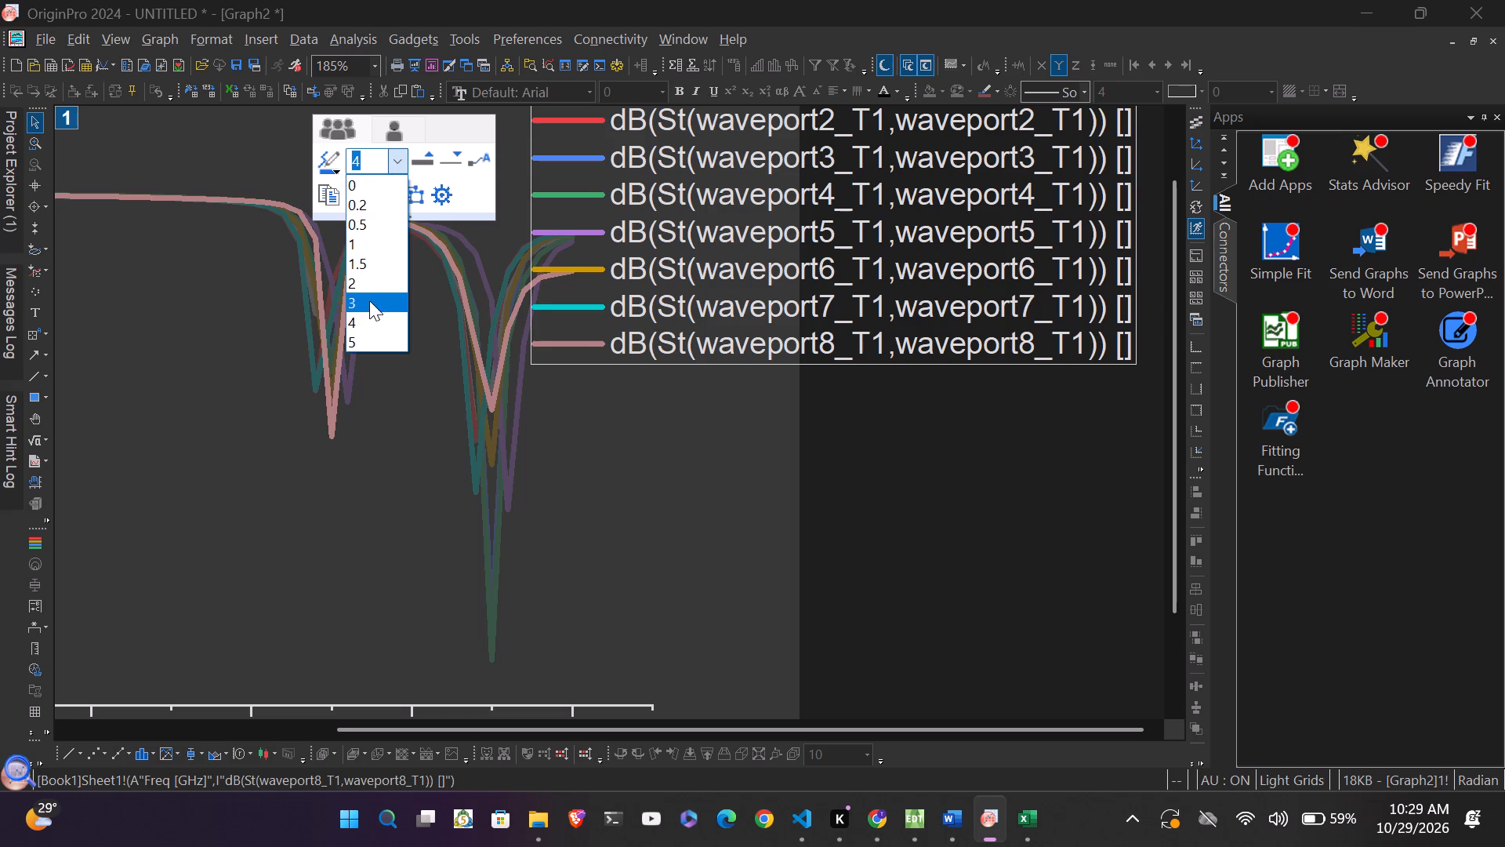
pyautogui.click(367, 298)
pyautogui.click(403, 162)
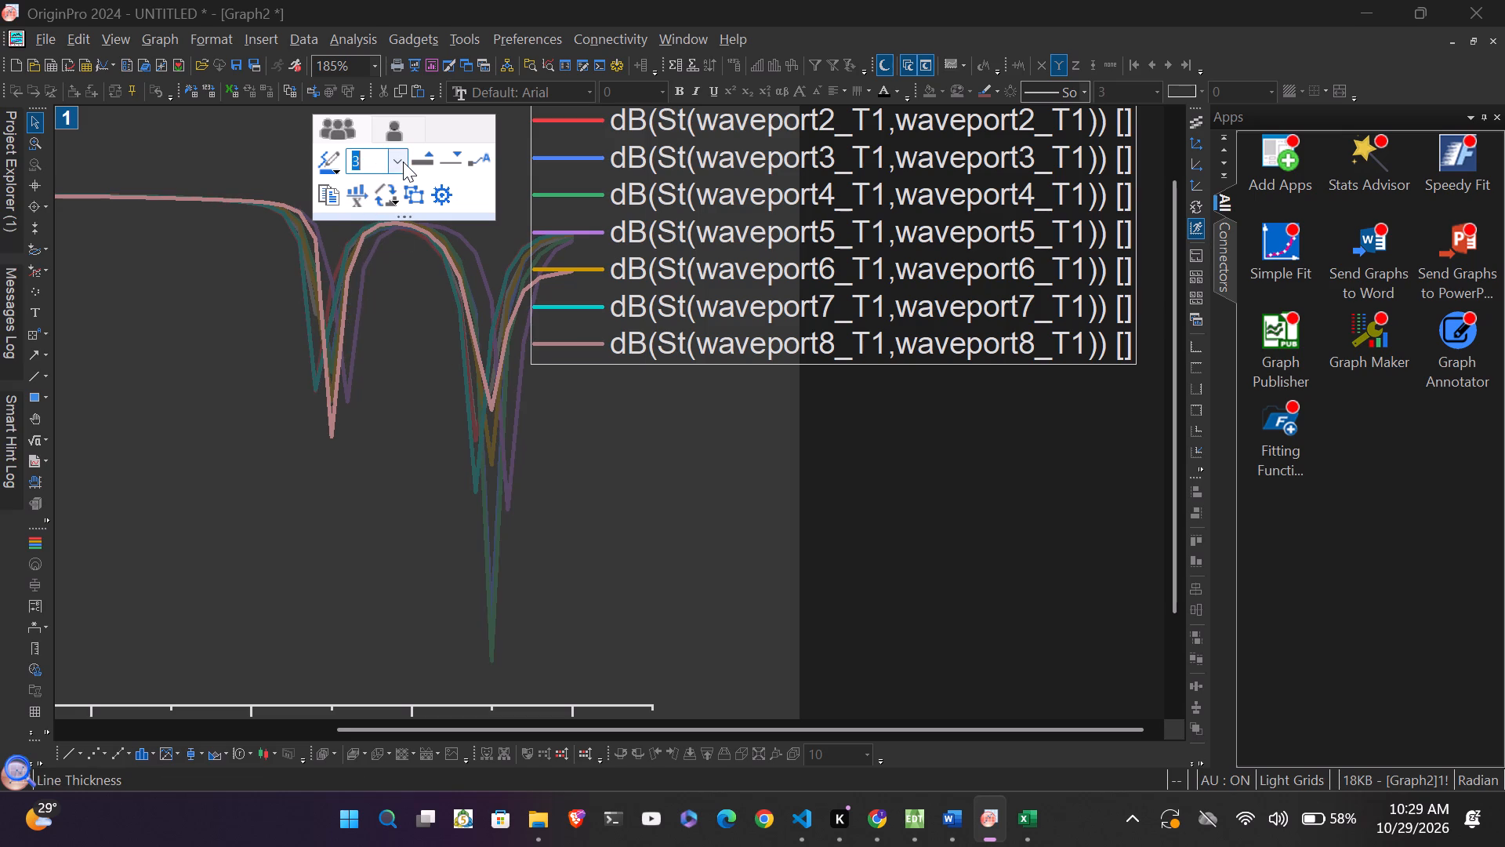
pyautogui.click(368, 339)
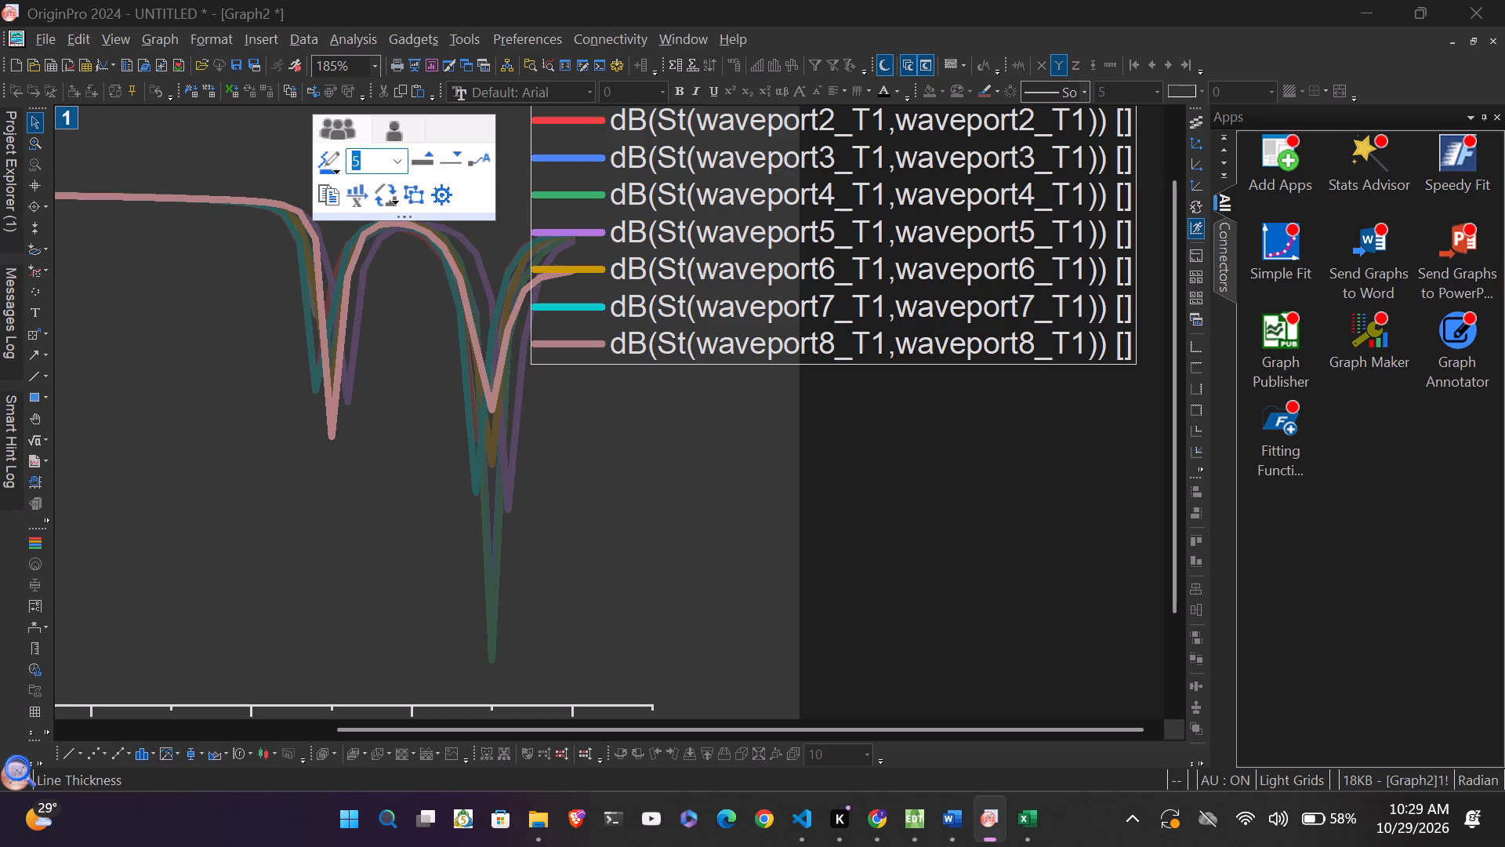
pyautogui.click(401, 162)
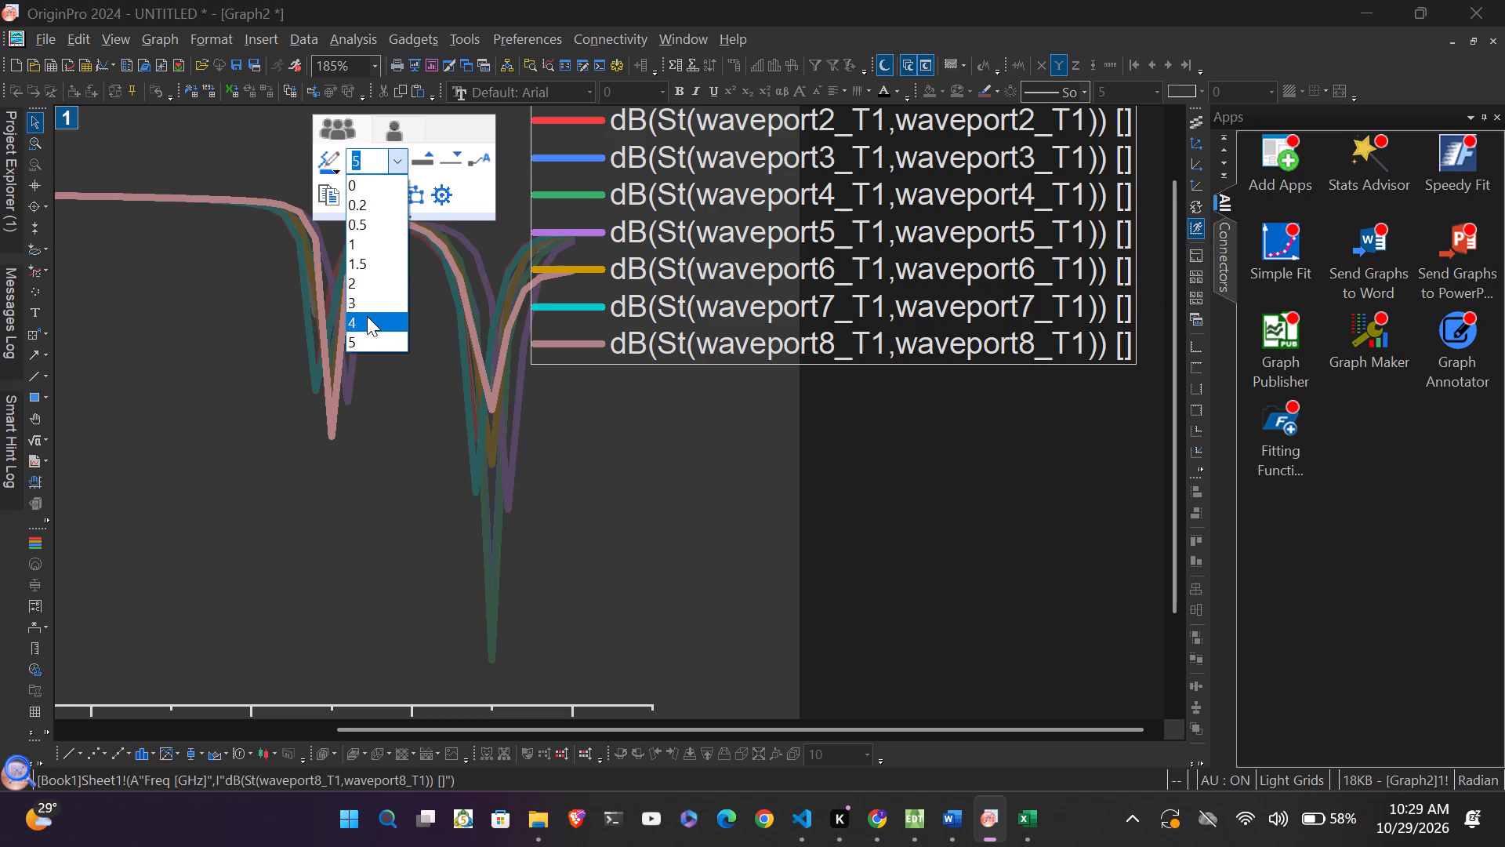
pyautogui.click(366, 316)
pyautogui.click(332, 168)
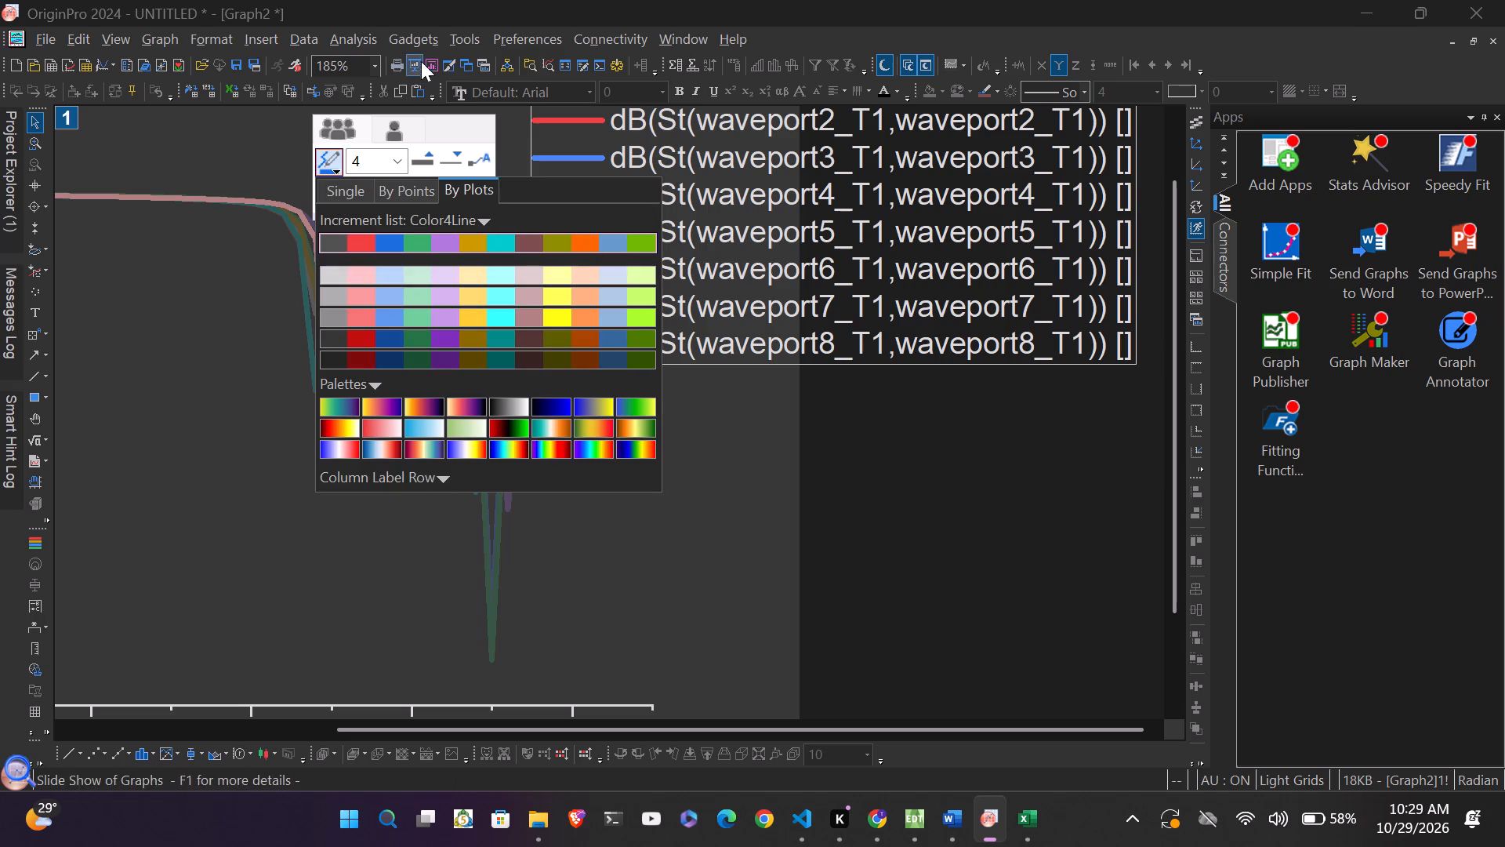
pyautogui.click(446, 143)
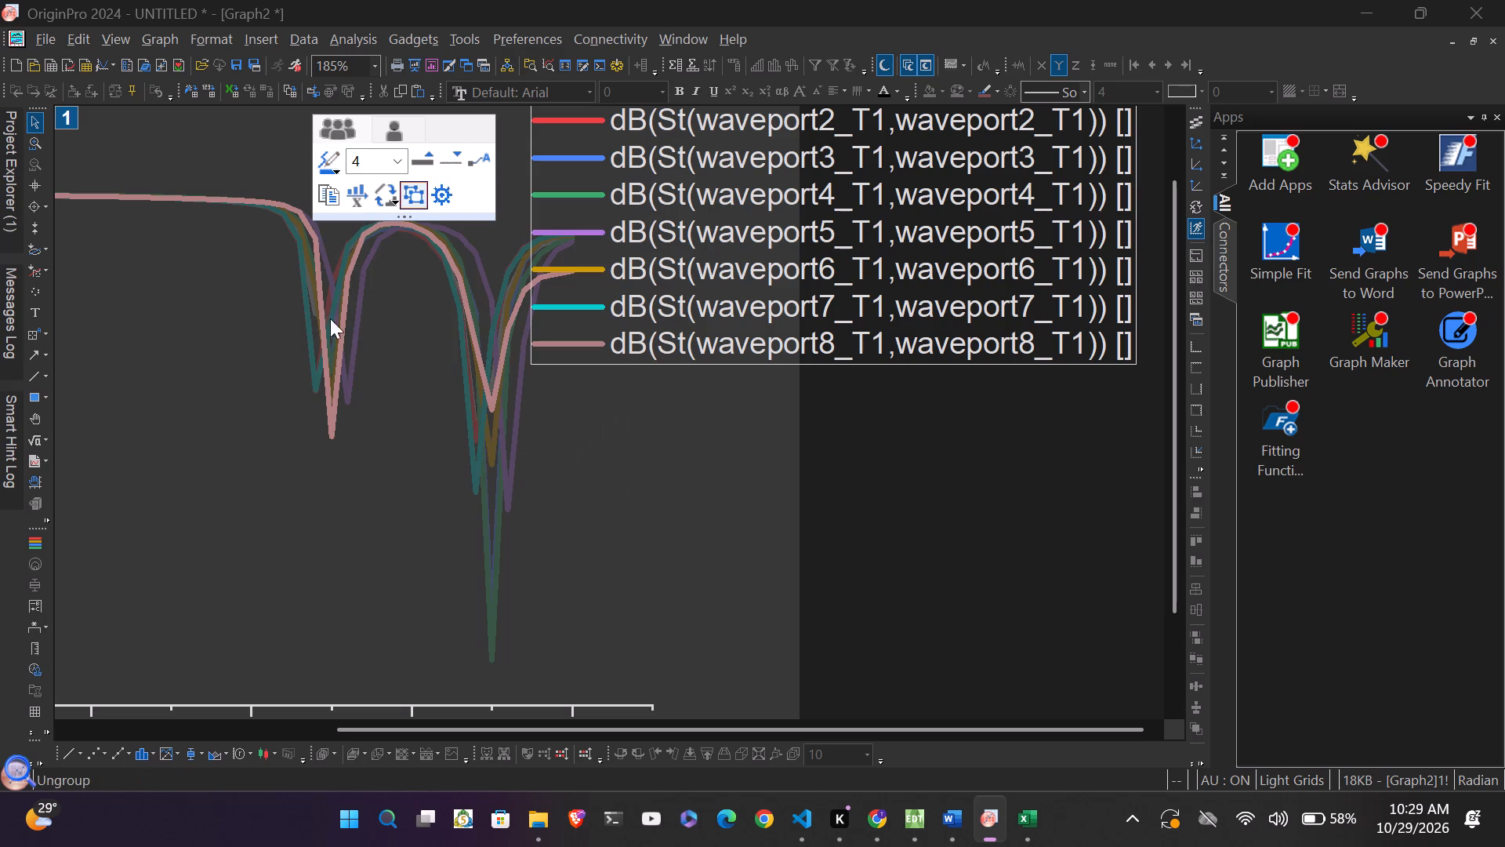
pyautogui.click(299, 340)
# Examine the individual waveport curves around the first dip up close, highlighting them one at a time.
pyautogui.keyDown('ctrl'); pyautogui.scroll(1, 299, 340); pyautogui.keyUp('ctrl')
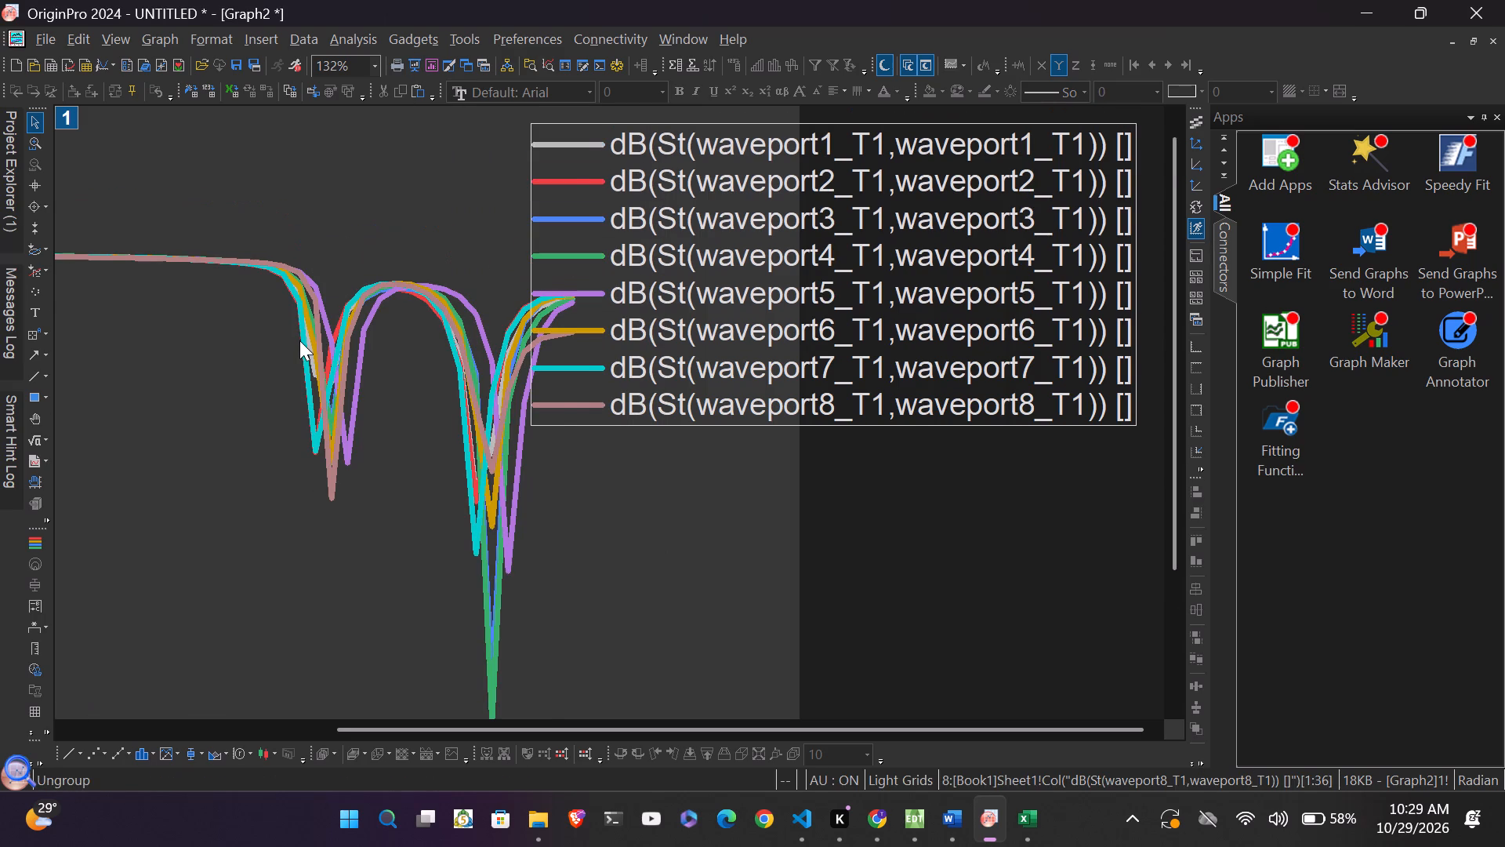
pyautogui.keyDown('ctrl'); pyautogui.scroll(4, 299, 340); pyautogui.keyUp('ctrl')
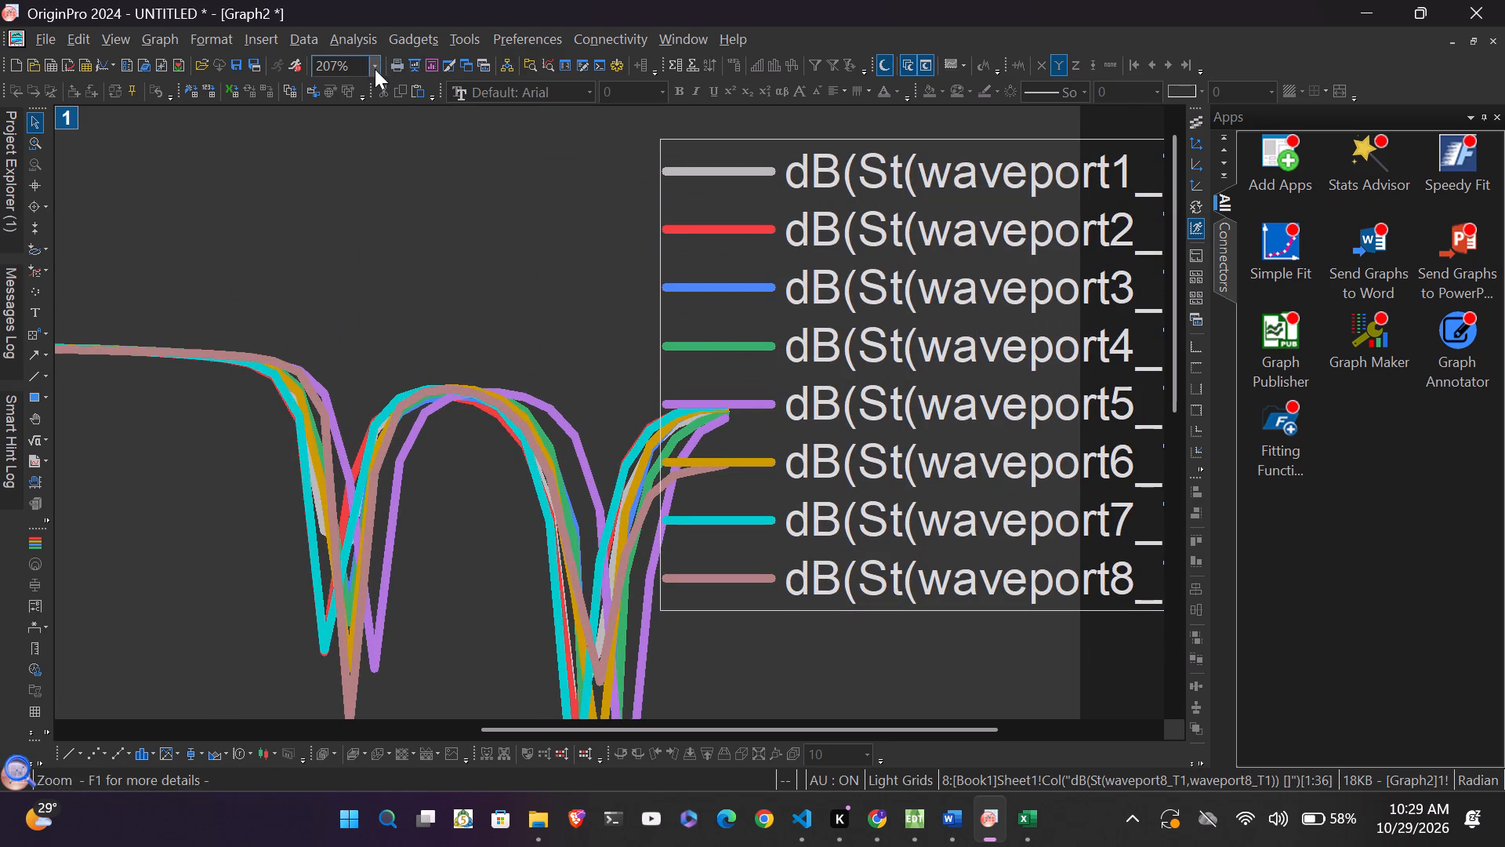
pyautogui.click(394, 520)
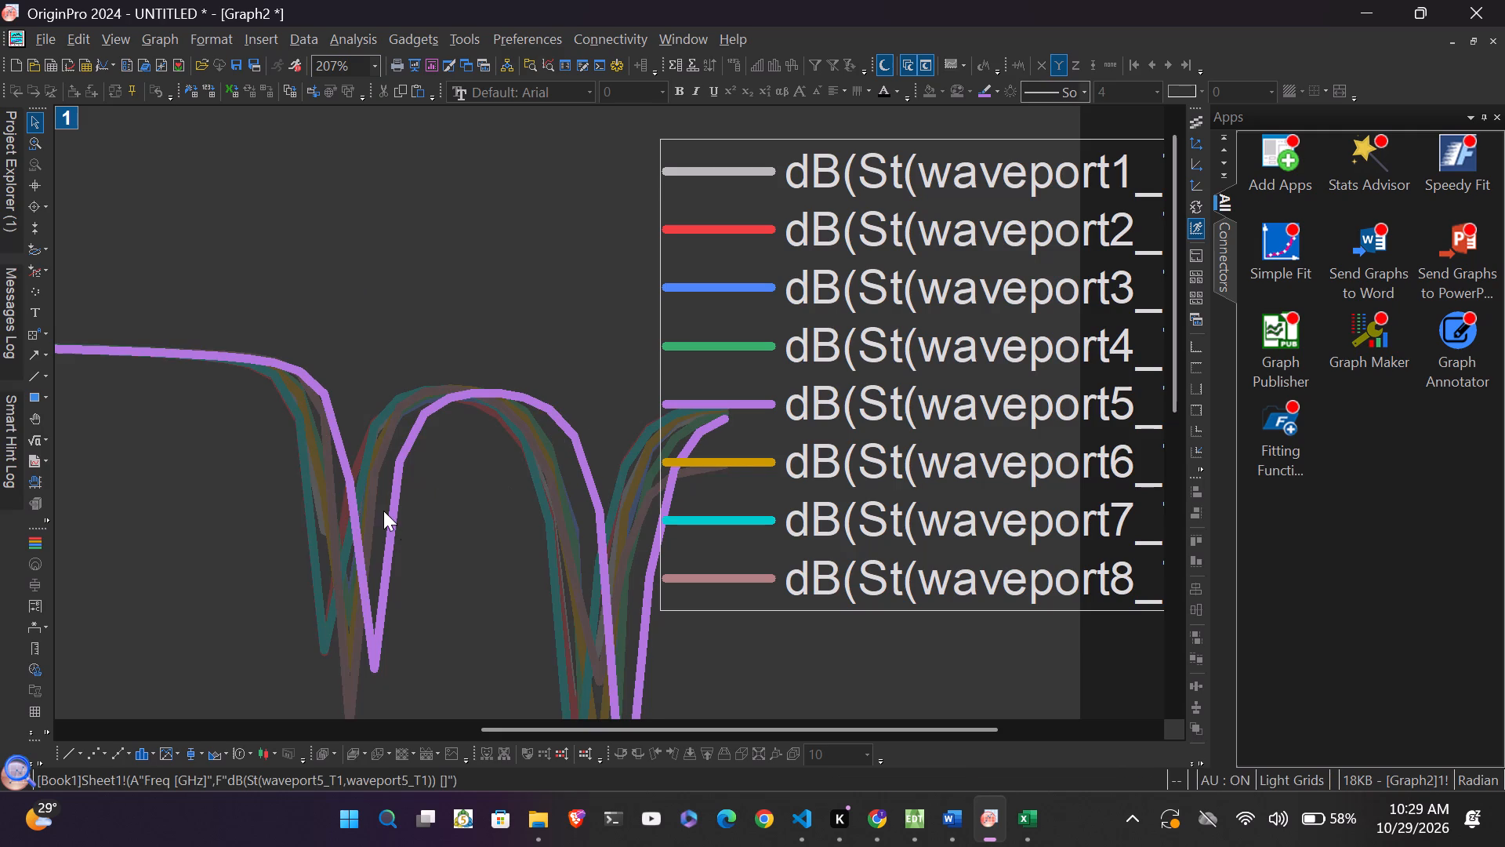
pyautogui.click(364, 496)
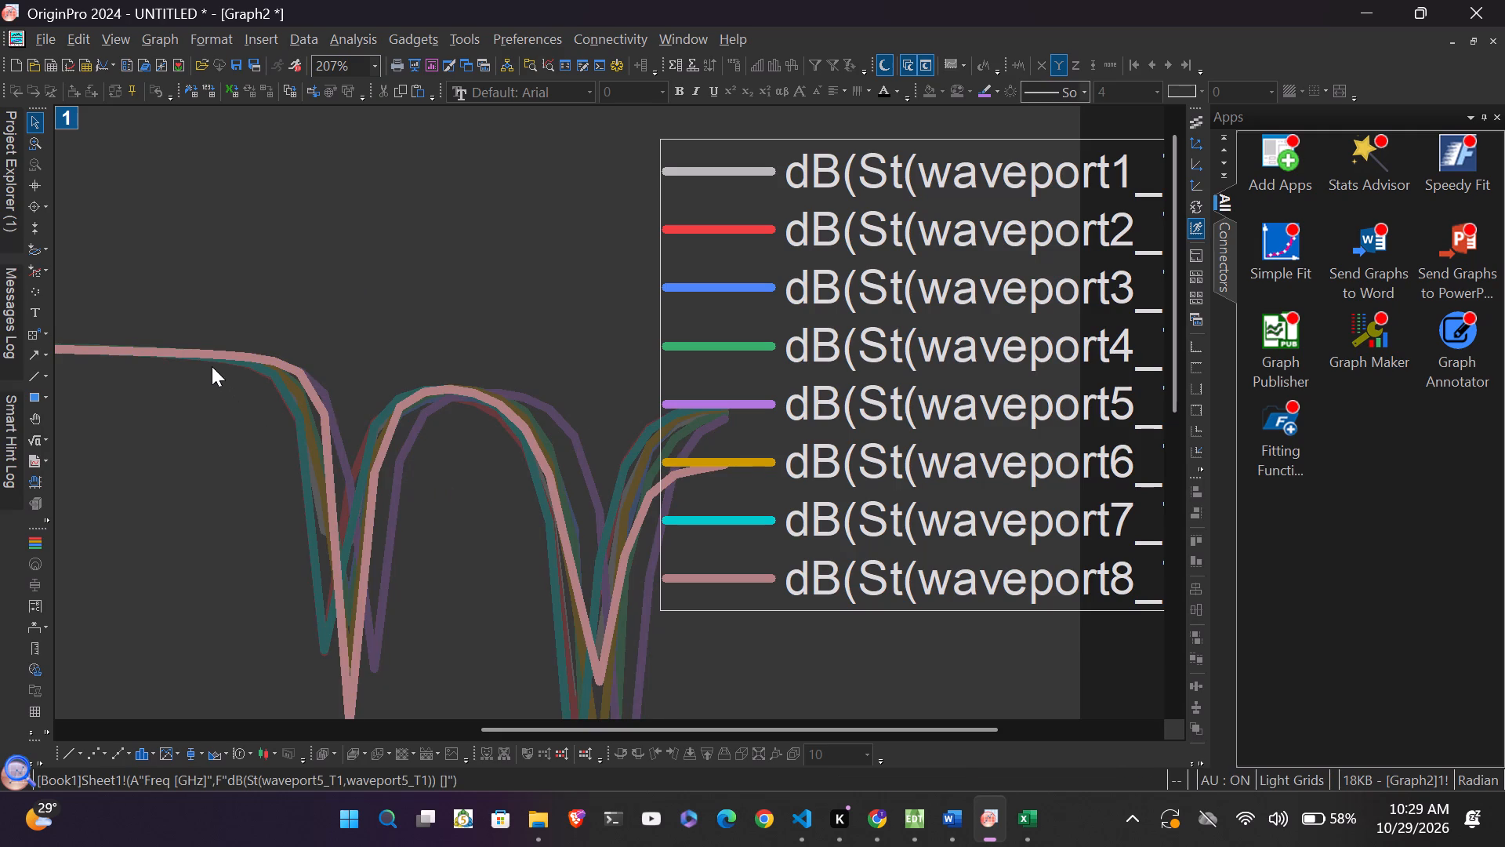
pyautogui.click(206, 360)
pyautogui.click(254, 376)
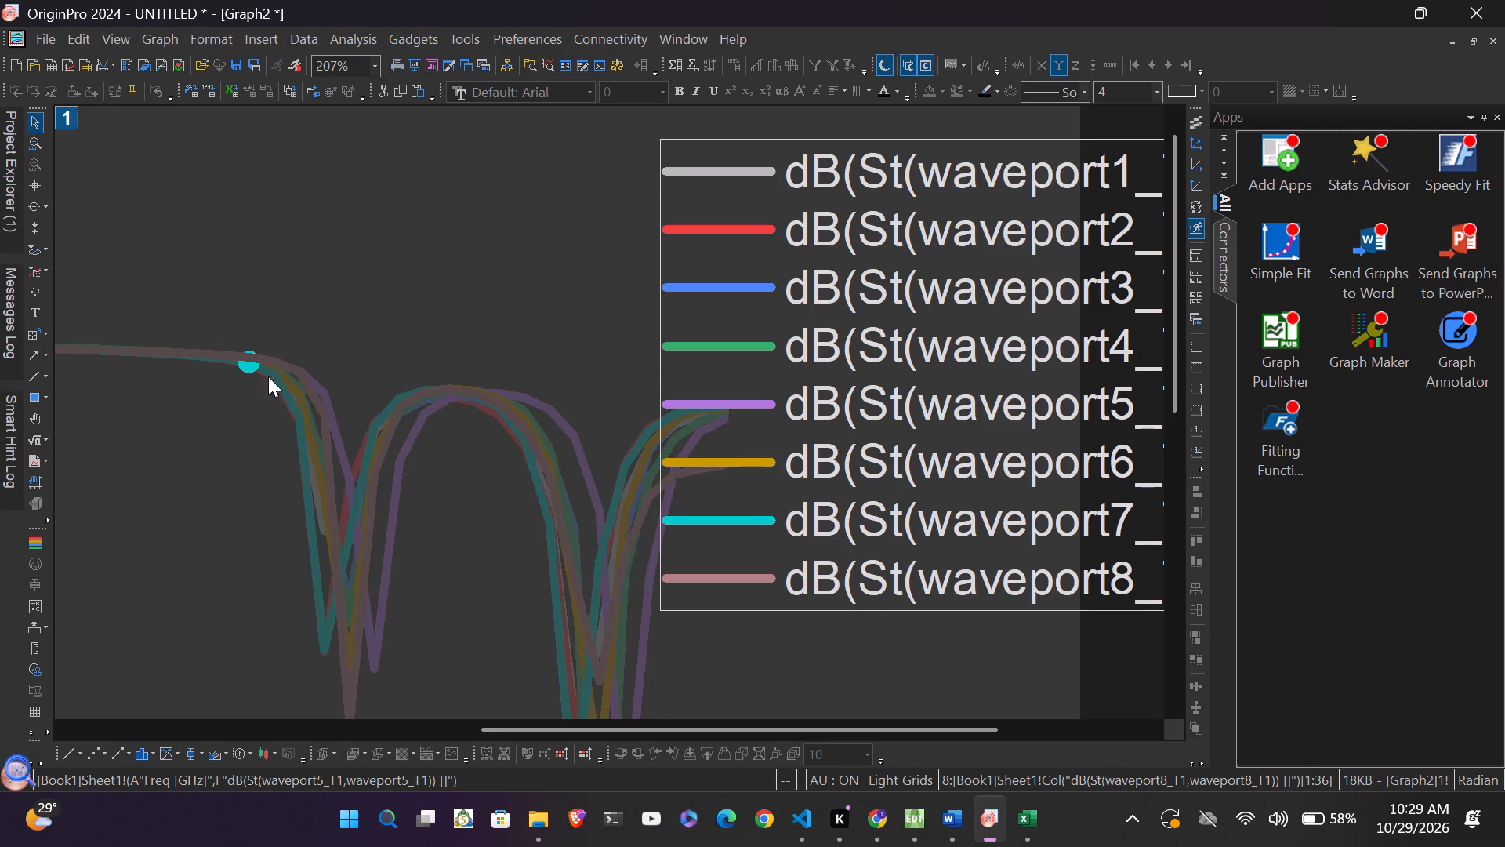
pyautogui.click(305, 399)
pyautogui.click(230, 519)
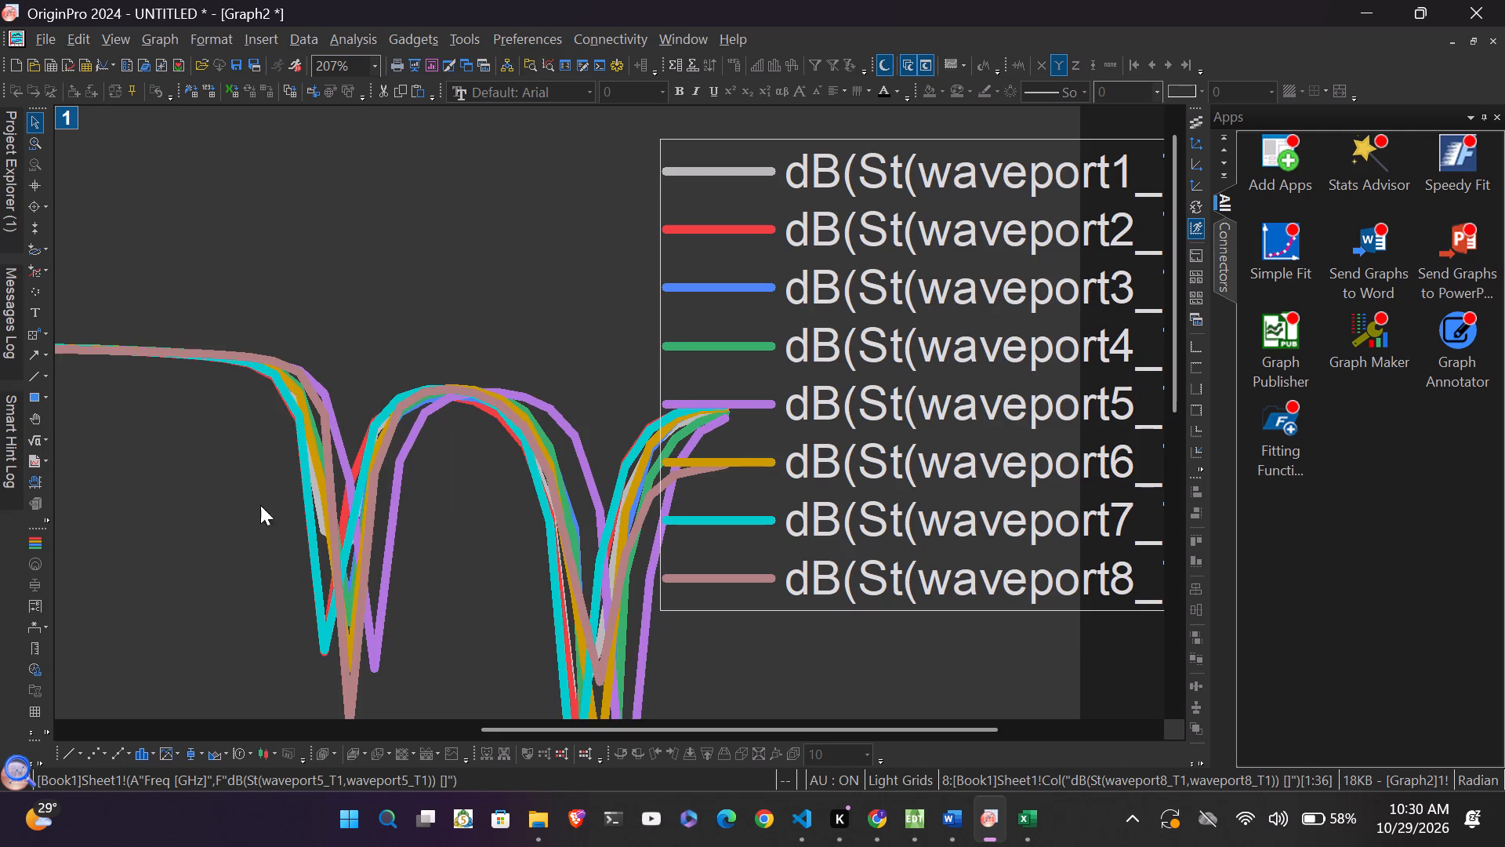
# Set the line thickness of all the waveport curves to 2.
pyautogui.click(306, 476)
pyautogui.click(325, 468)
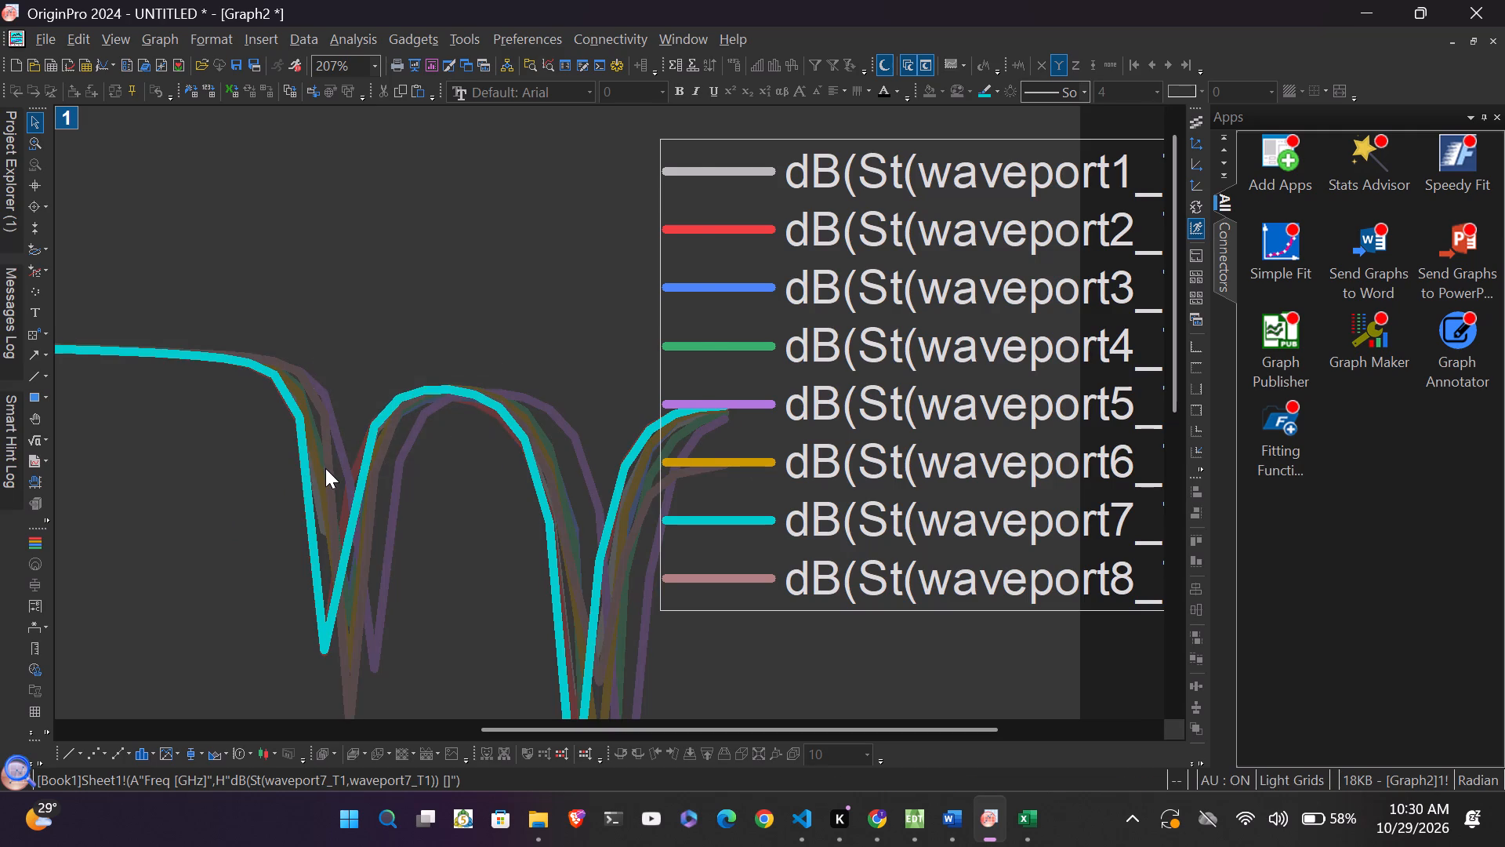
pyautogui.rightClick(325, 468)
pyautogui.rightClick(325, 468)
pyautogui.click(304, 469)
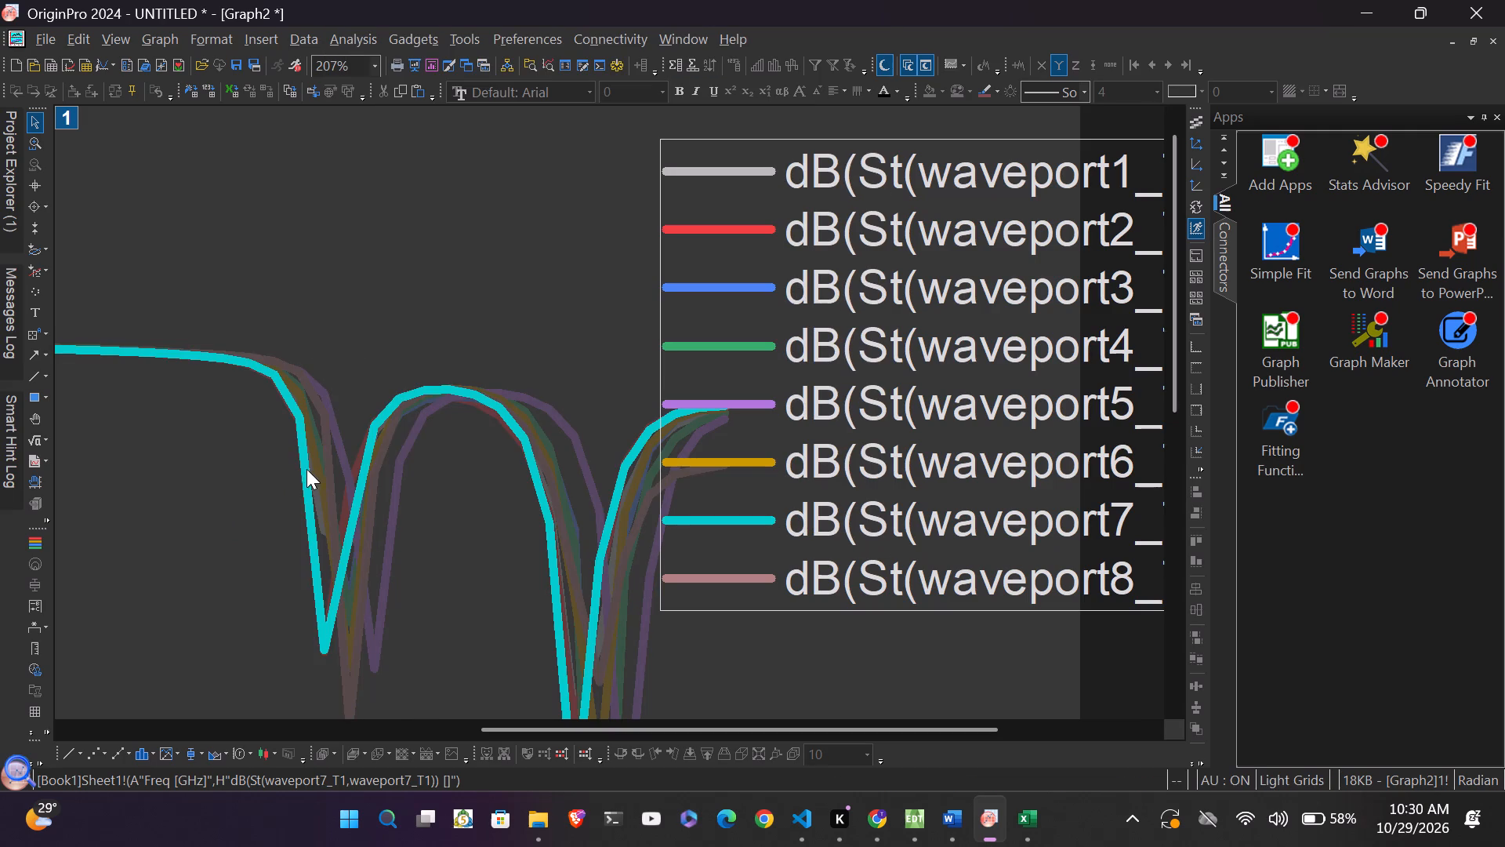
pyautogui.click(310, 469)
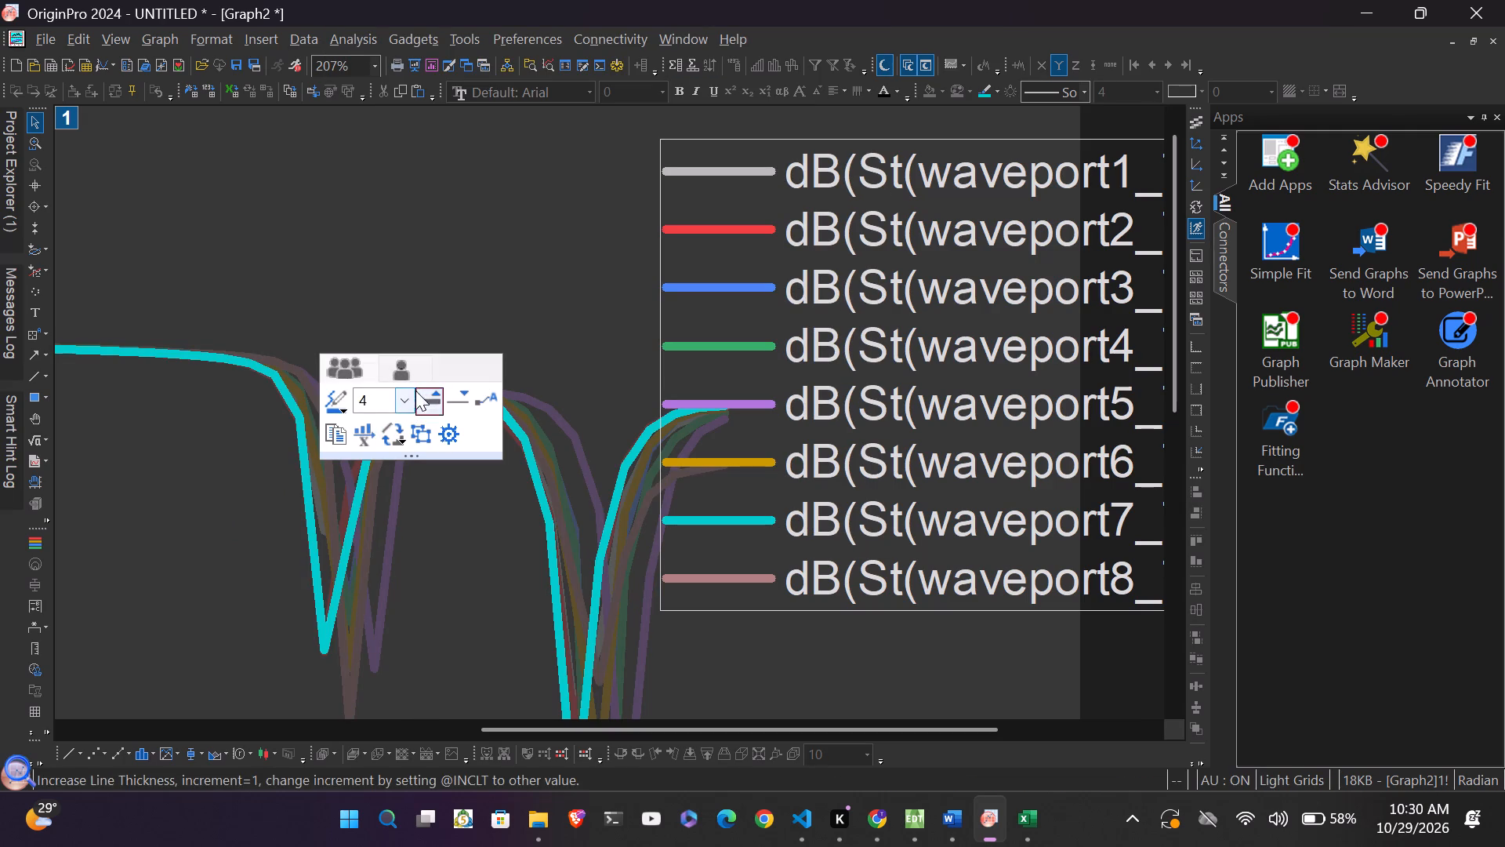
pyautogui.click(407, 395)
pyautogui.click(383, 531)
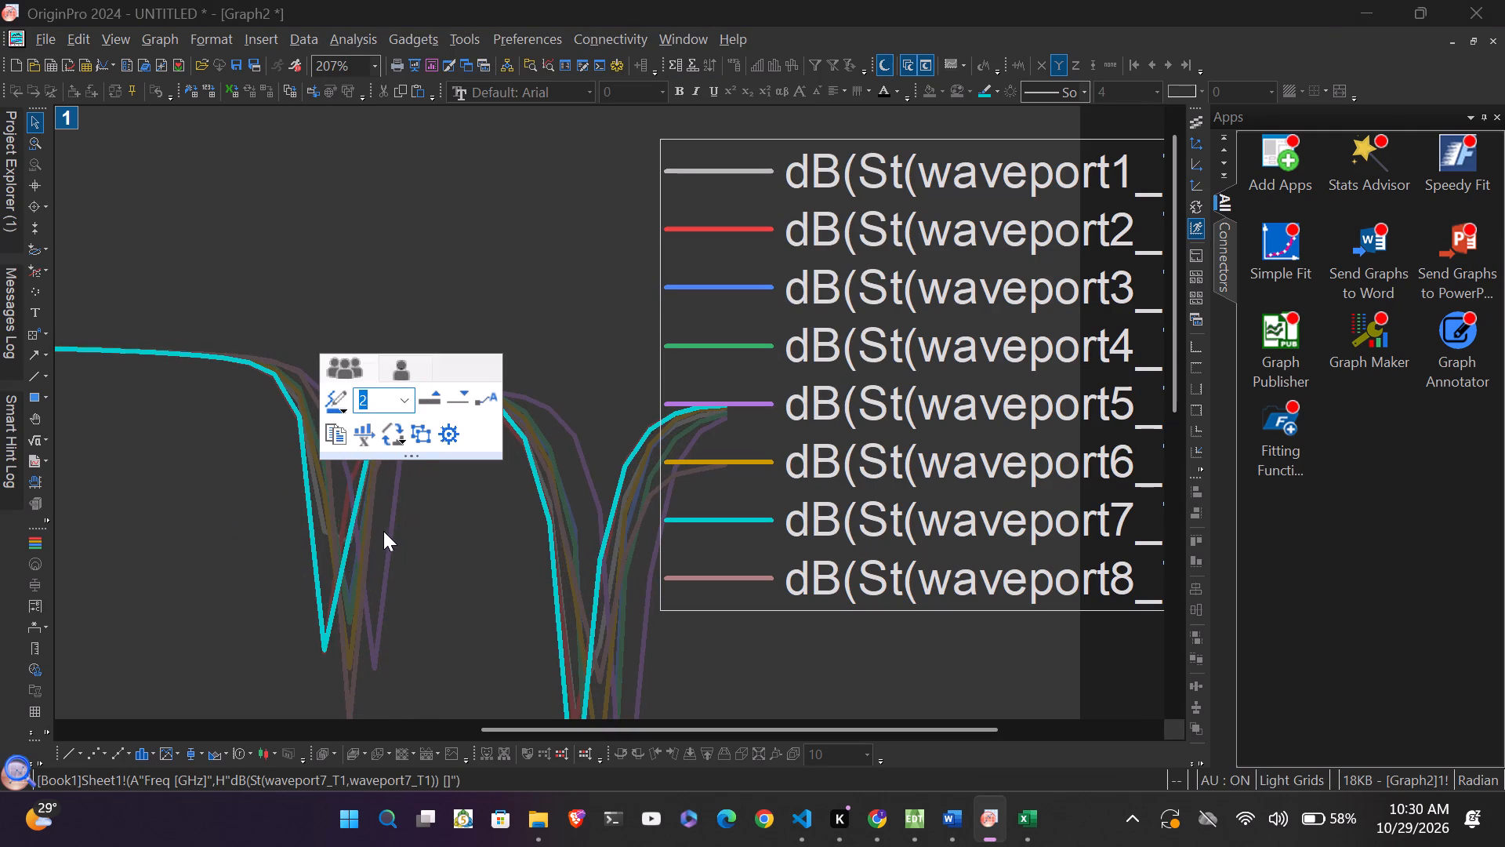
pyautogui.click(349, 296)
pyautogui.click(311, 263)
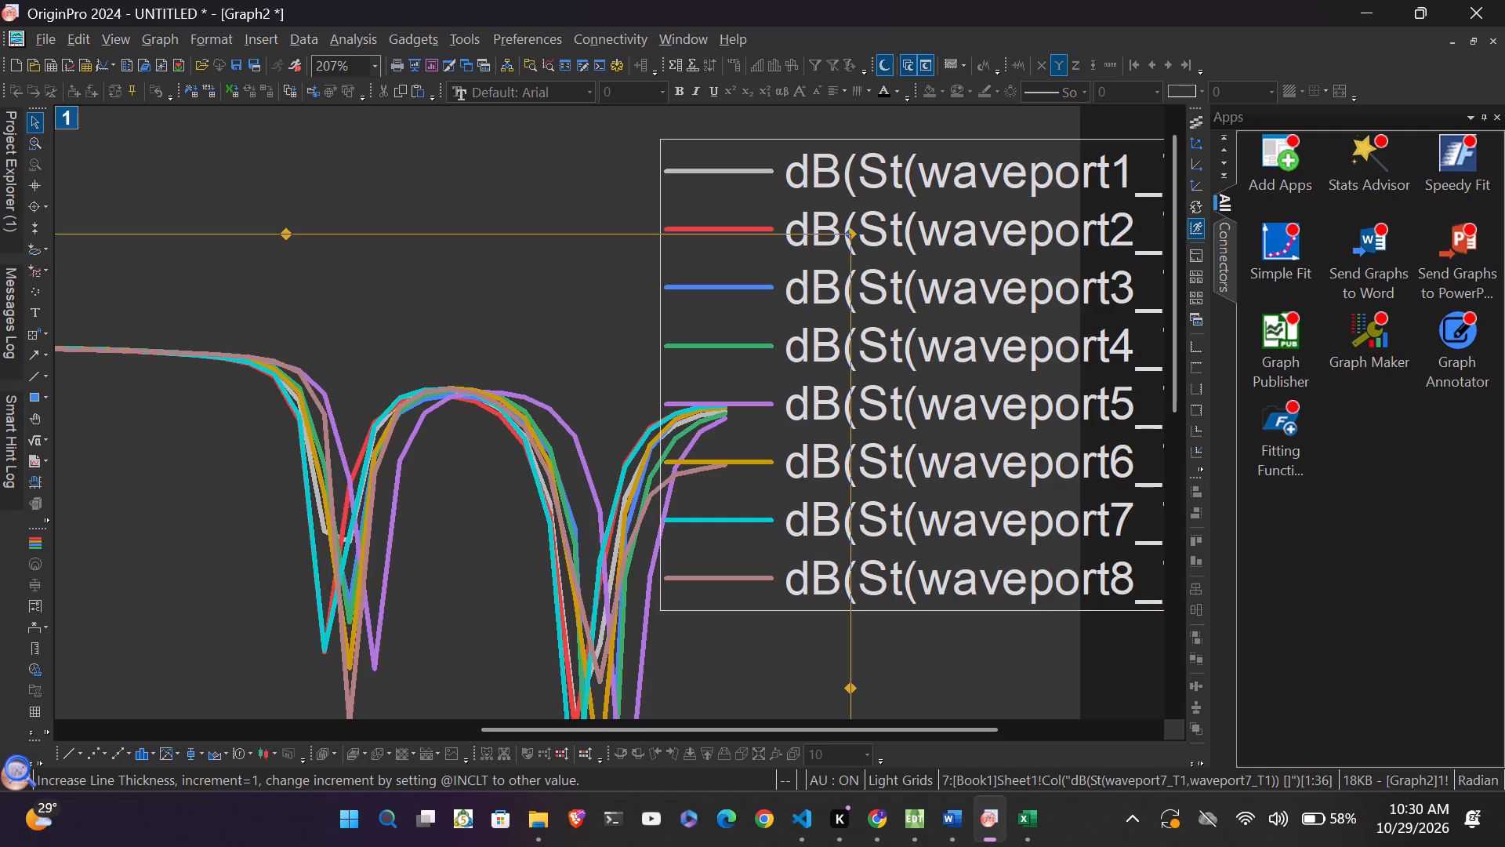
# Examine the thinner waveport curves, both across the whole graph and up close at the two dips.
pyautogui.keyDown('ctrl'); pyautogui.scroll(-7, 490, 471); pyautogui.keyUp('ctrl')
pyautogui.keyDown('ctrl'); pyautogui.scroll(3, 490, 471); pyautogui.keyUp('ctrl')
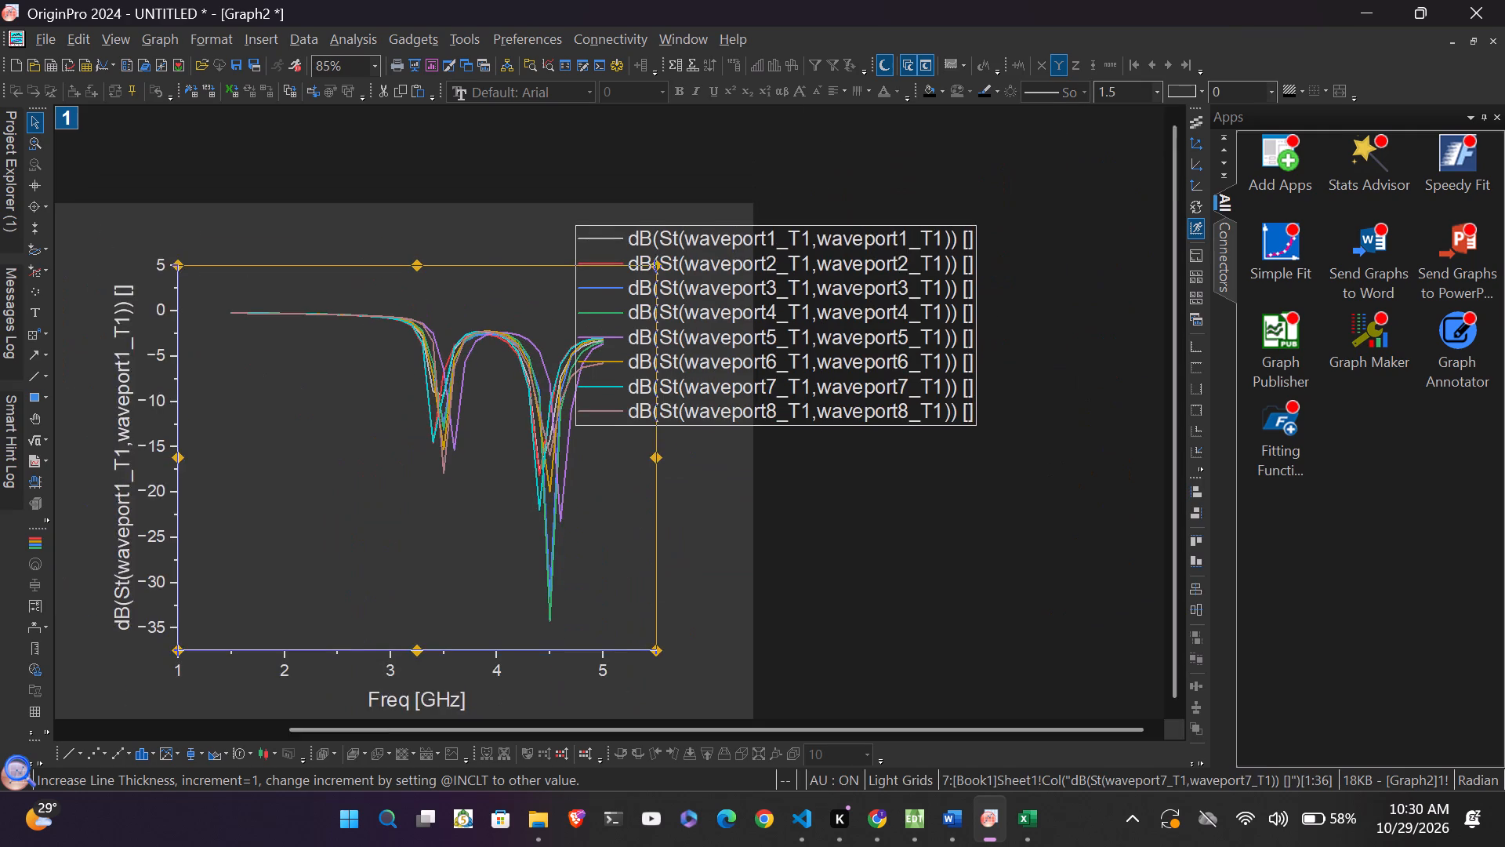
pyautogui.keyDown('ctrl'); pyautogui.scroll(-4, 407, 459); pyautogui.keyUp('ctrl')
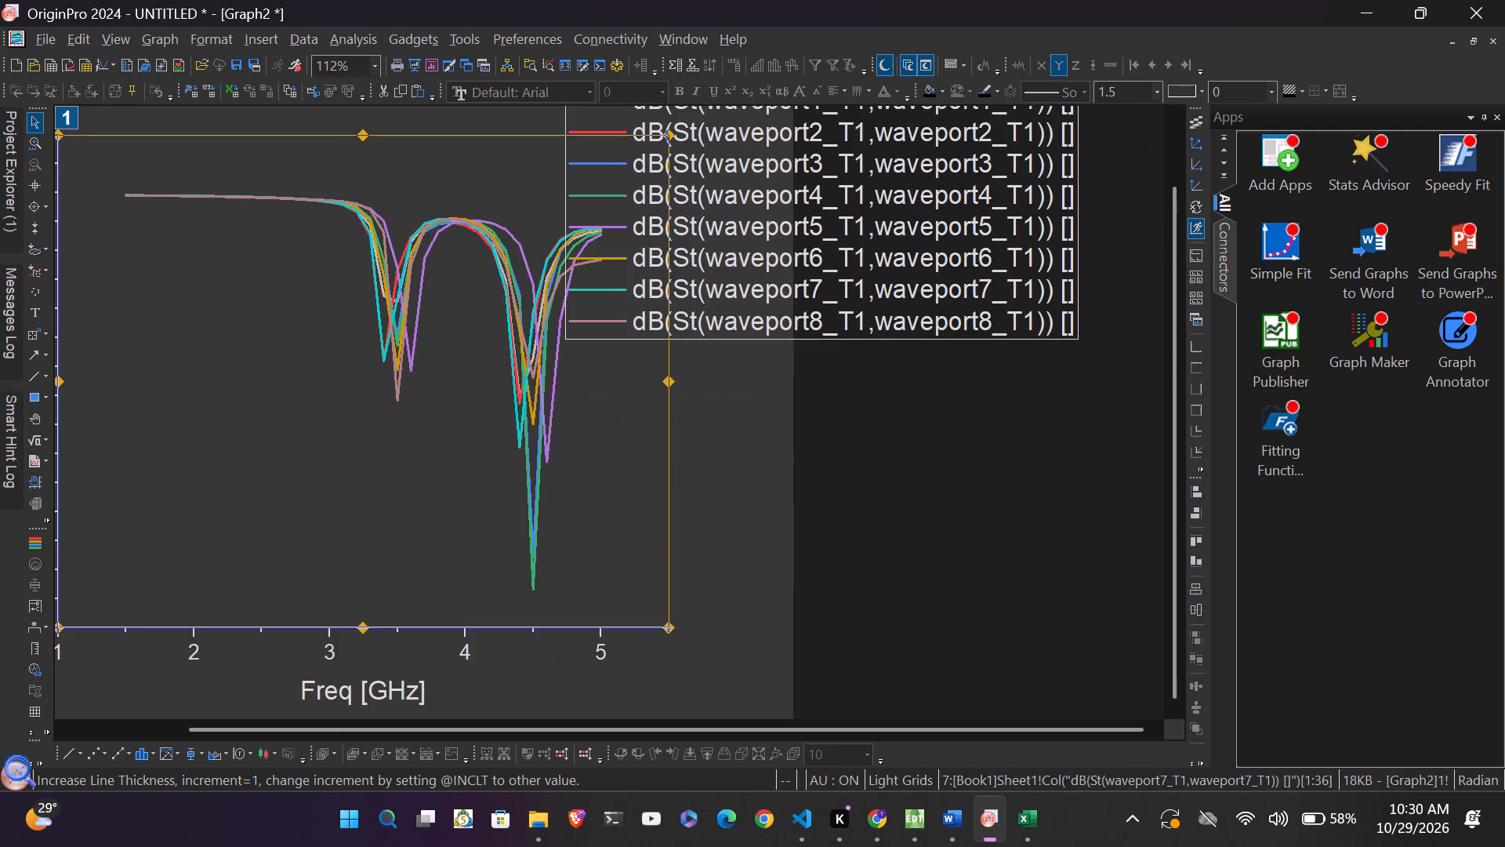
pyautogui.keyDown('ctrl'); pyautogui.scroll(3, 288, 367); pyautogui.keyUp('ctrl')
pyautogui.keyDown('ctrl'); pyautogui.scroll(-2, 288, 367); pyautogui.keyUp('ctrl')
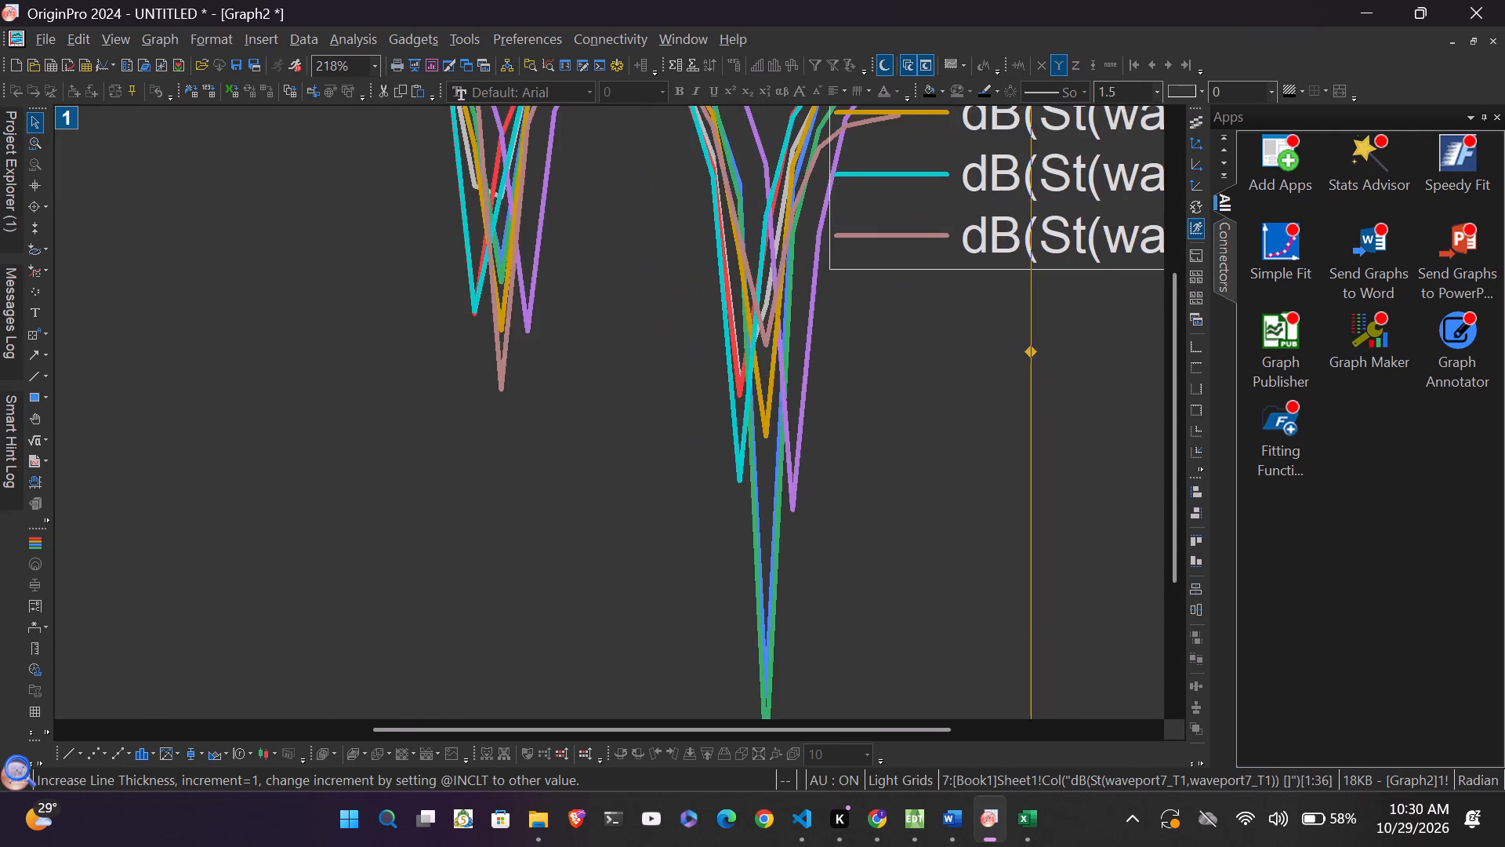
pyautogui.keyDown('ctrl'); pyautogui.scroll(-1, 288, 367); pyautogui.keyUp('ctrl')
pyautogui.click(288, 367)
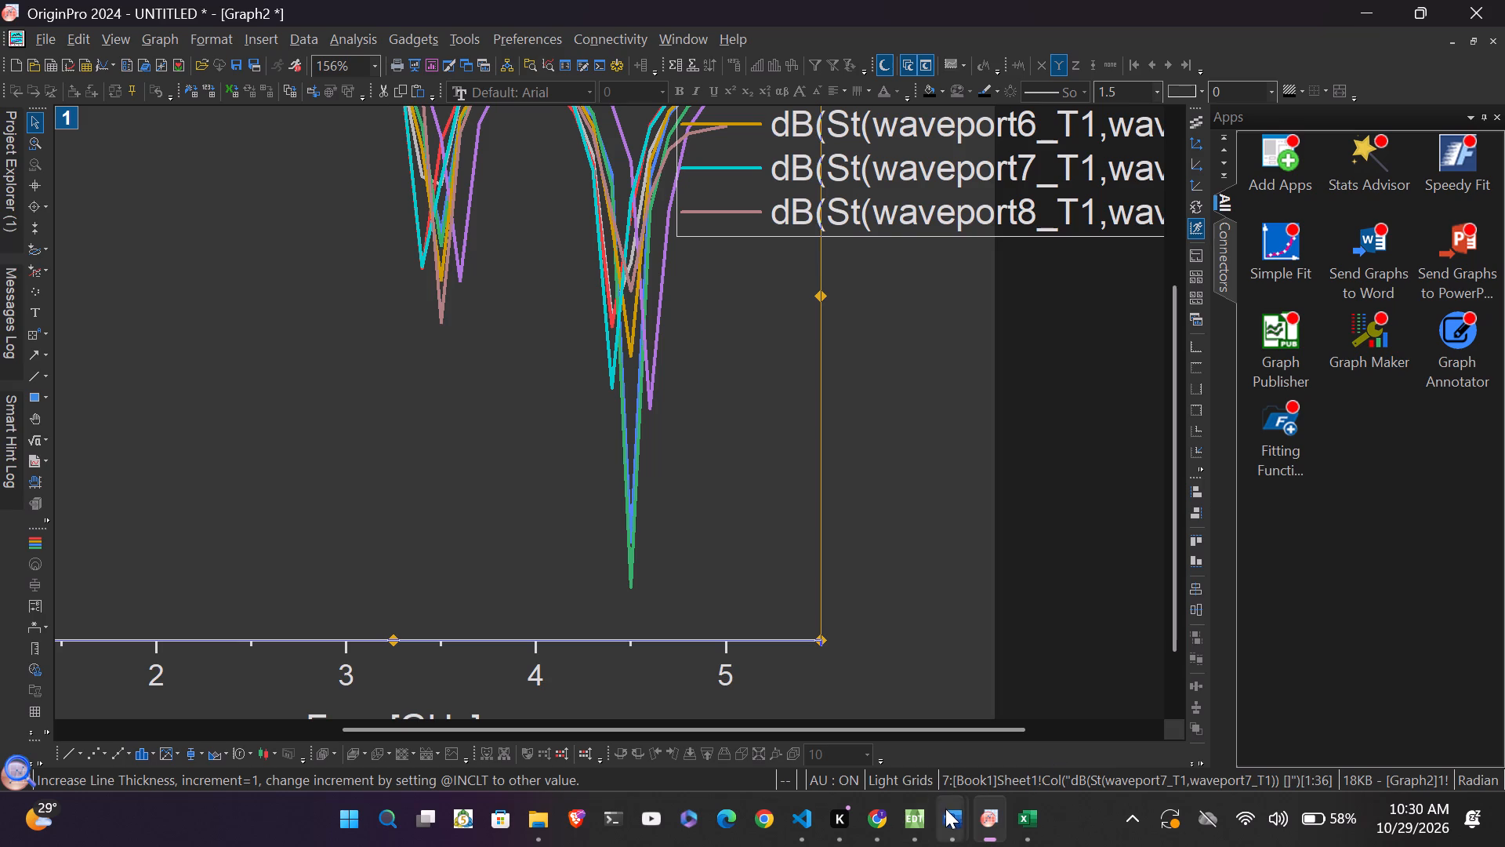
# Switch to conferencepaper.docx in Word and examine the Stage3 return loss graph as a reference for curve styling.
pyautogui.click(945, 811)
pyautogui.click(1052, 696)
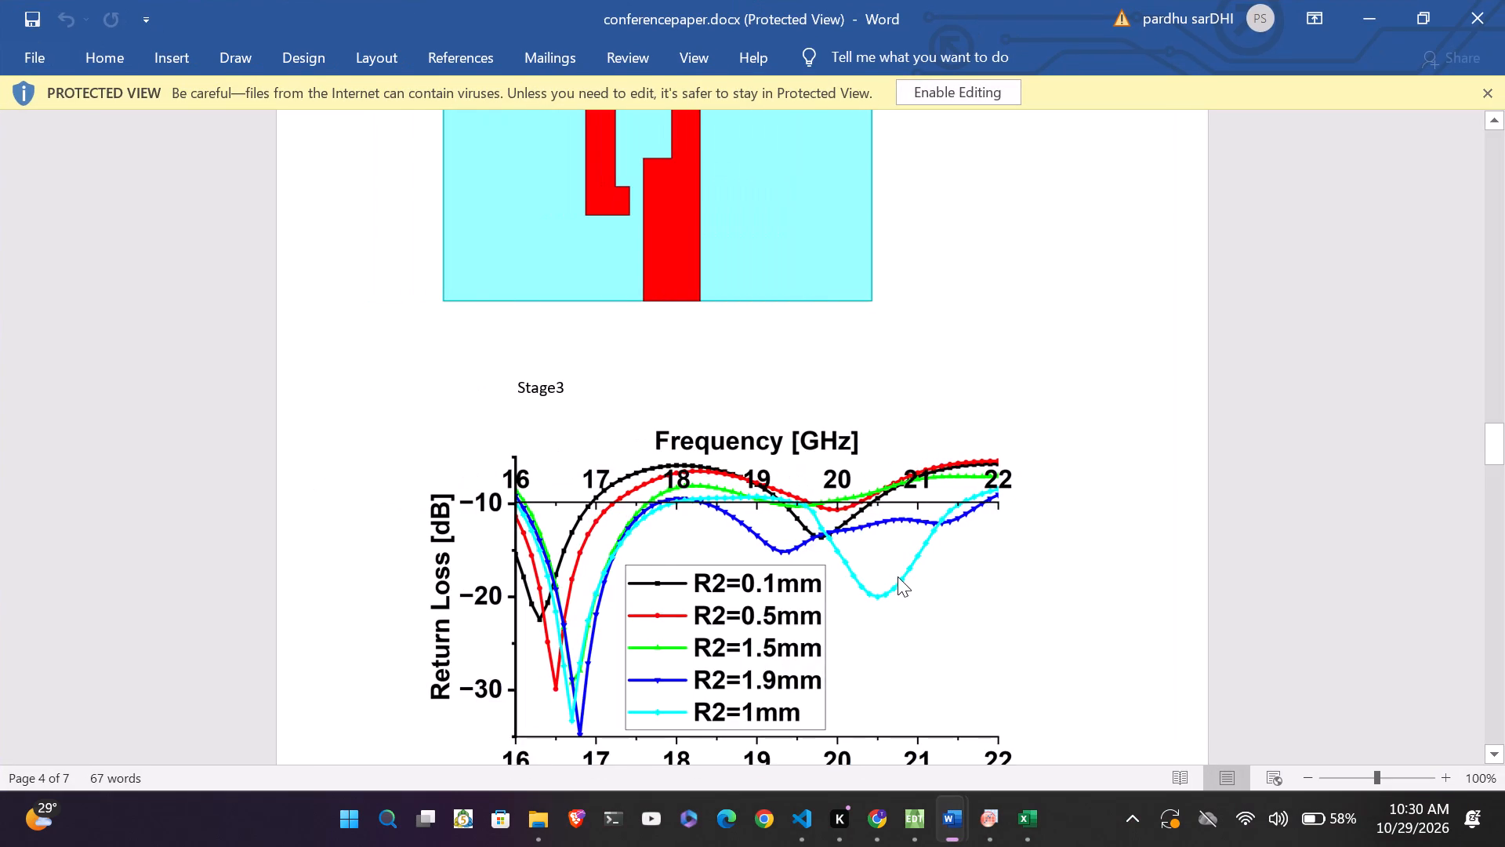
pyautogui.scroll(-1, 898, 576)
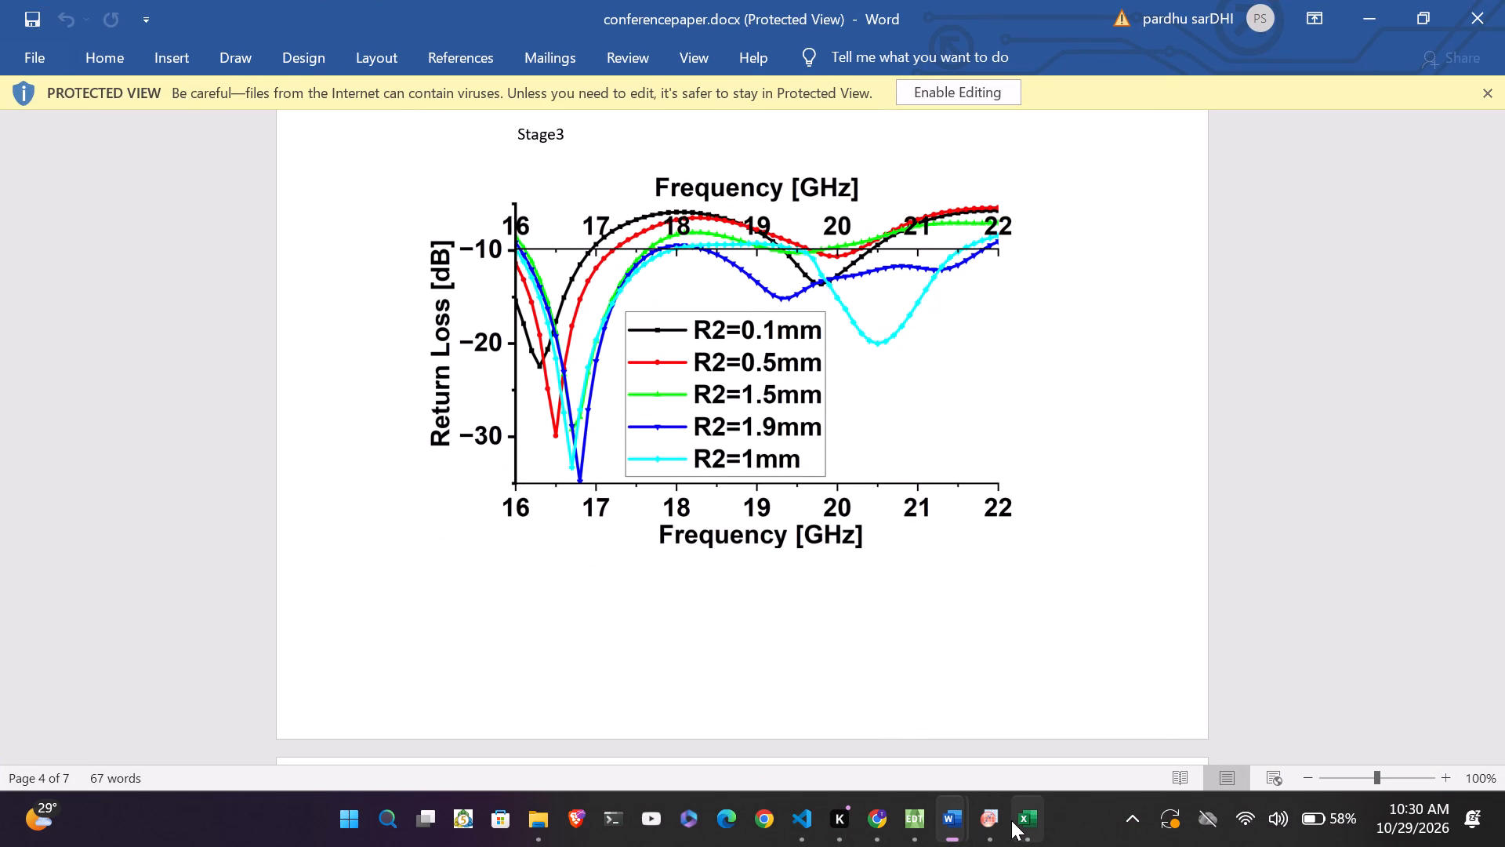
# Return to Origin and examine the whole waveport graph, including its axes, legend and curves.
pyautogui.click(991, 815)
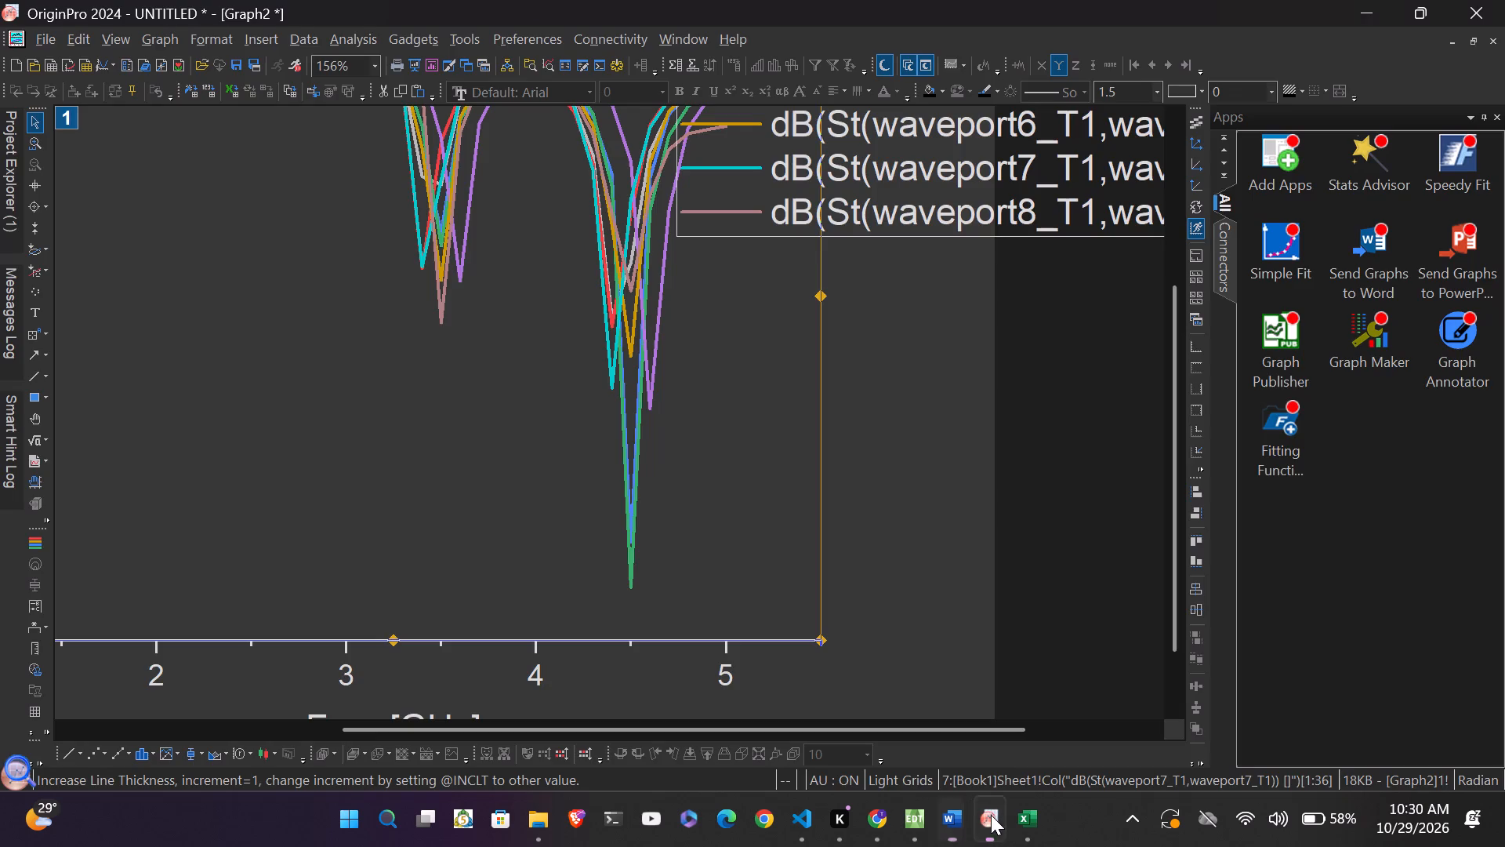
pyautogui.keyDown('ctrl'); pyautogui.scroll(-1, 669, 481); pyautogui.keyUp('ctrl')
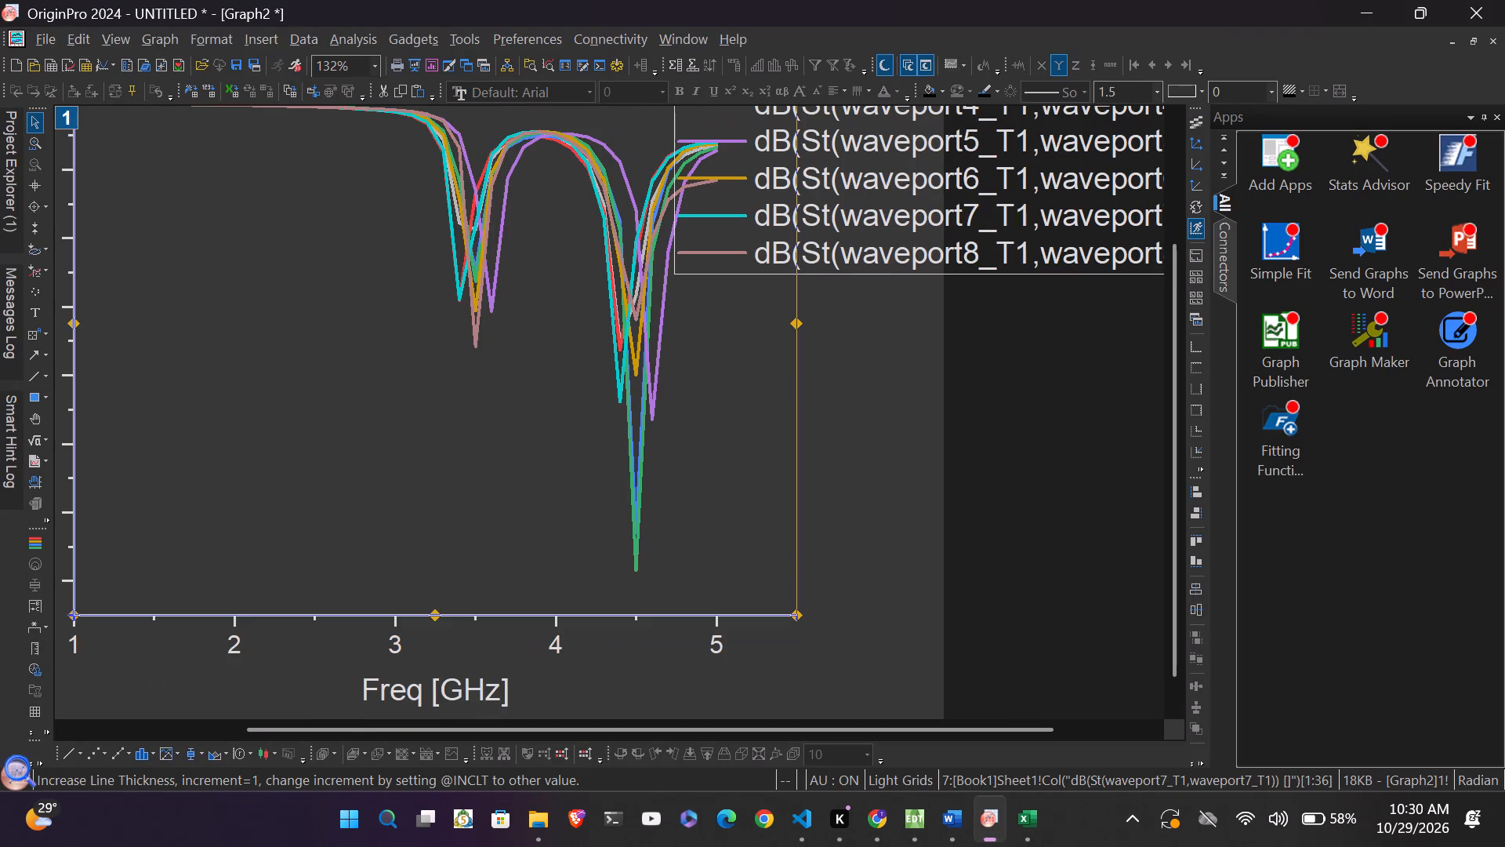
pyautogui.keyDown('ctrl'); pyautogui.scroll(-5, 568, 330); pyautogui.keyUp('ctrl')
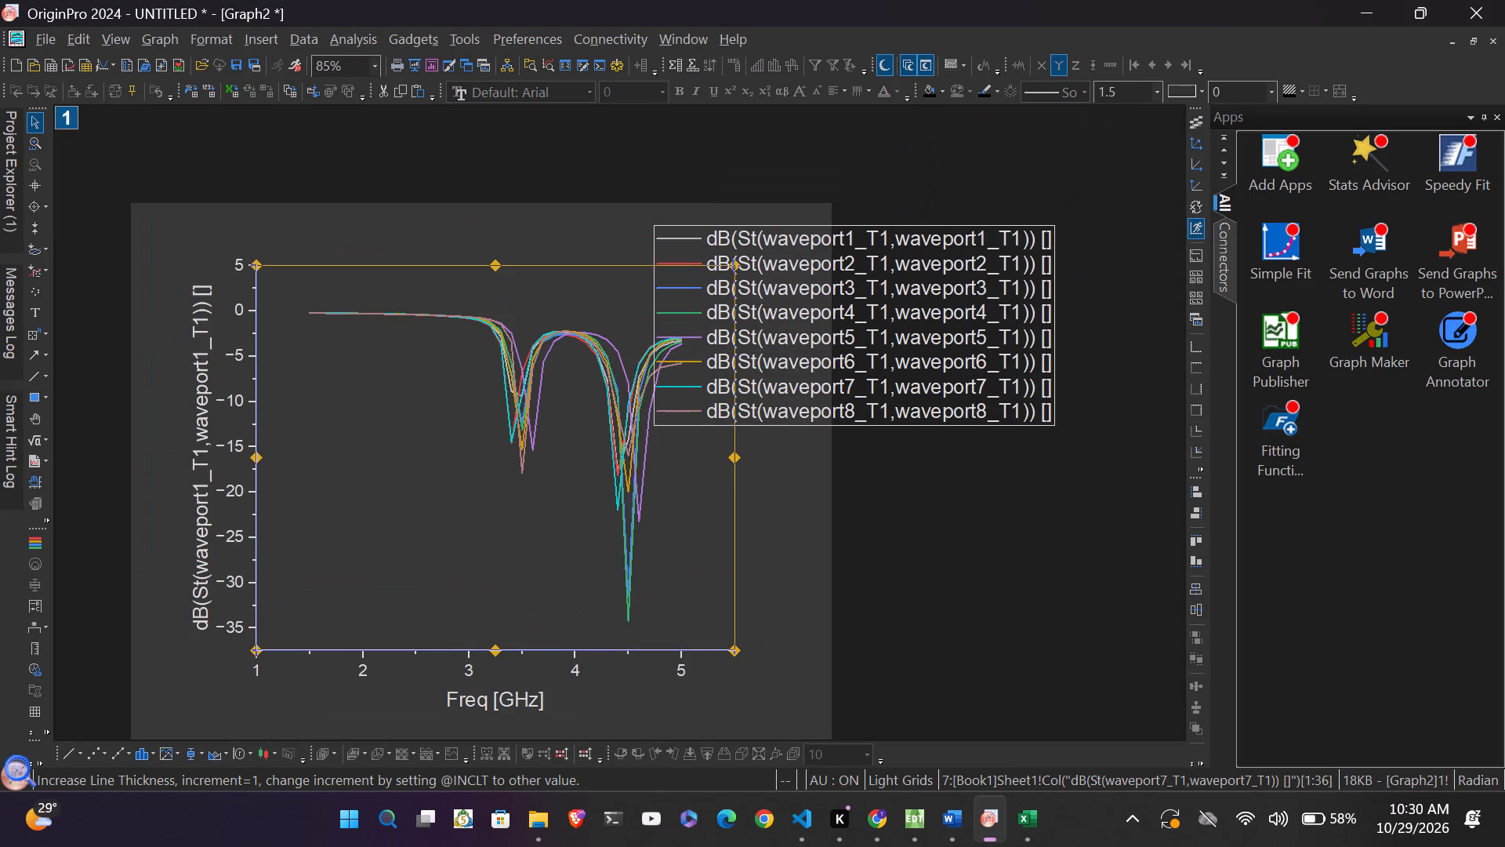
pyautogui.hscroll(-1, 475, 277)
pyautogui.keyDown('ctrl'); pyautogui.scroll(2, 340, 327); pyautogui.keyUp('ctrl')
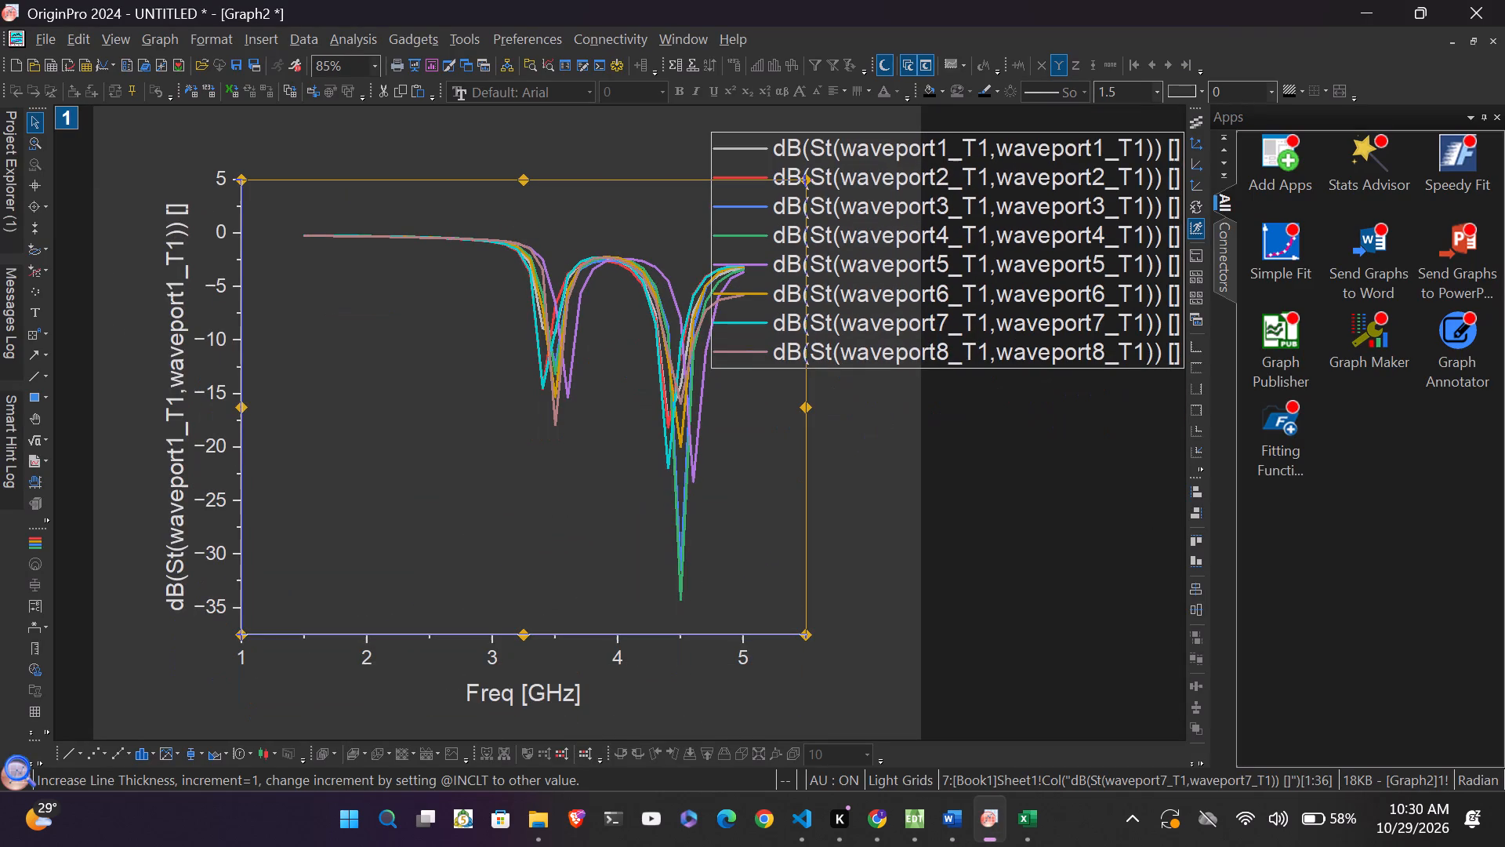
pyautogui.keyDown('ctrl'); pyautogui.scroll(2, 340, 327); pyautogui.keyUp('ctrl')
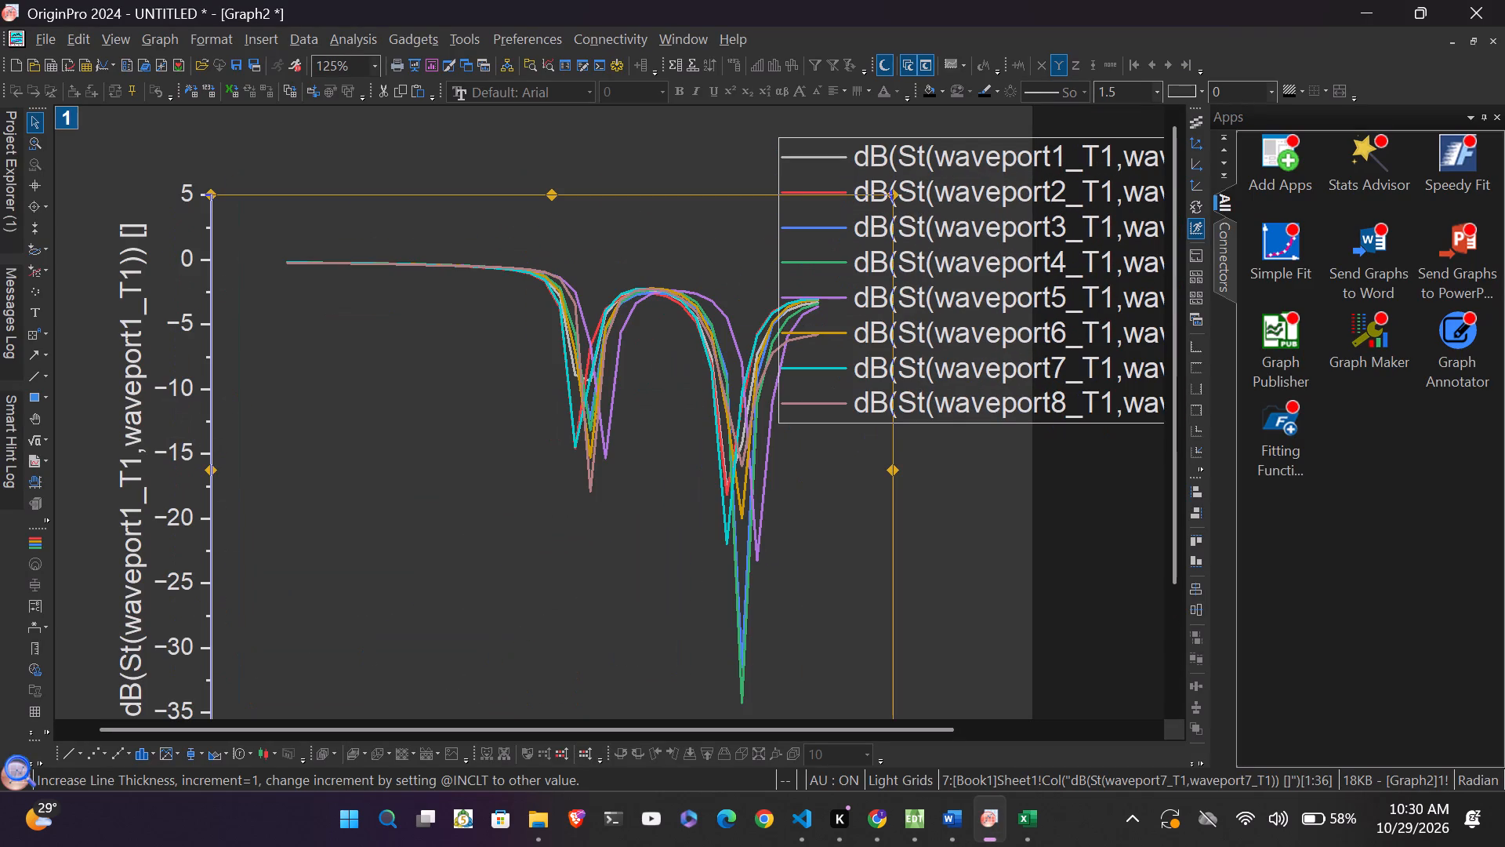
pyautogui.keyDown('ctrl'); pyautogui.scroll(1, 340, 327); pyautogui.keyUp('ctrl')
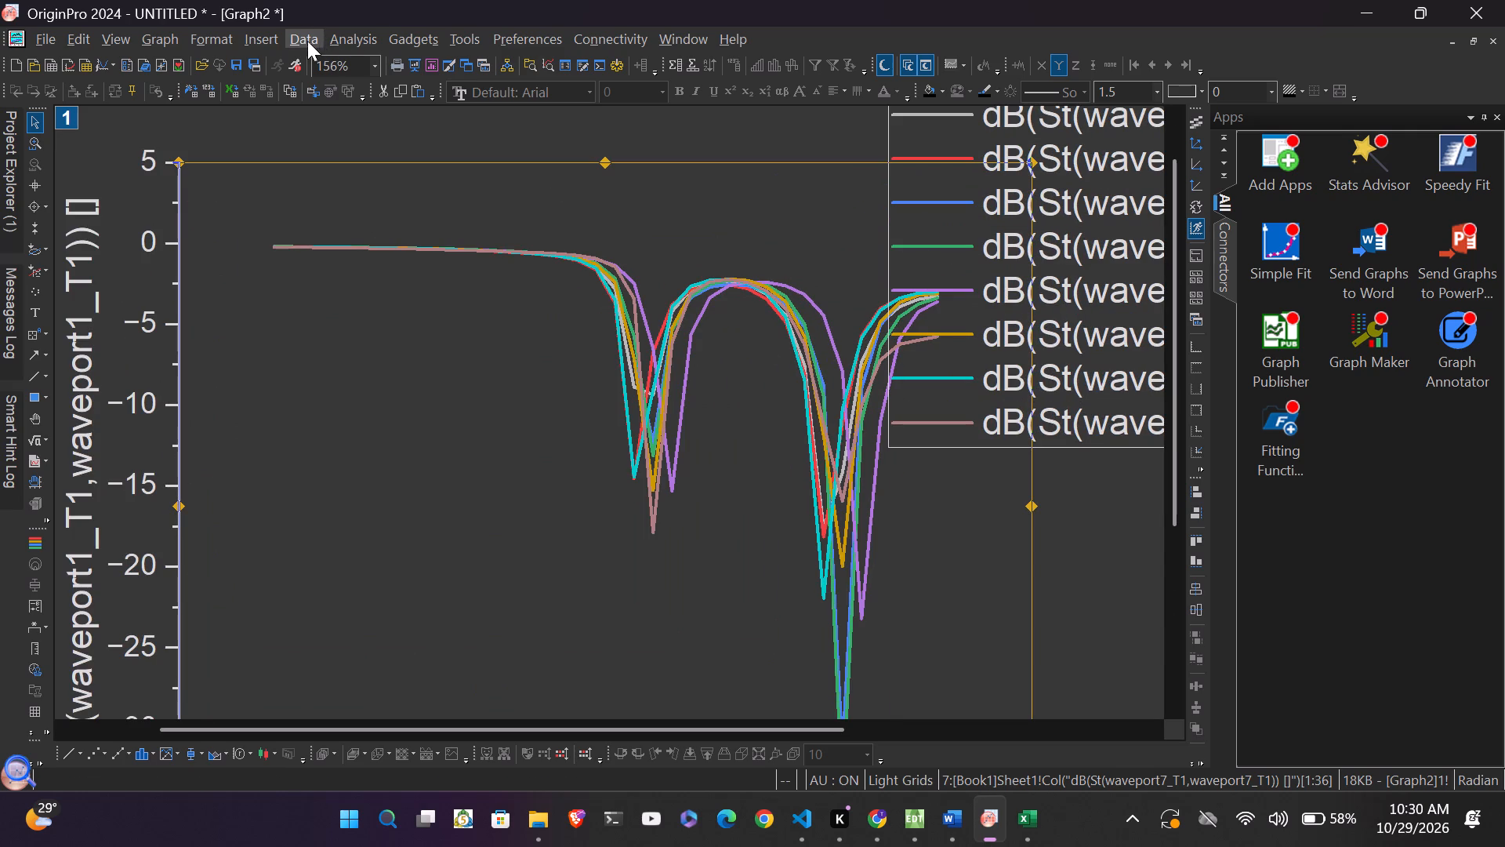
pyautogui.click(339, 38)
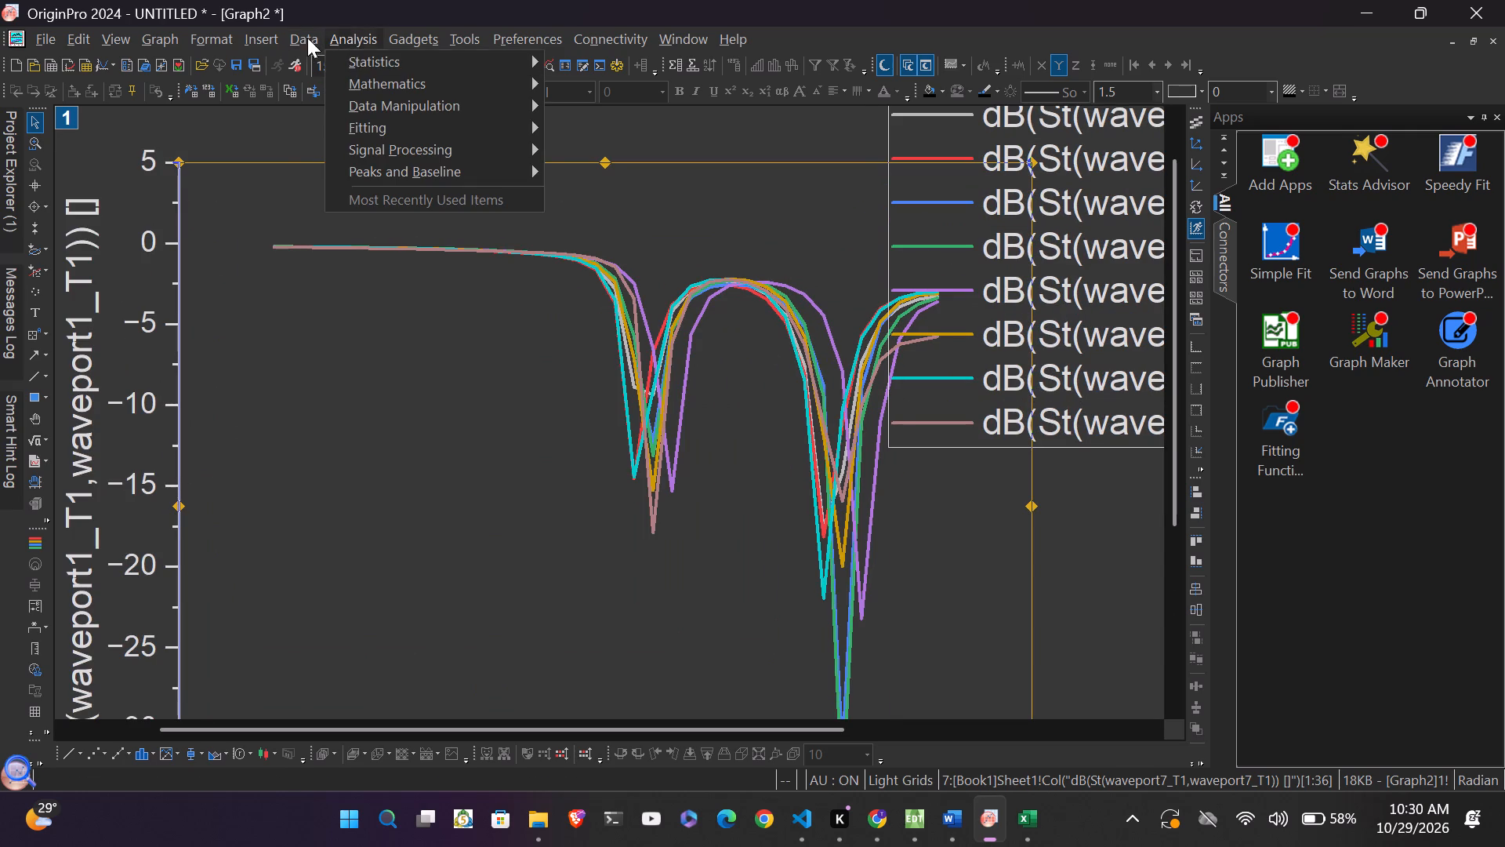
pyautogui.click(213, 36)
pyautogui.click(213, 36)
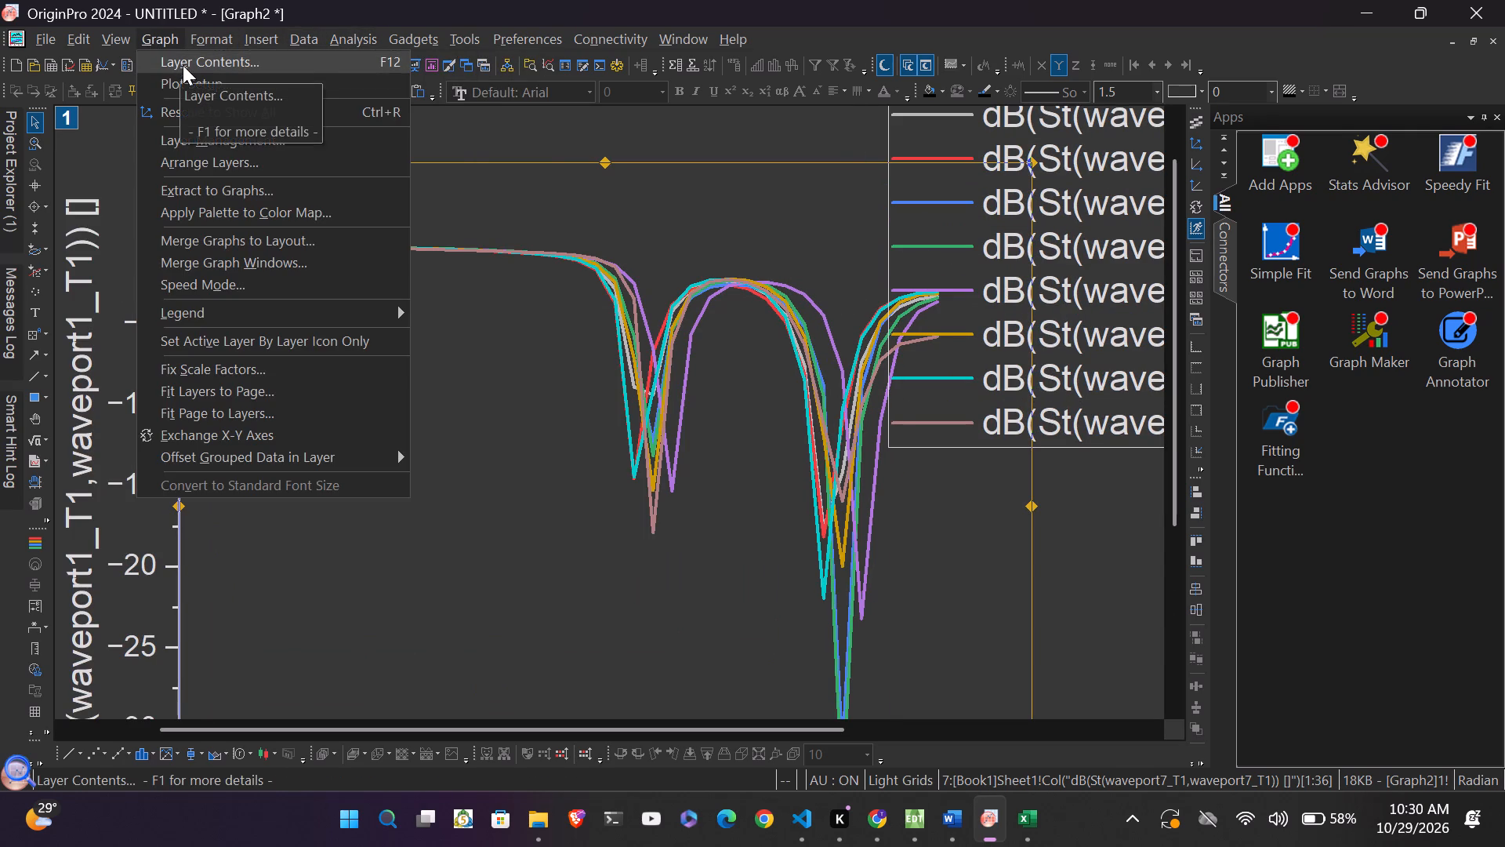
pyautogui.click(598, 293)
# Set the line thickness to 1 for the single waveport7 data point at the start of its first dip.
pyautogui.click(619, 300)
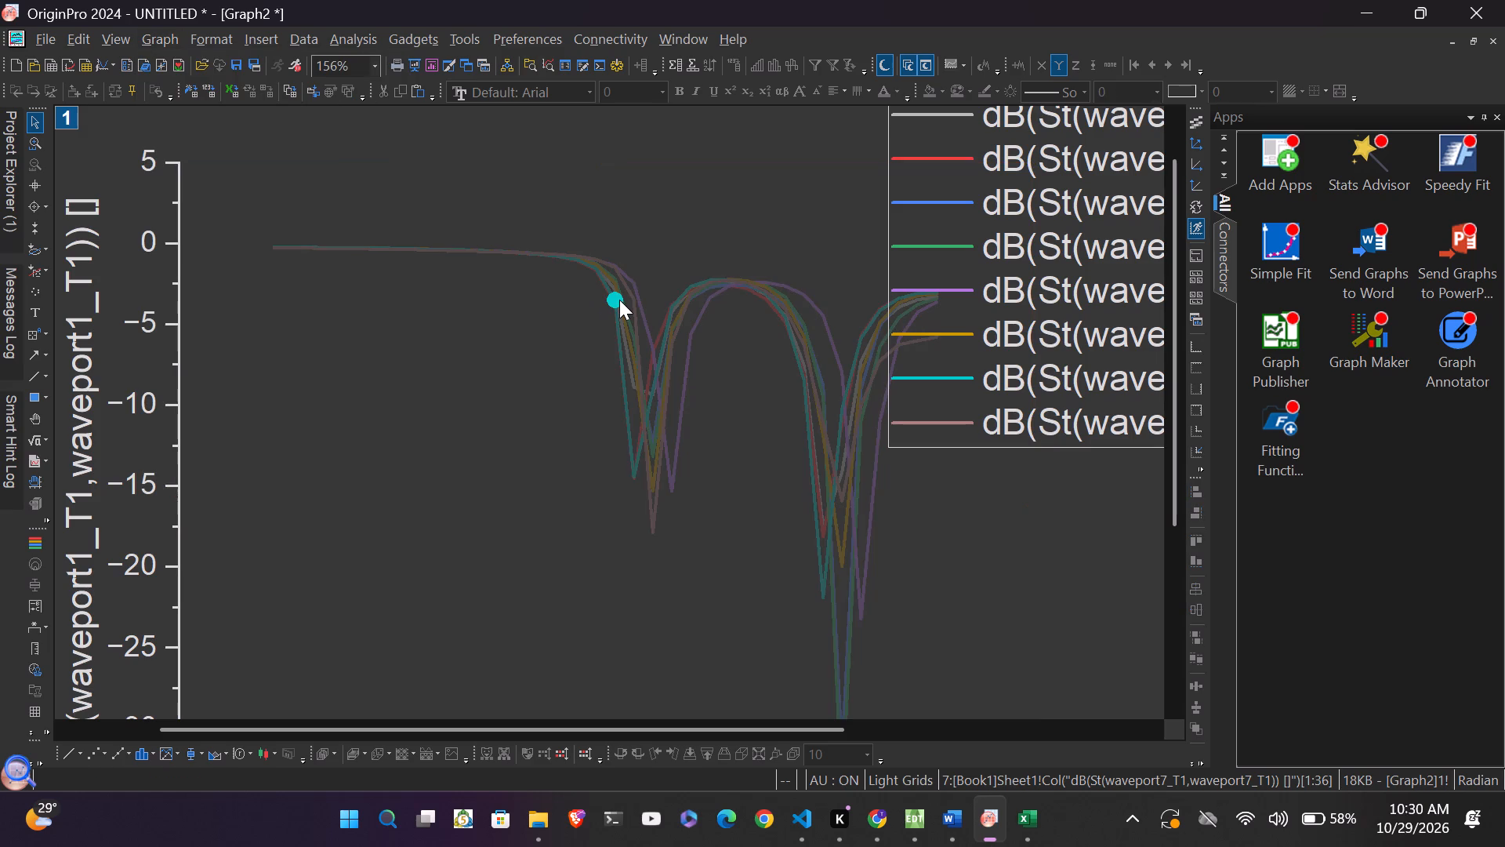
pyautogui.rightClick(619, 300)
pyautogui.click(619, 300)
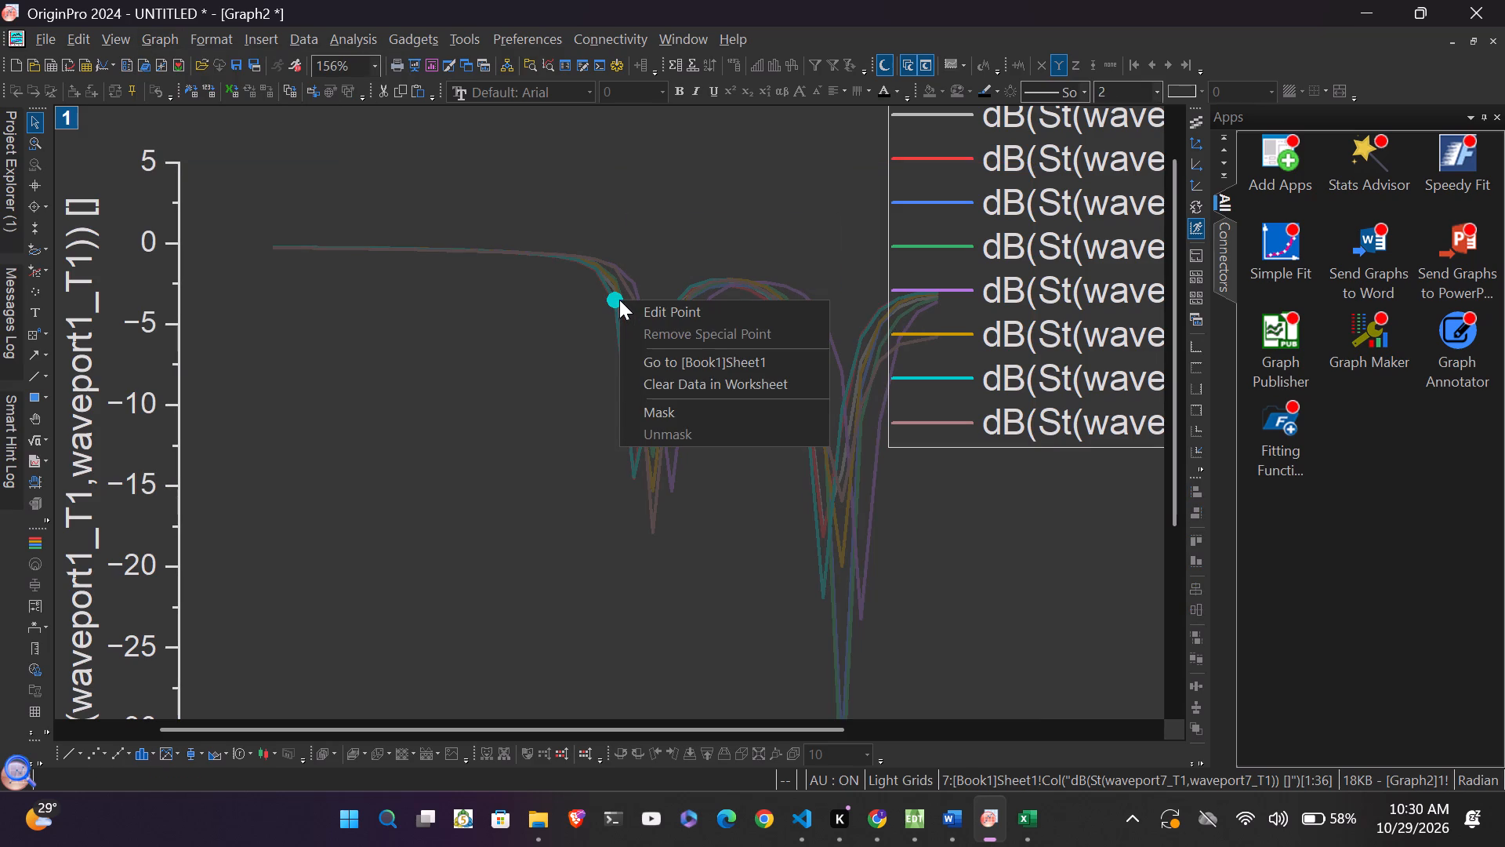
pyautogui.click(576, 264)
pyautogui.click(606, 293)
pyautogui.doubleClick(619, 300)
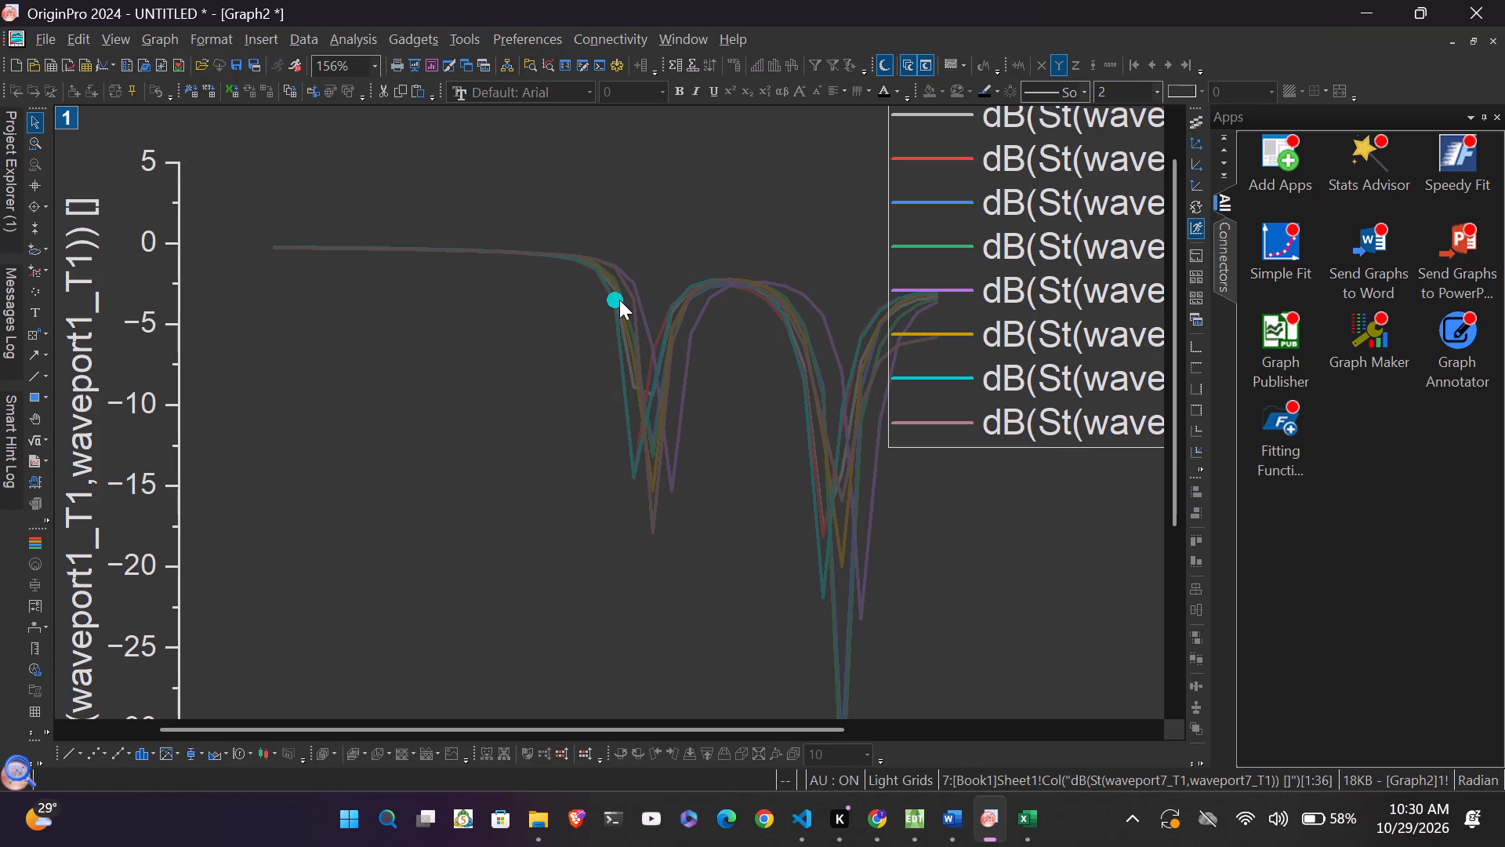
pyautogui.click(619, 300)
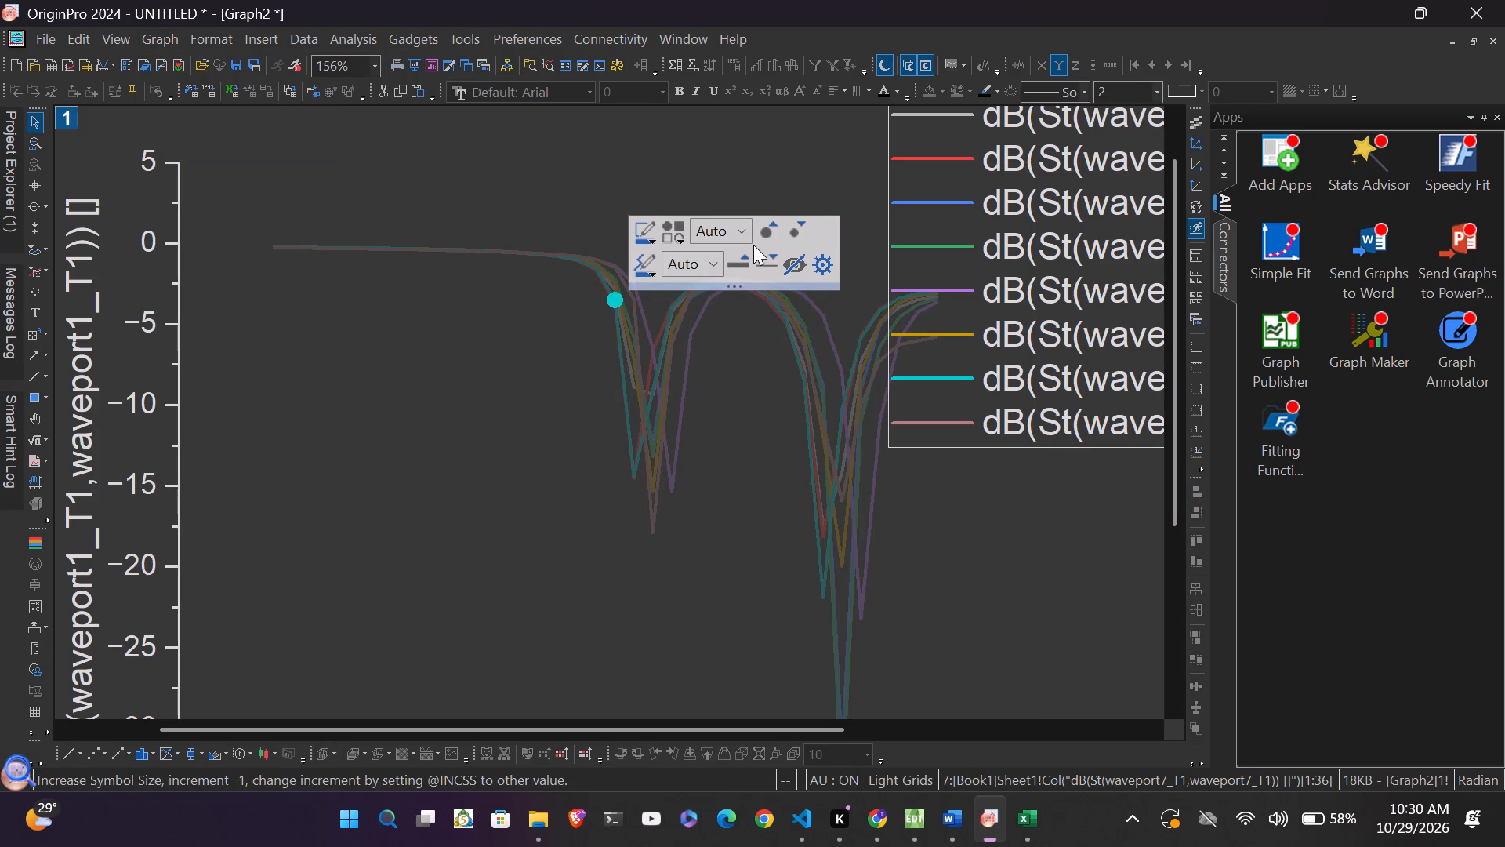
pyautogui.click(694, 265)
pyautogui.click(708, 265)
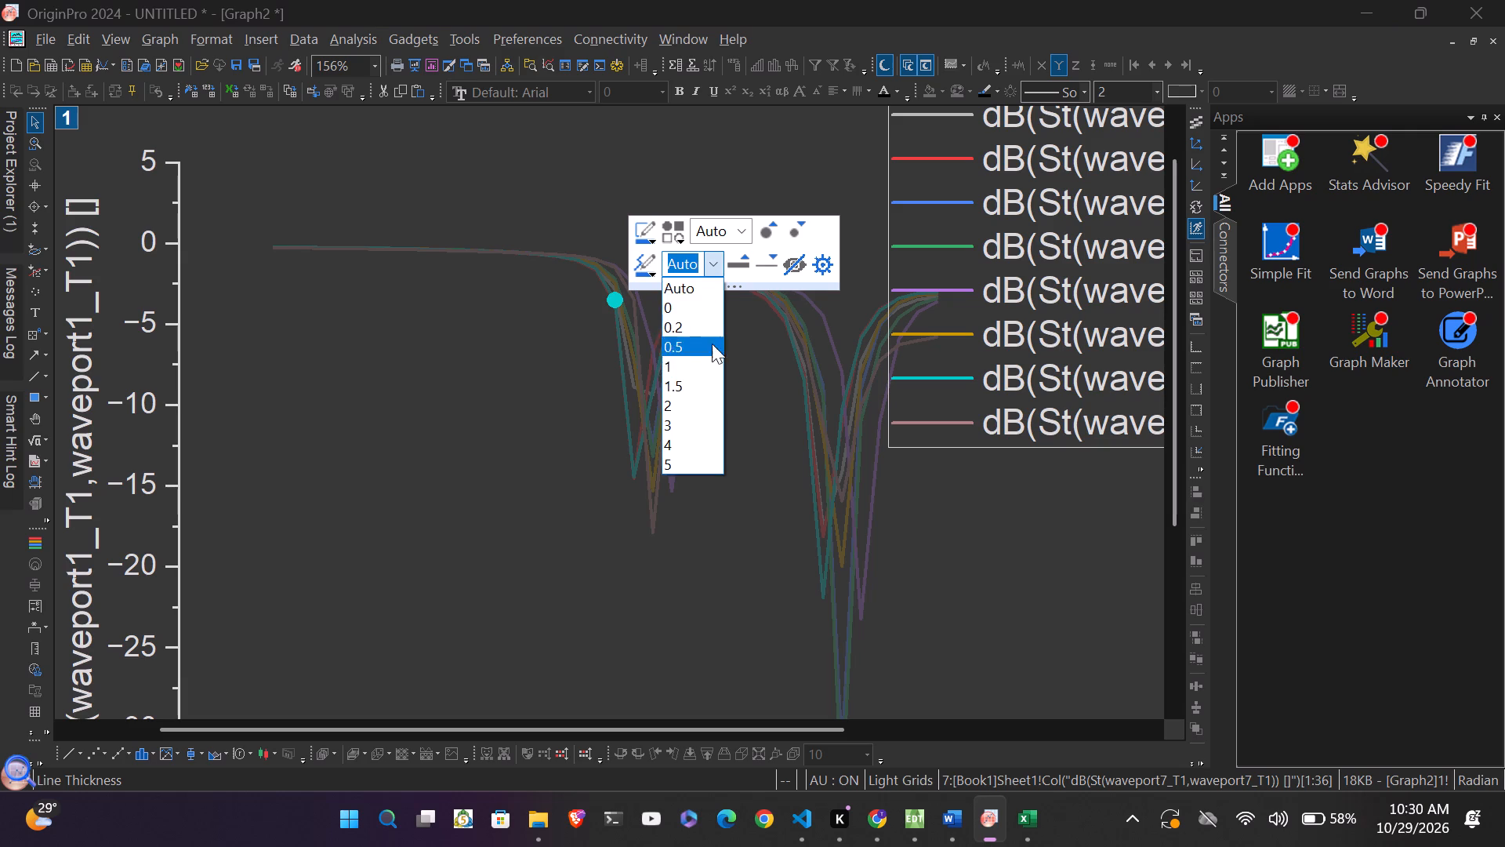
pyautogui.click(702, 358)
pyautogui.click(702, 358)
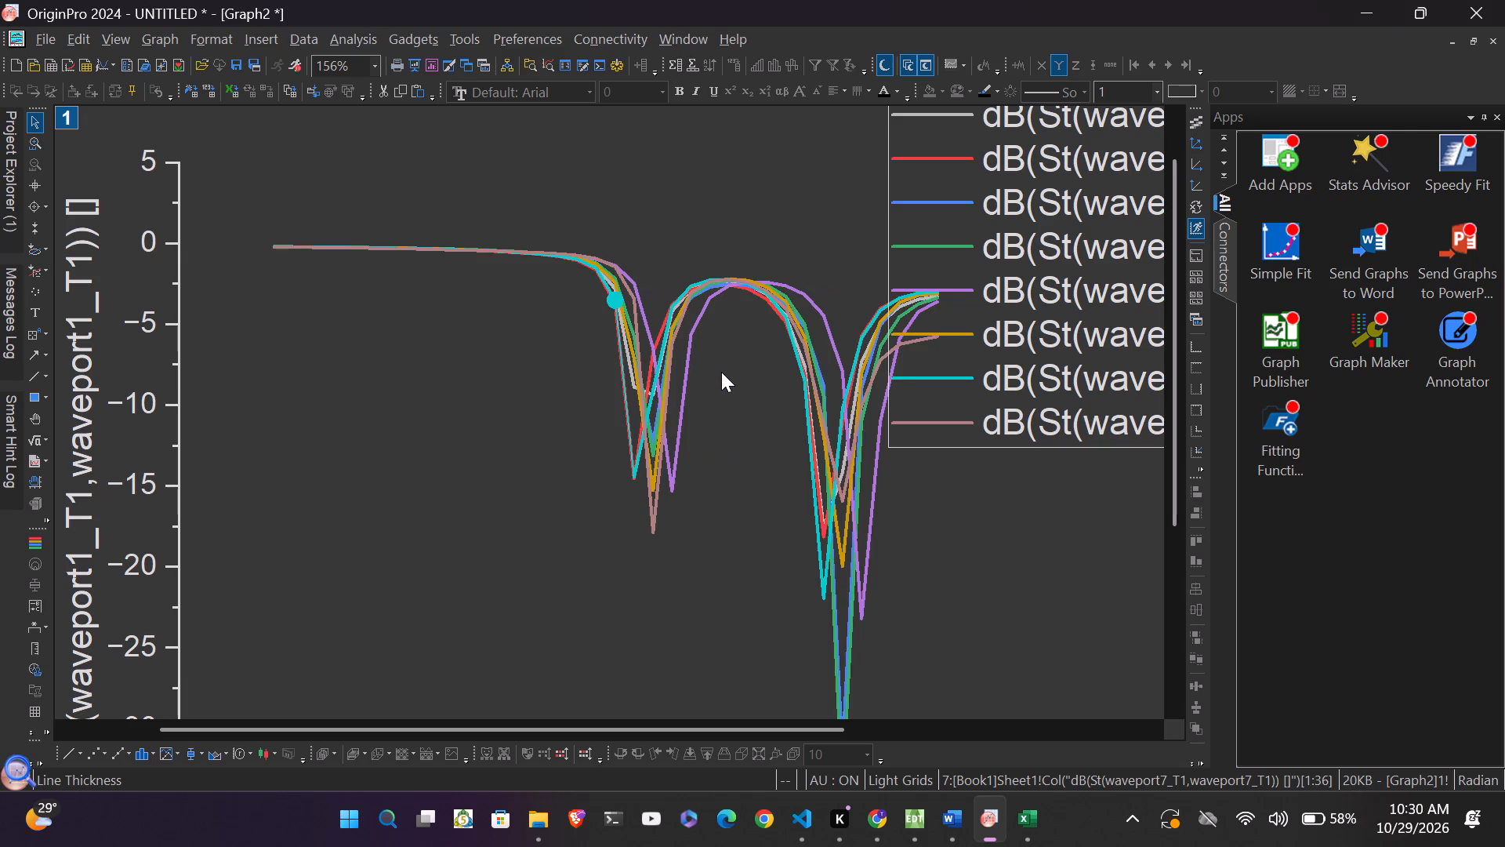
# Set the line thickness to 1 for the whole group of waveport curves.
pyautogui.keyDown('ctrl'); pyautogui.scroll(-3, 422, 493); pyautogui.keyUp('ctrl')
pyautogui.scroll(1, 422, 493)
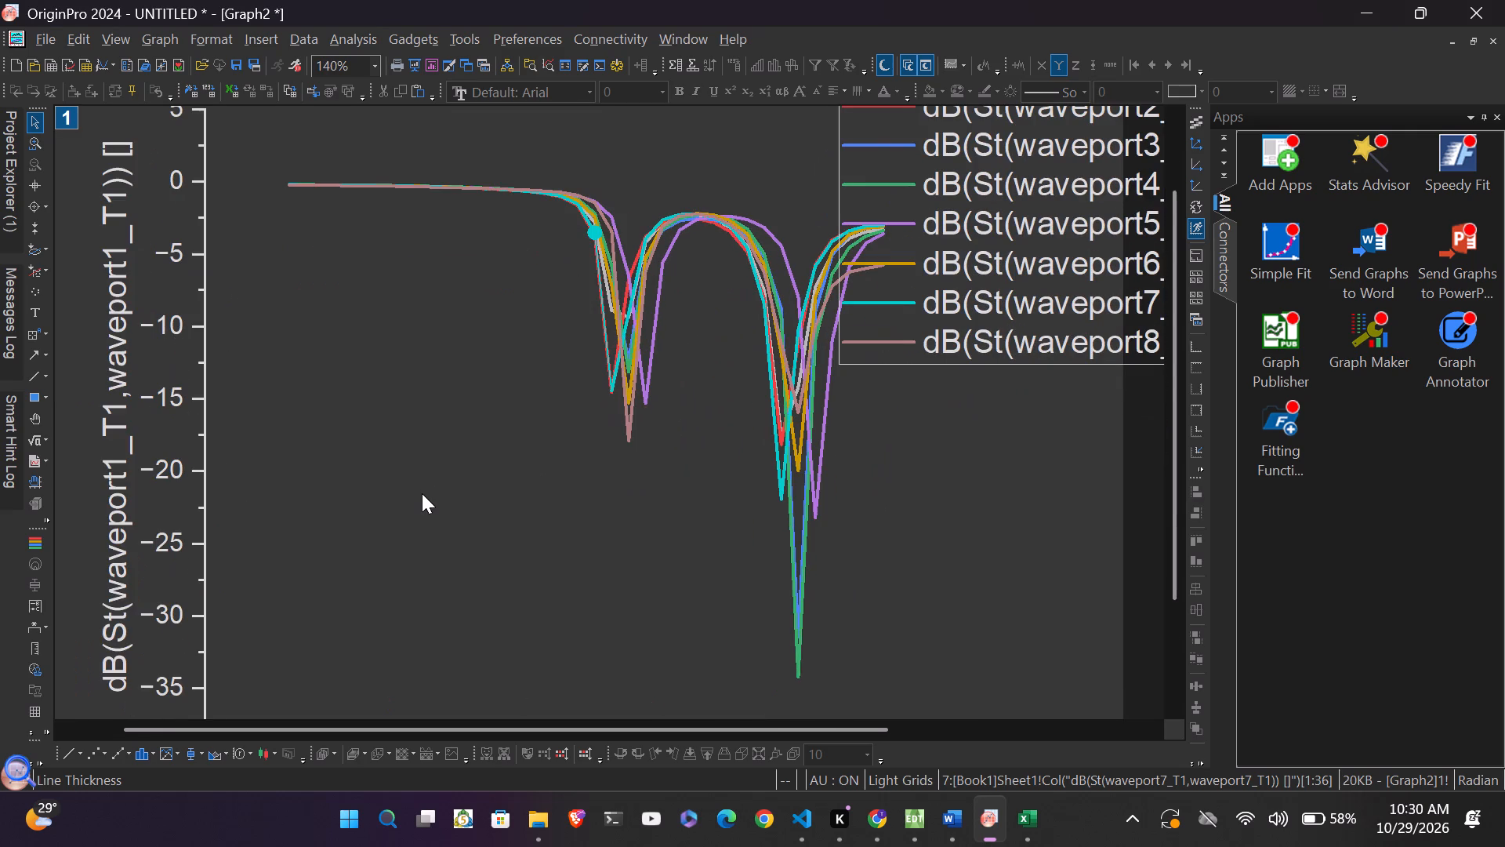
pyautogui.keyDown('ctrl'); pyautogui.scroll(-1, 422, 493); pyautogui.keyUp('ctrl')
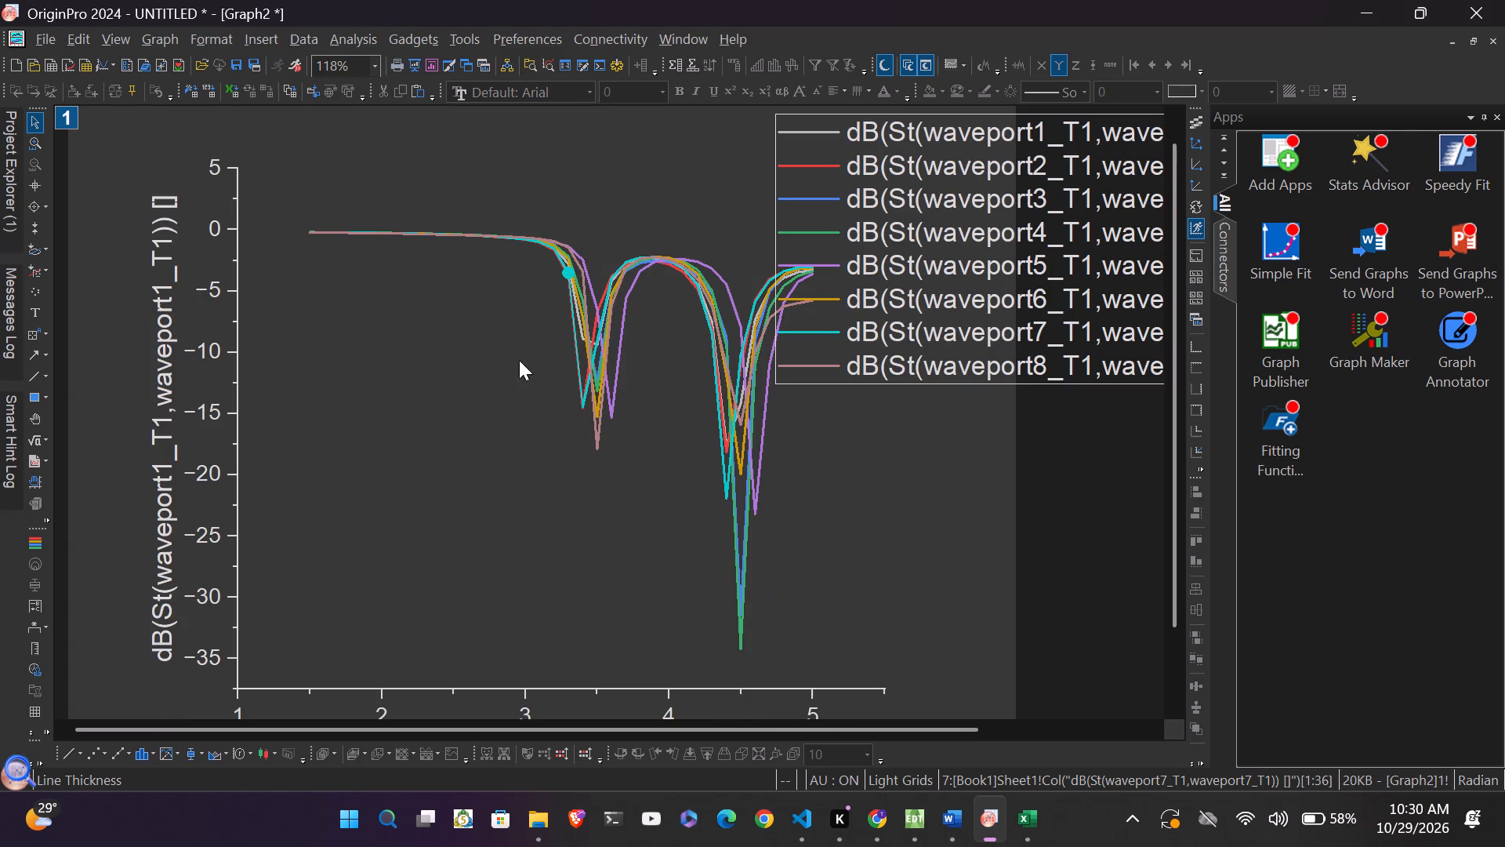
pyautogui.click(590, 348)
pyautogui.rightClick(590, 348)
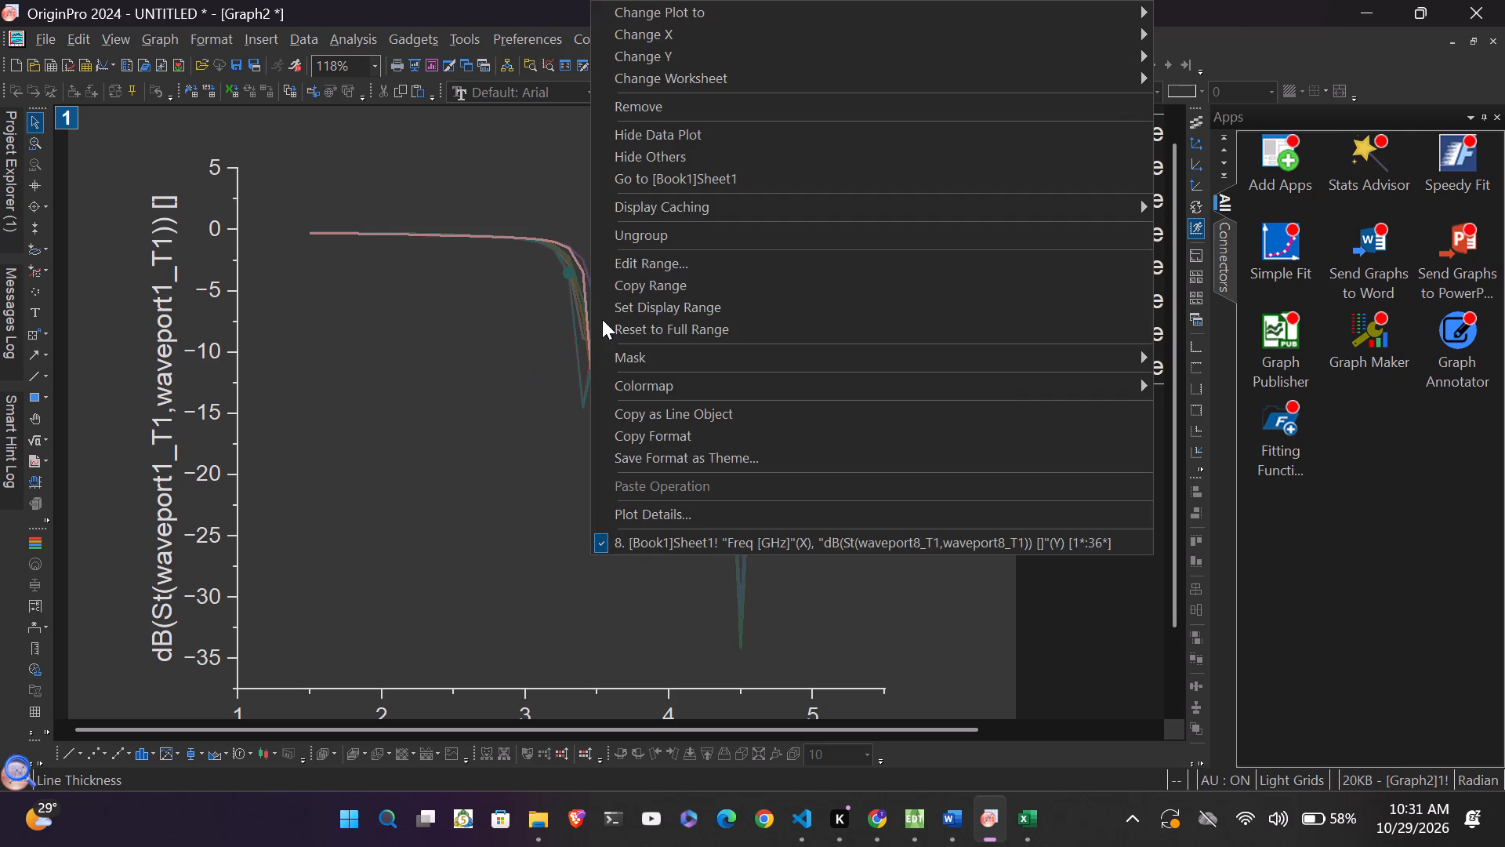
pyautogui.click(489, 292)
pyautogui.click(593, 288)
pyautogui.click(583, 295)
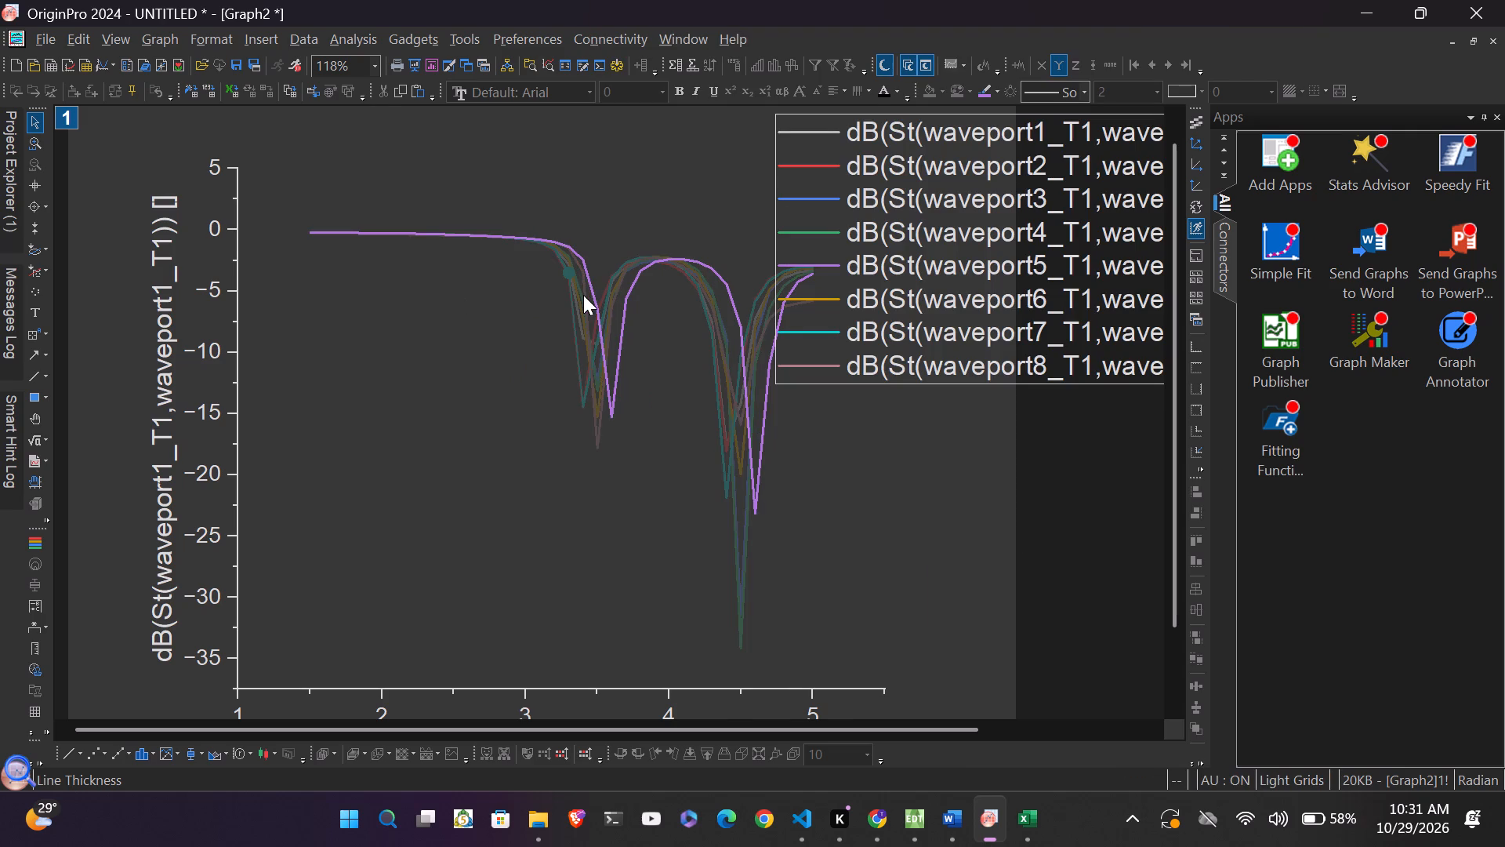
pyautogui.click(583, 295)
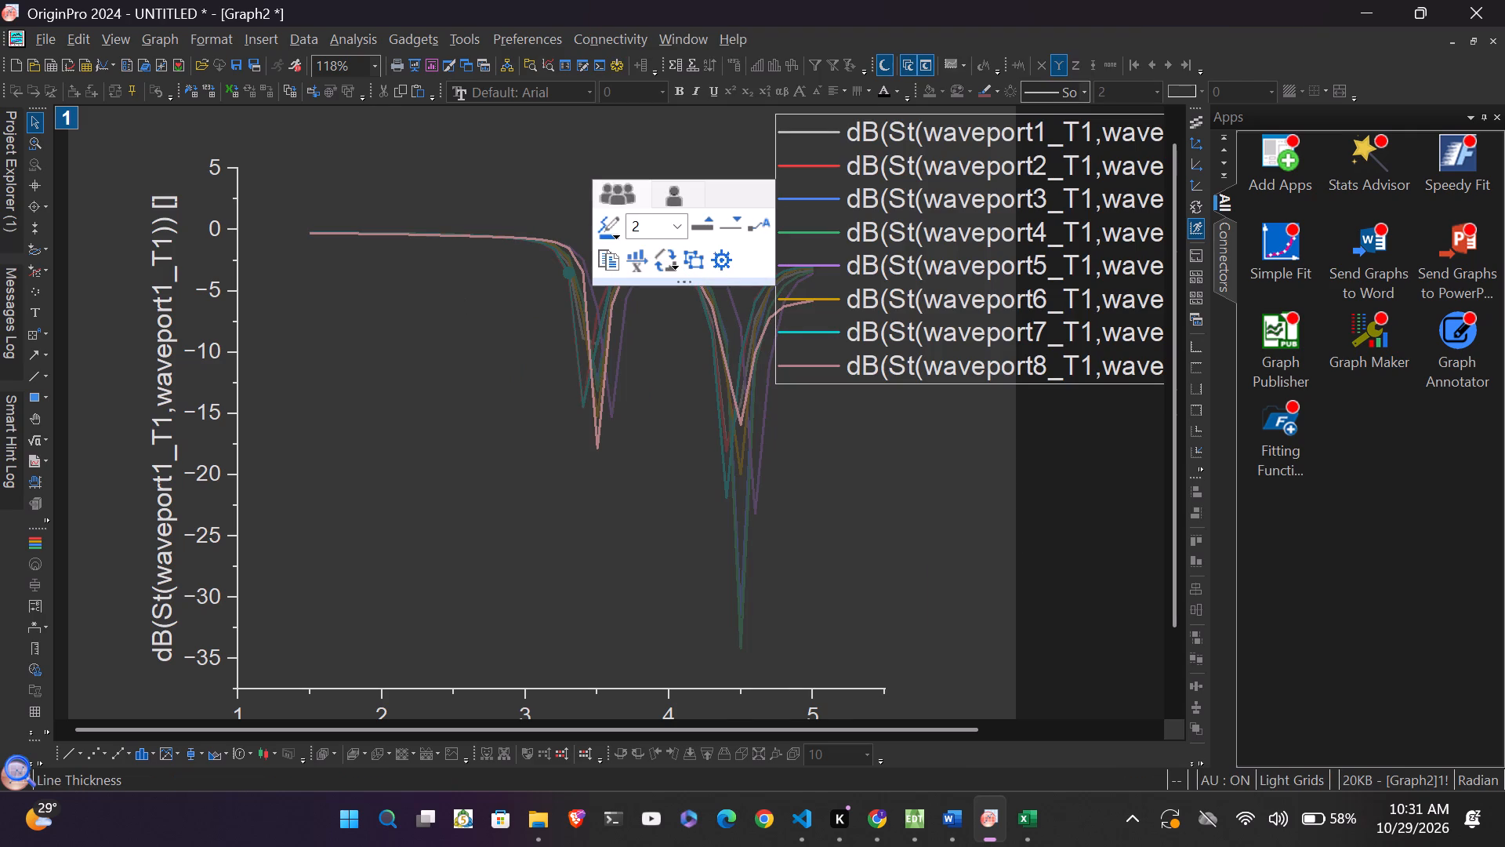
pyautogui.click(669, 227)
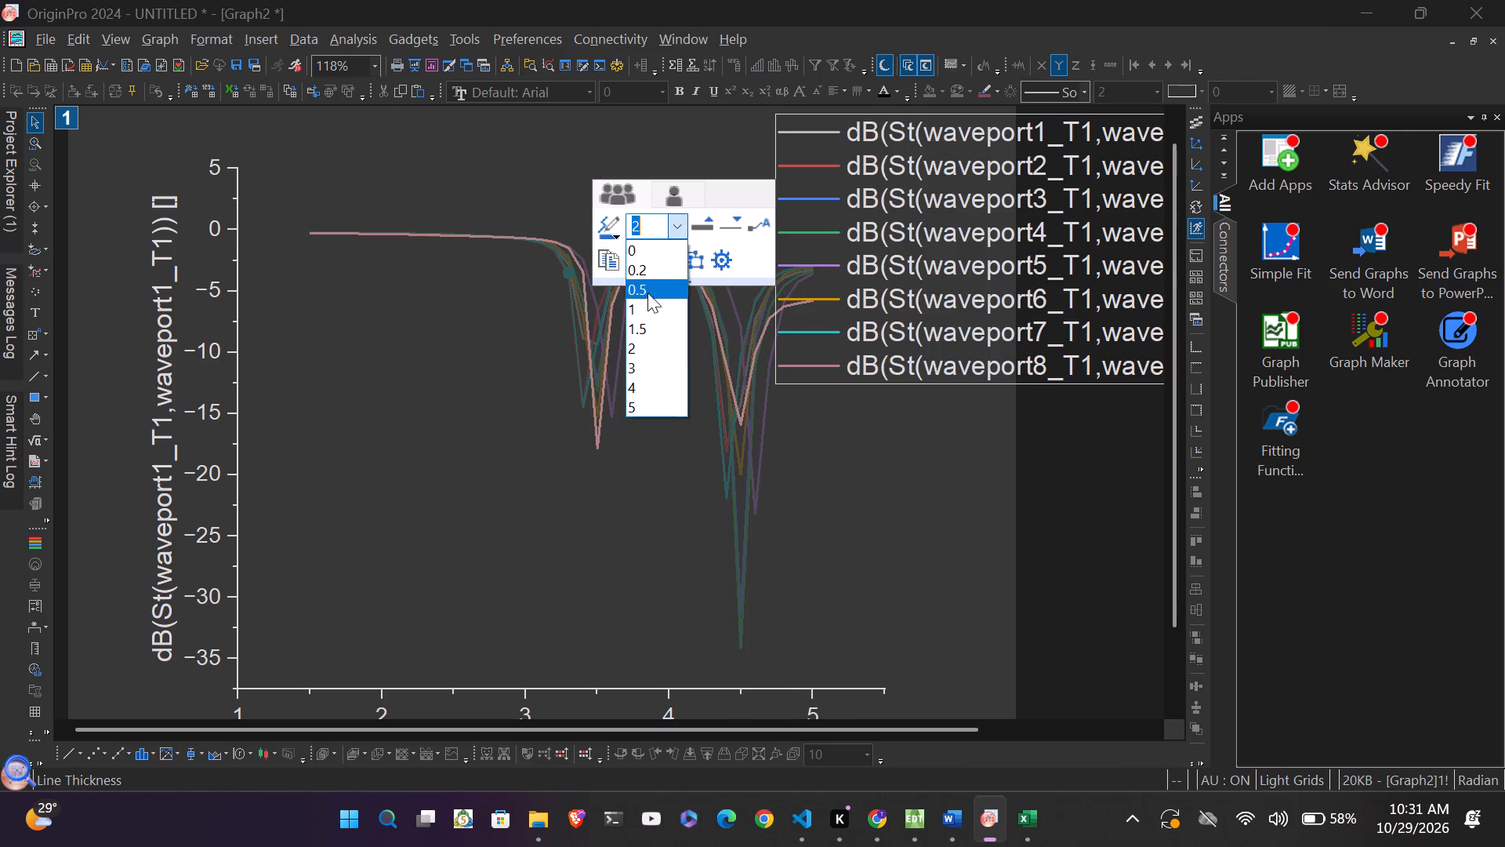
pyautogui.click(640, 307)
pyautogui.click(625, 358)
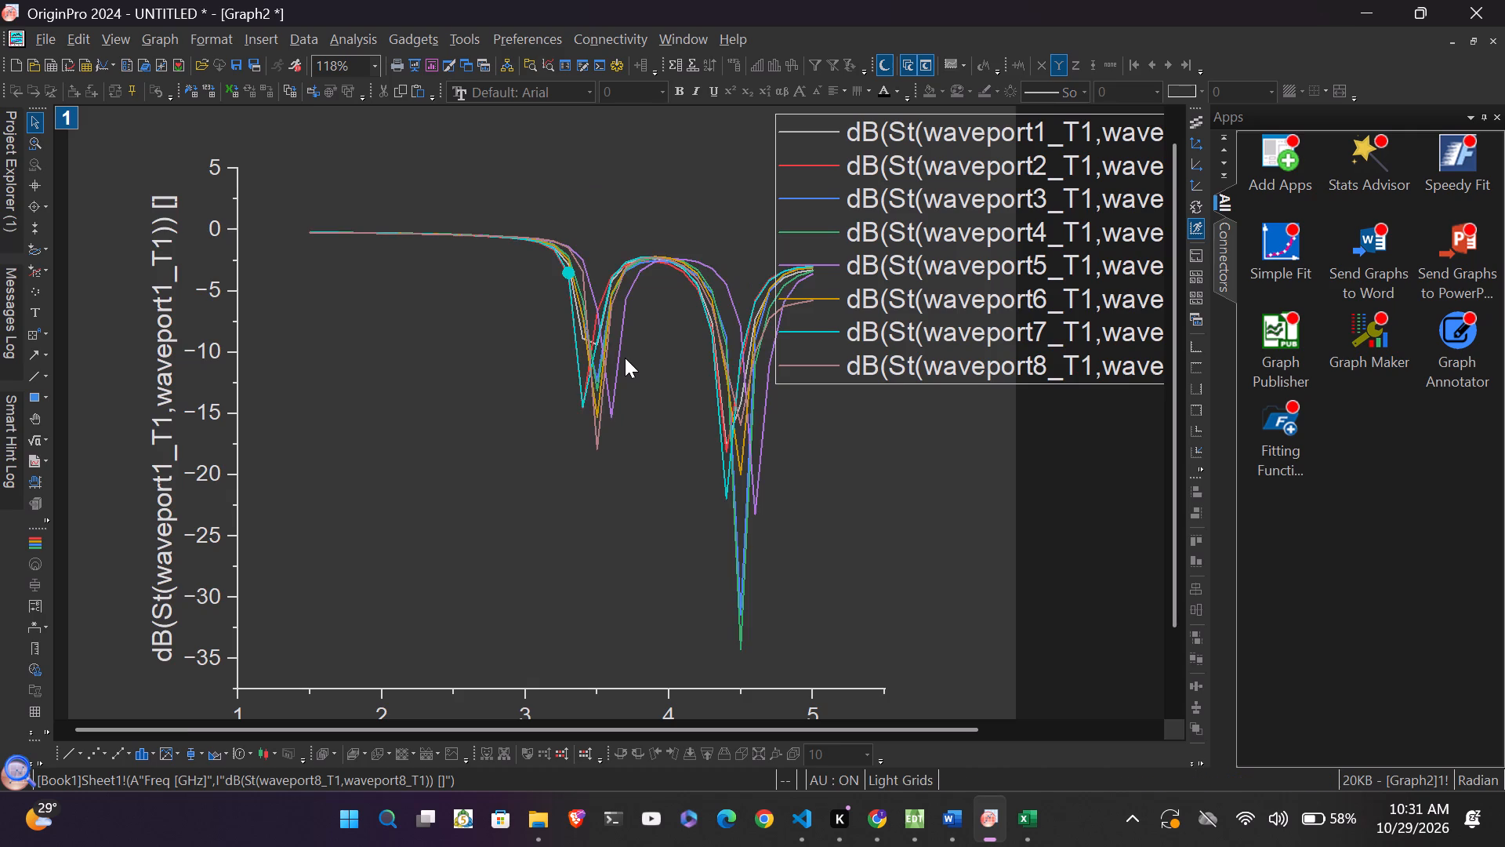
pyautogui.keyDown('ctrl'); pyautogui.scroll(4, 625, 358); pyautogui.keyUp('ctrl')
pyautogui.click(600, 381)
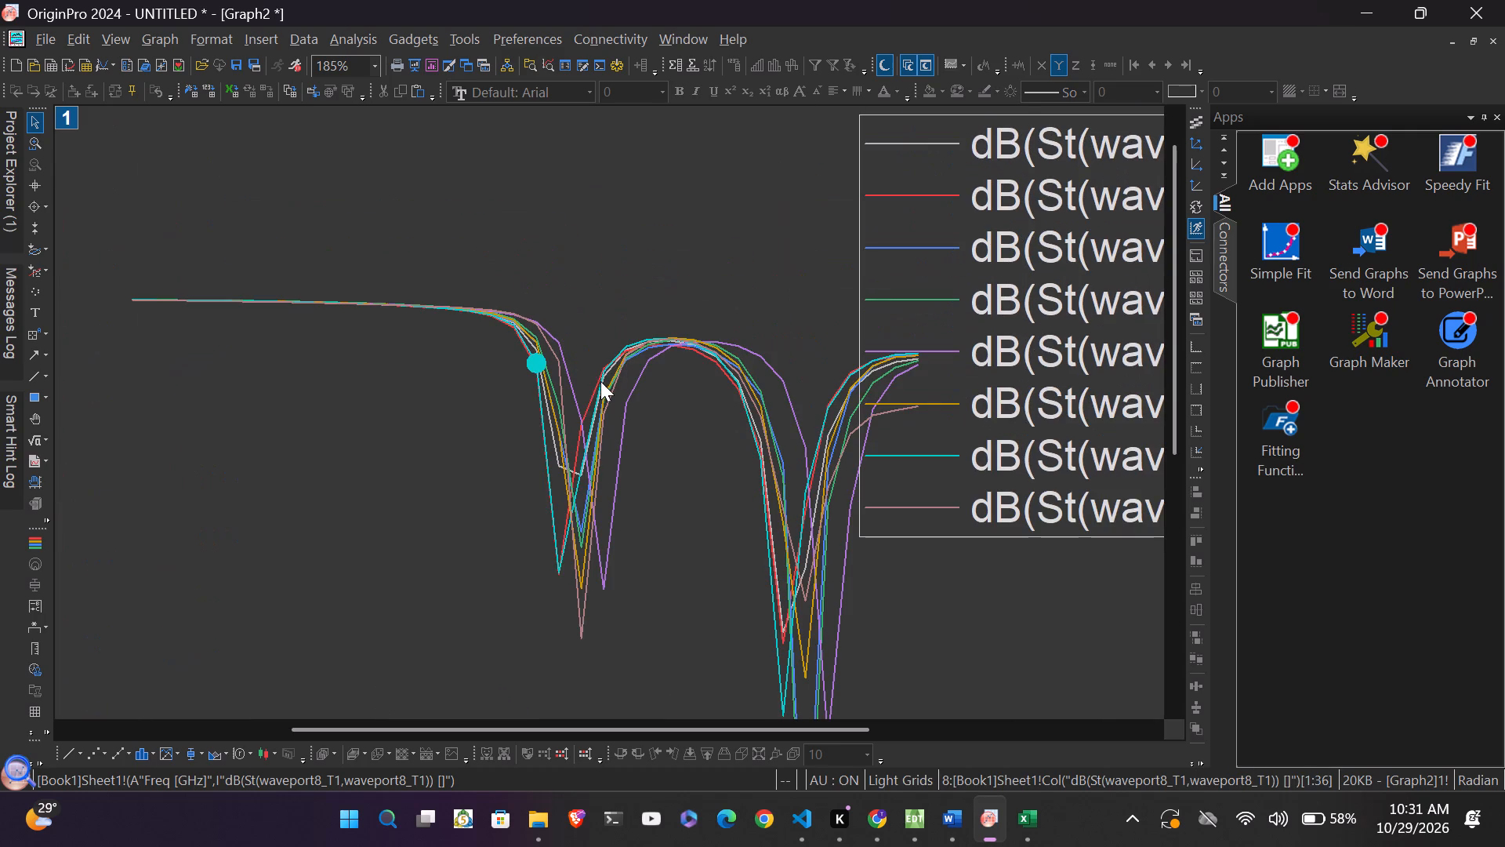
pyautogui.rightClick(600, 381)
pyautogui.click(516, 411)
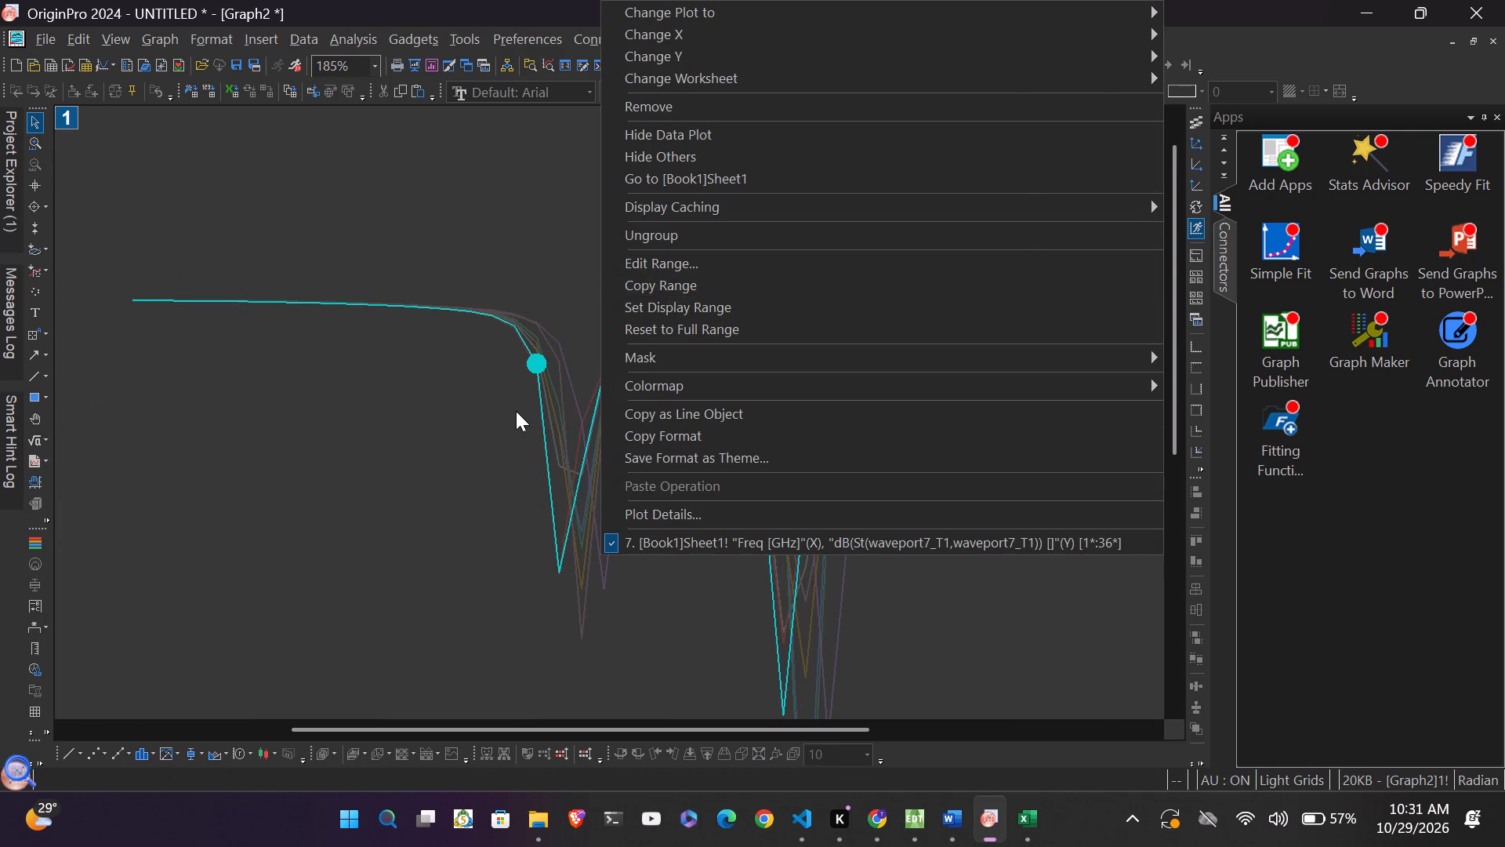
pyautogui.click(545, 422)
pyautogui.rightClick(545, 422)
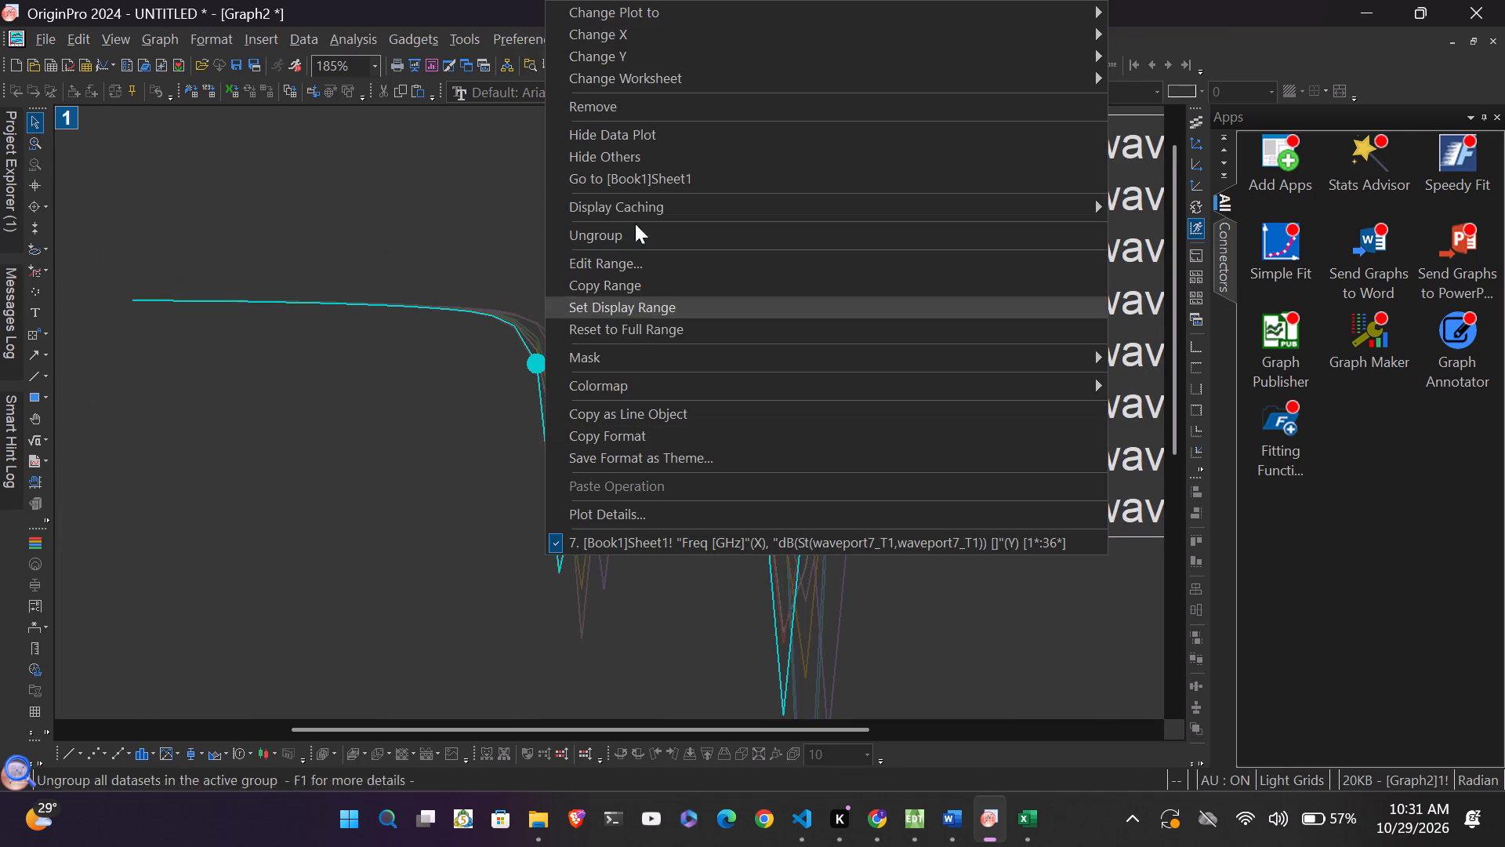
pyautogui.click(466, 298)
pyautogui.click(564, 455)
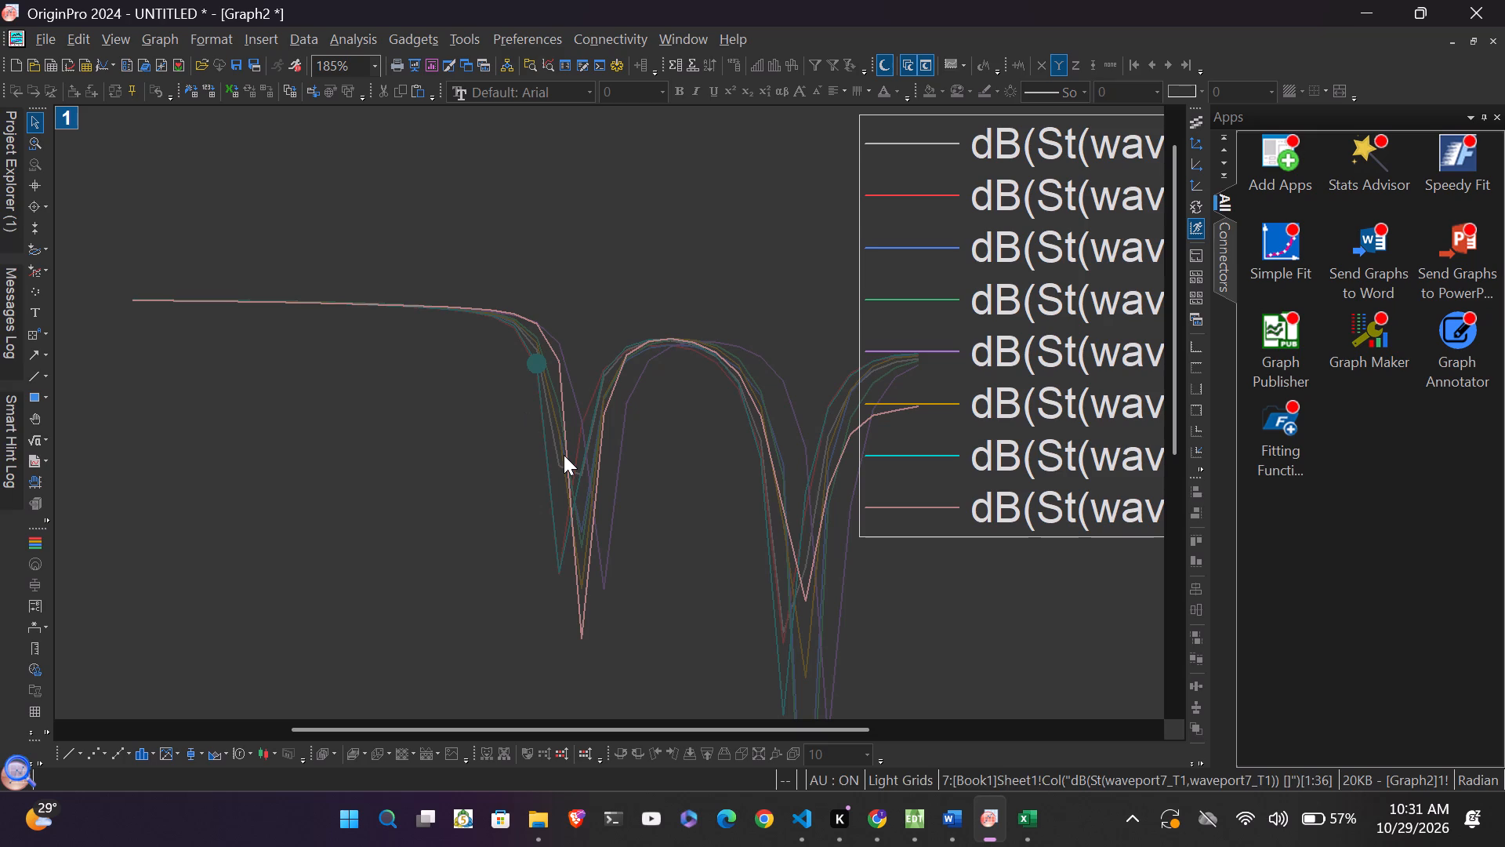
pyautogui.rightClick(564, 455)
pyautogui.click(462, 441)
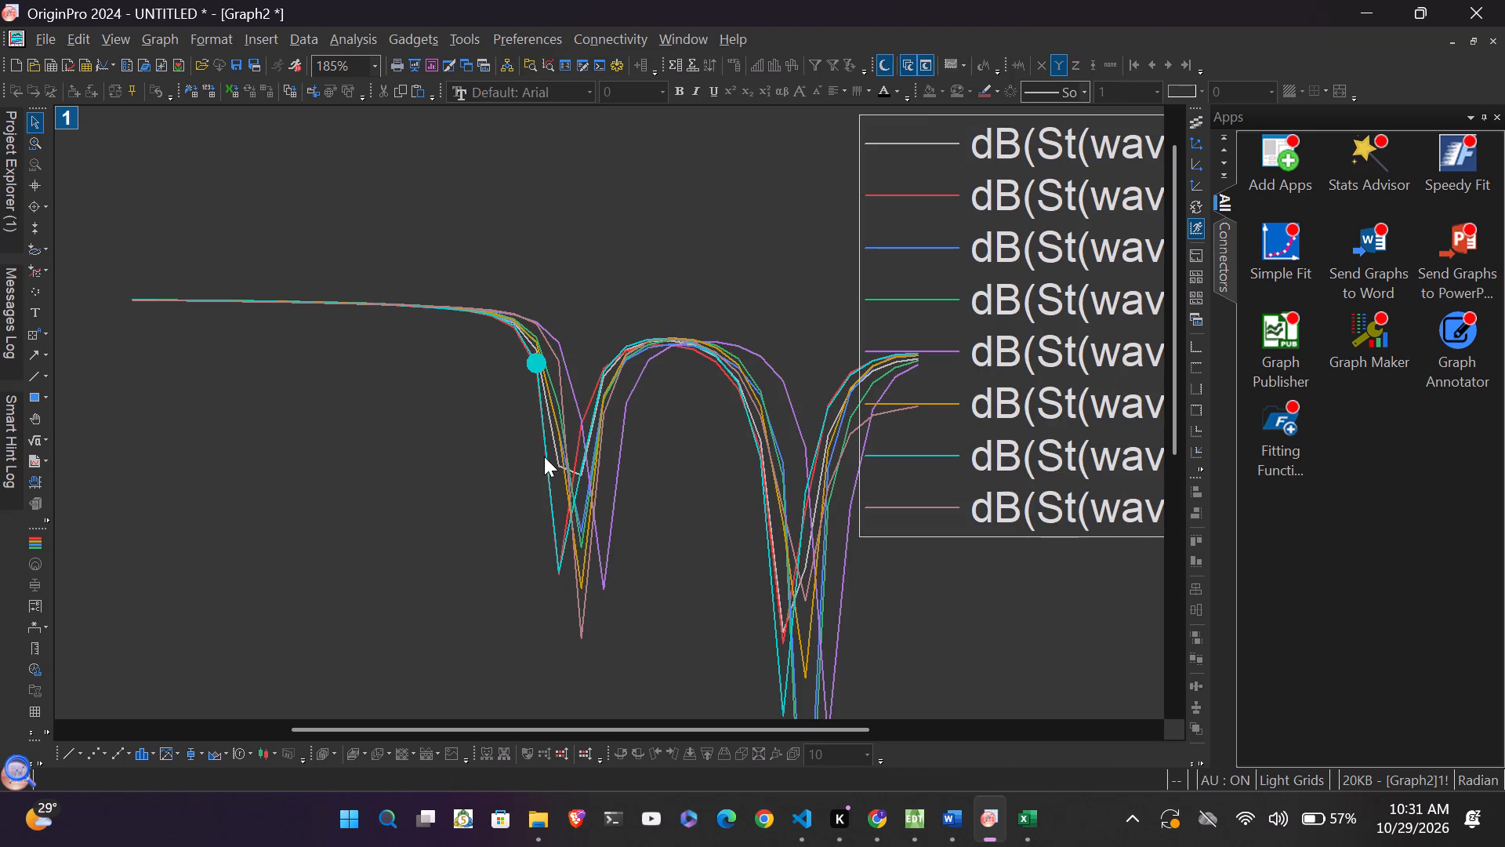
# Open the plot properties of the waveport curves and view their group and drop line settings.
pyautogui.doubleClick(544, 456)
pyautogui.click(581, 431)
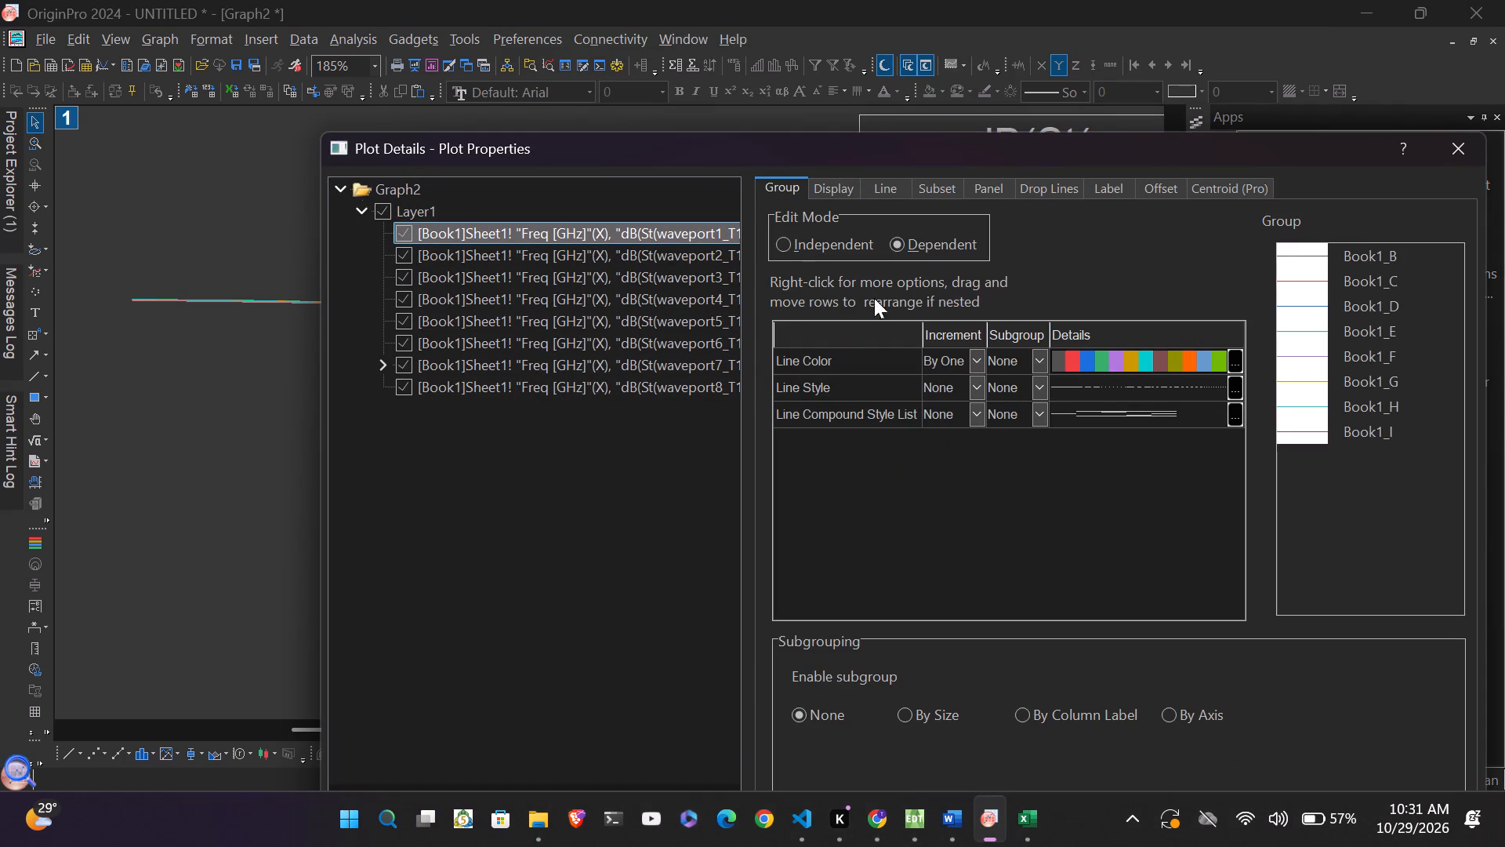
pyautogui.click(166, 362)
pyautogui.click(956, 181)
pyautogui.click(1017, 184)
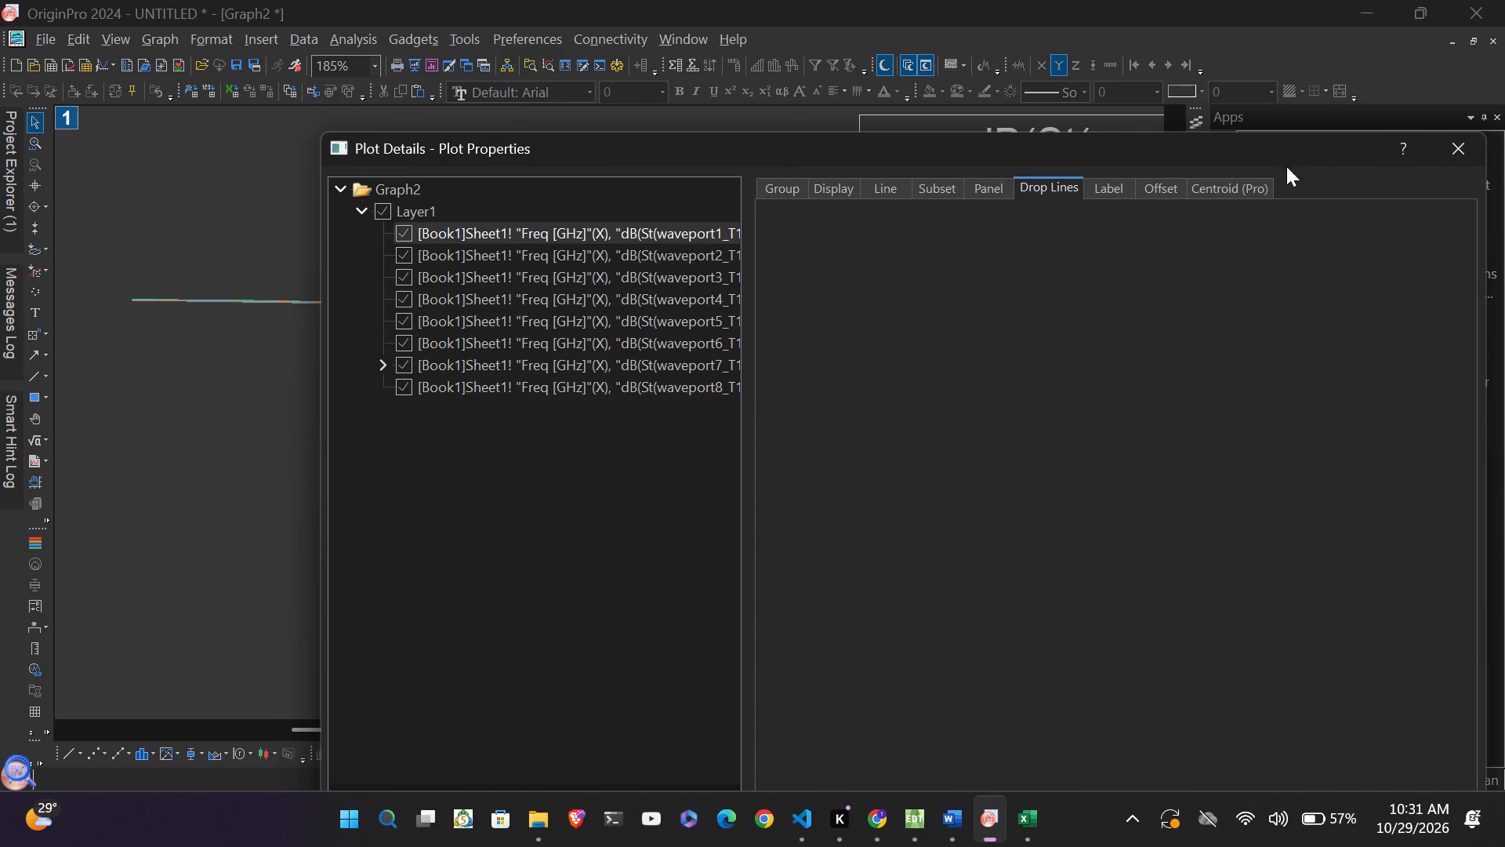
pyautogui.click(1449, 146)
pyautogui.click(1449, 146)
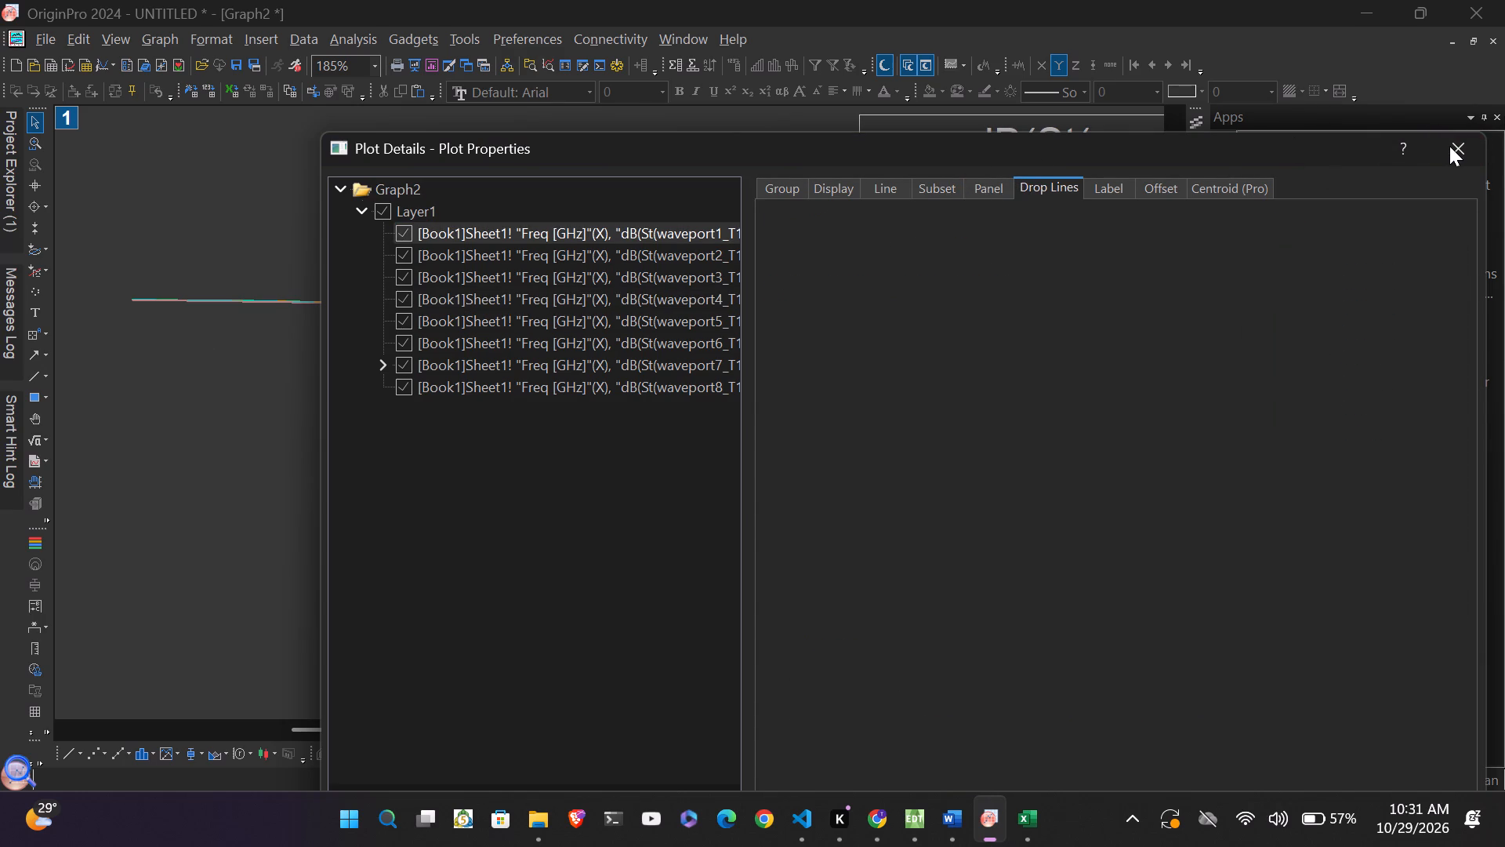
pyautogui.click(1449, 151)
pyautogui.click(754, 447)
pyautogui.click(764, 452)
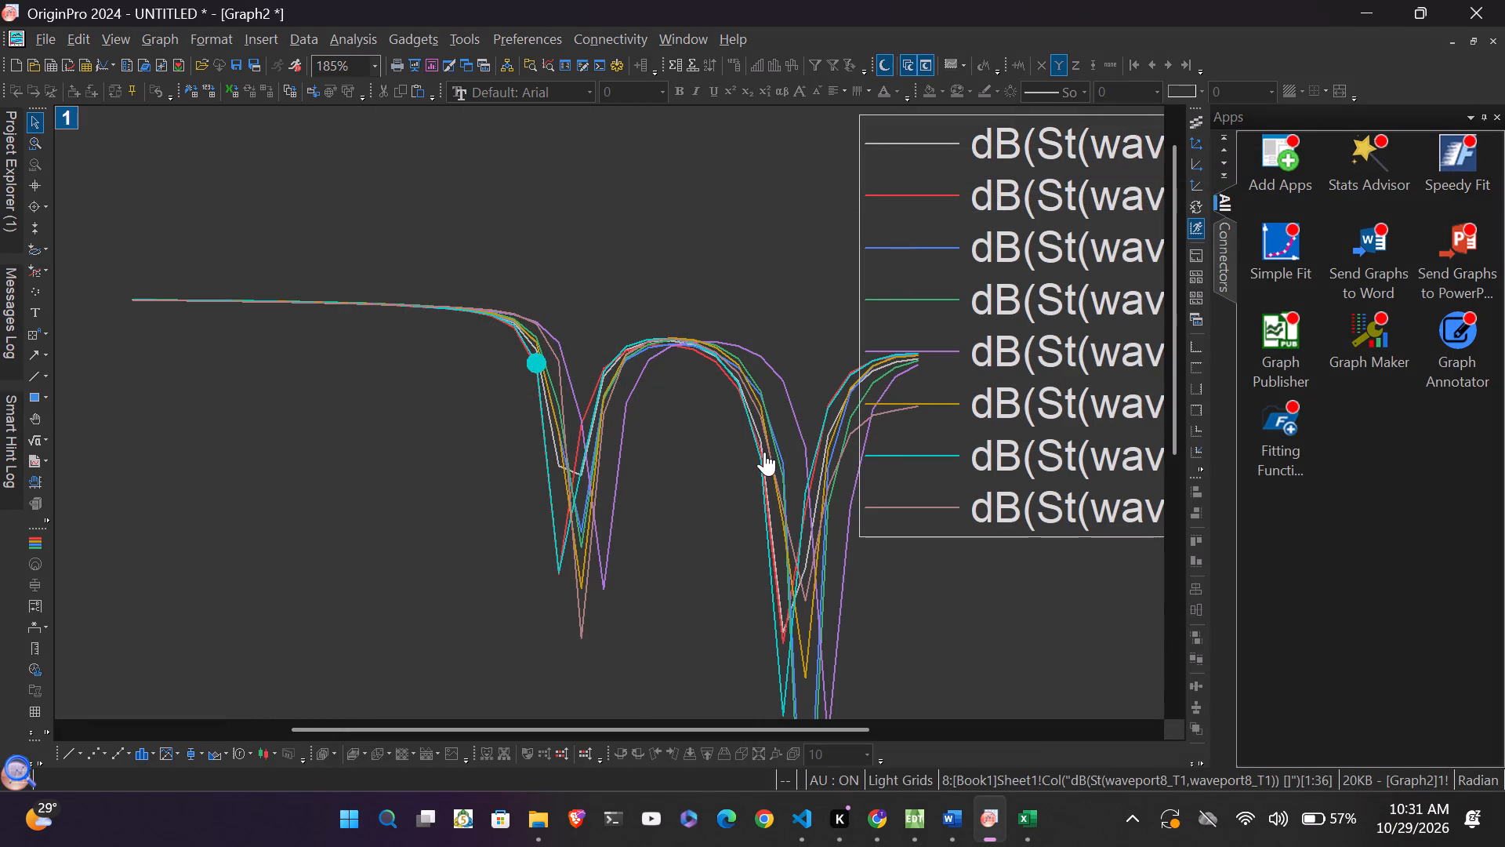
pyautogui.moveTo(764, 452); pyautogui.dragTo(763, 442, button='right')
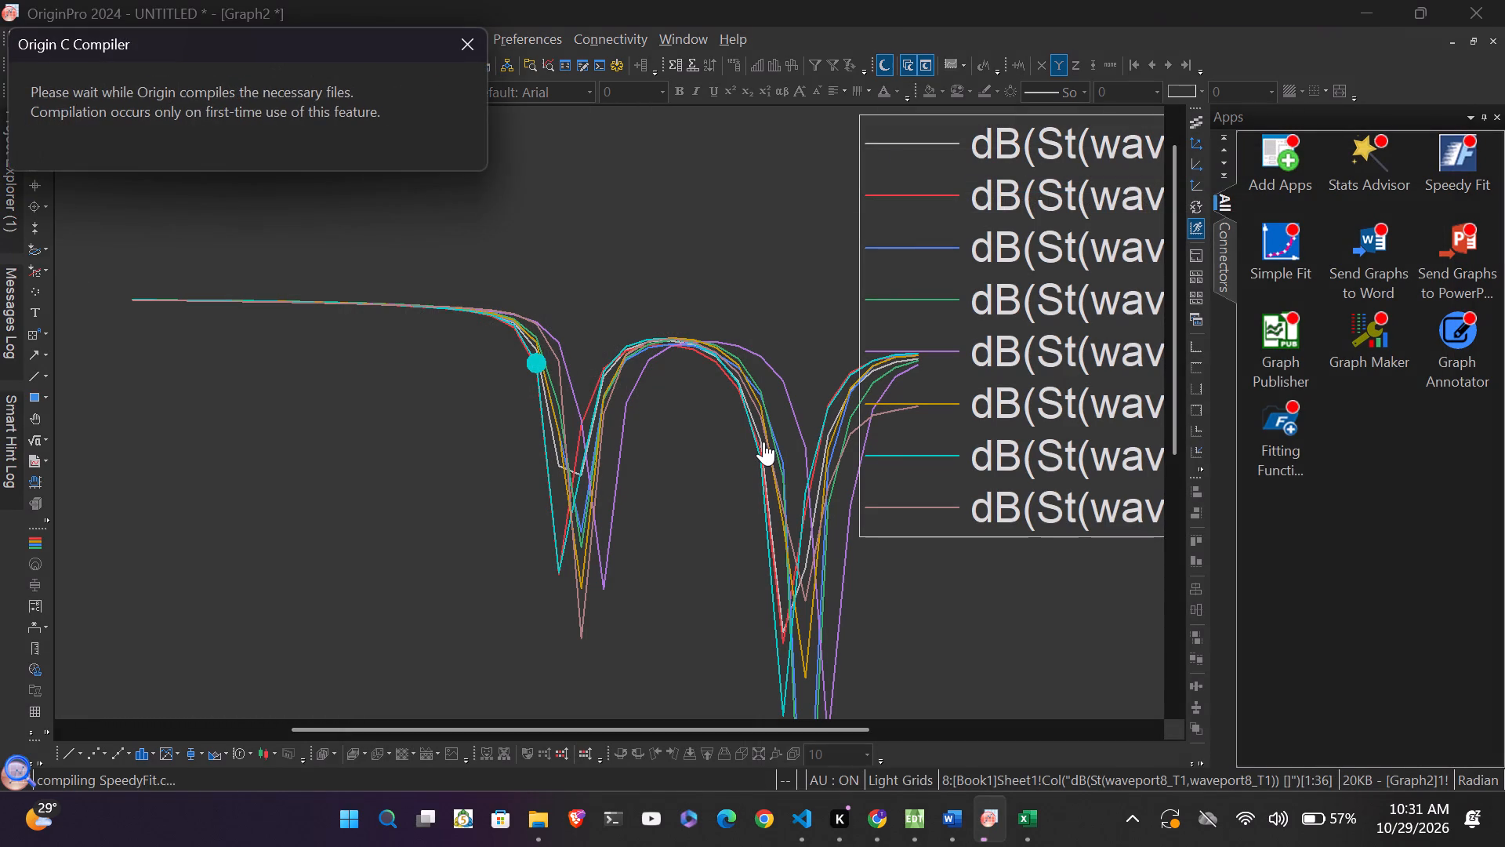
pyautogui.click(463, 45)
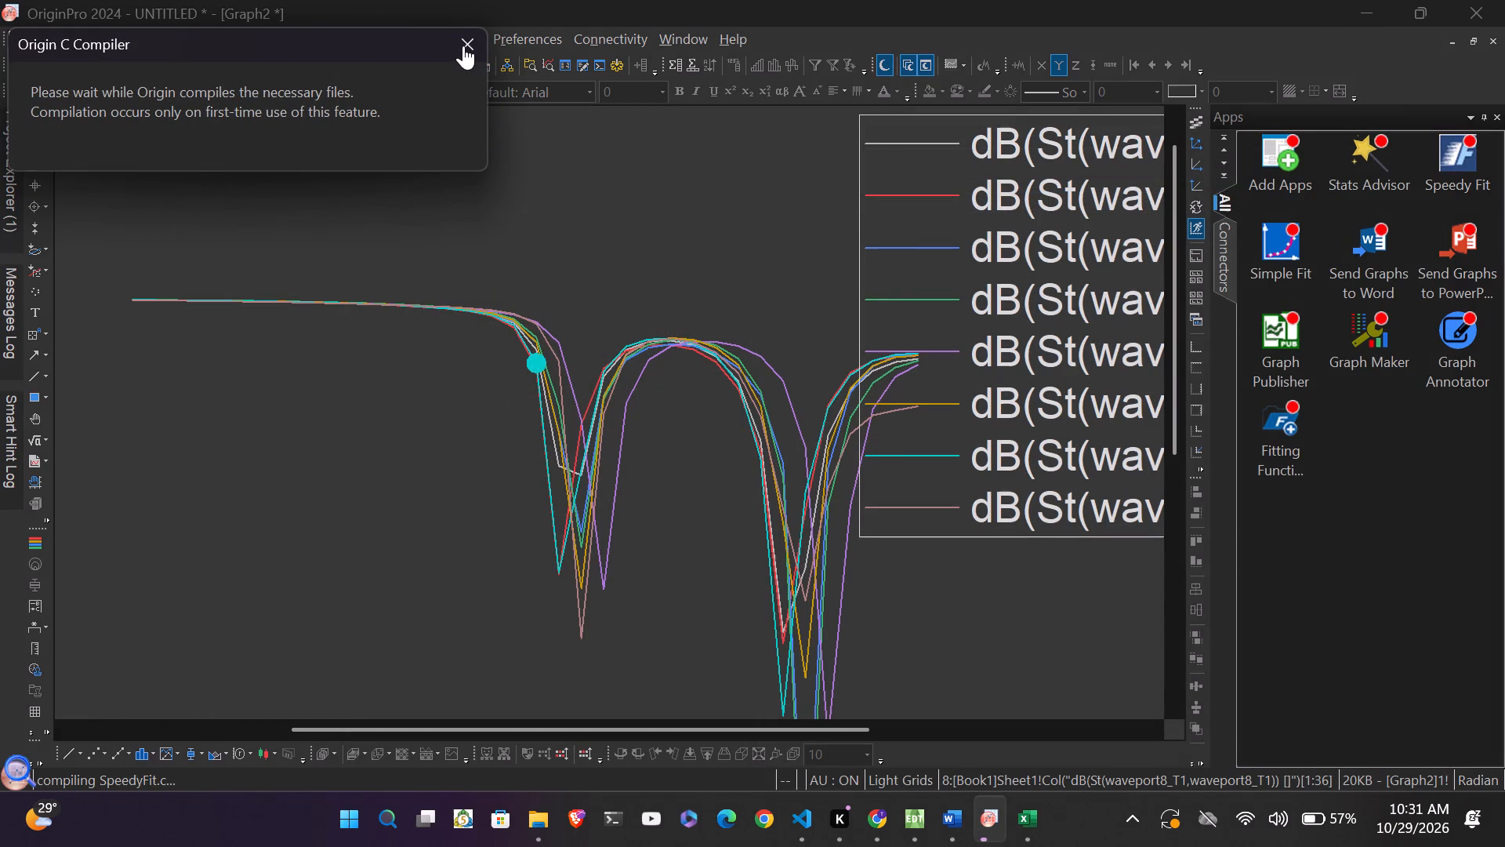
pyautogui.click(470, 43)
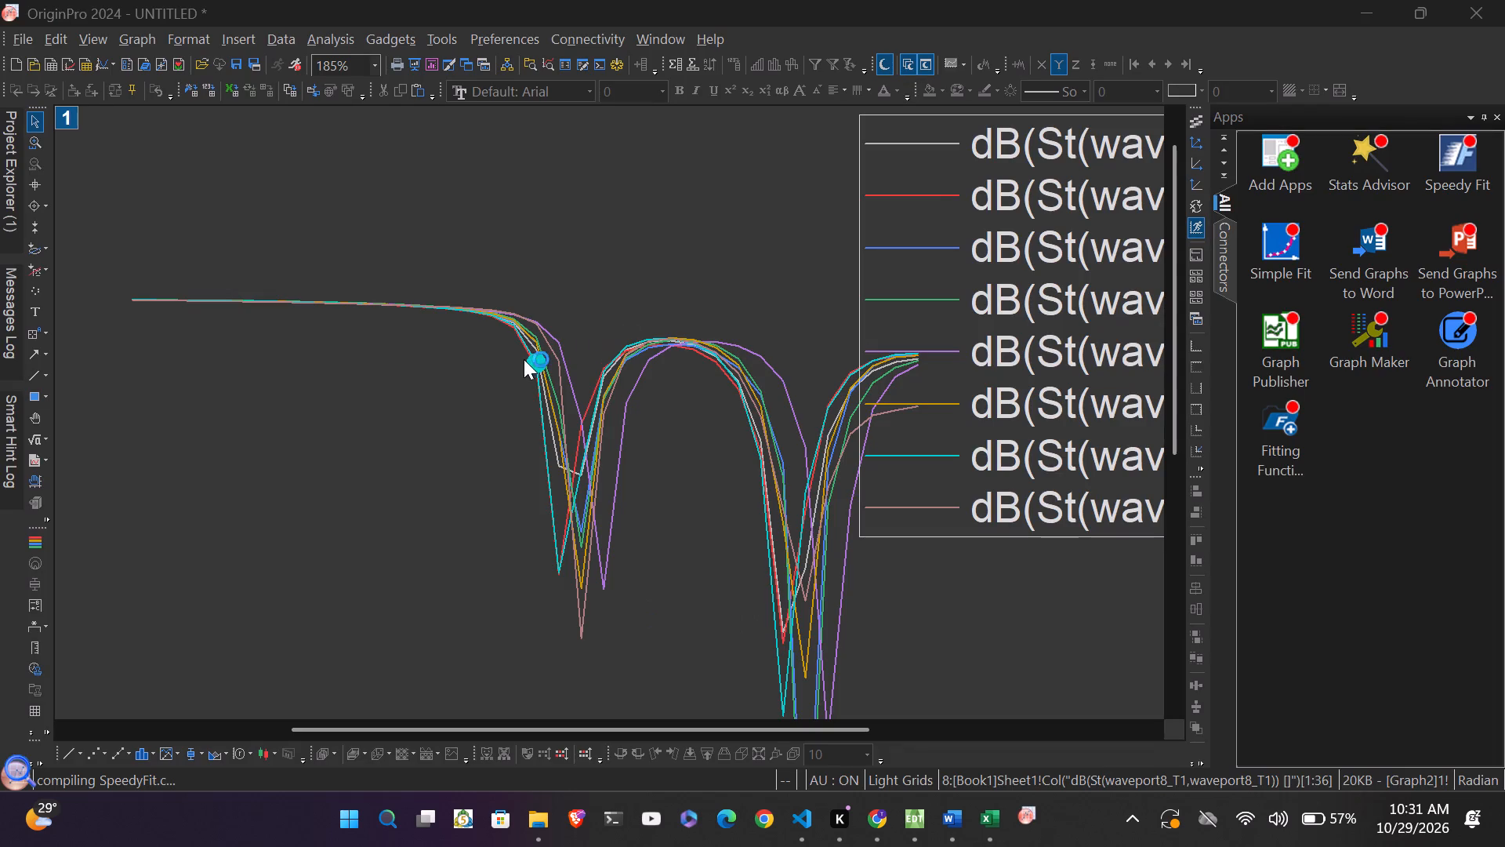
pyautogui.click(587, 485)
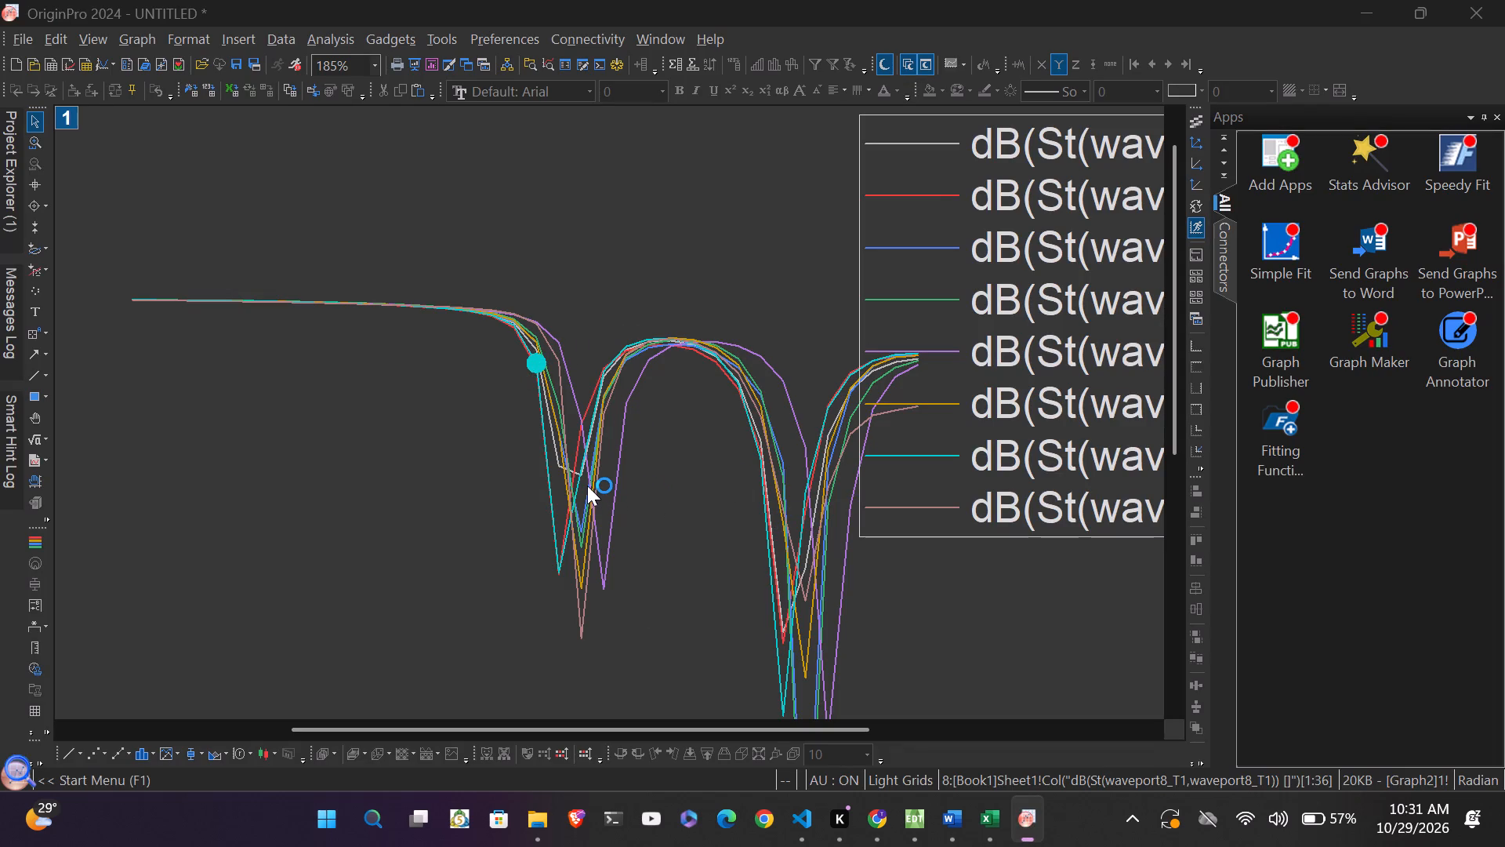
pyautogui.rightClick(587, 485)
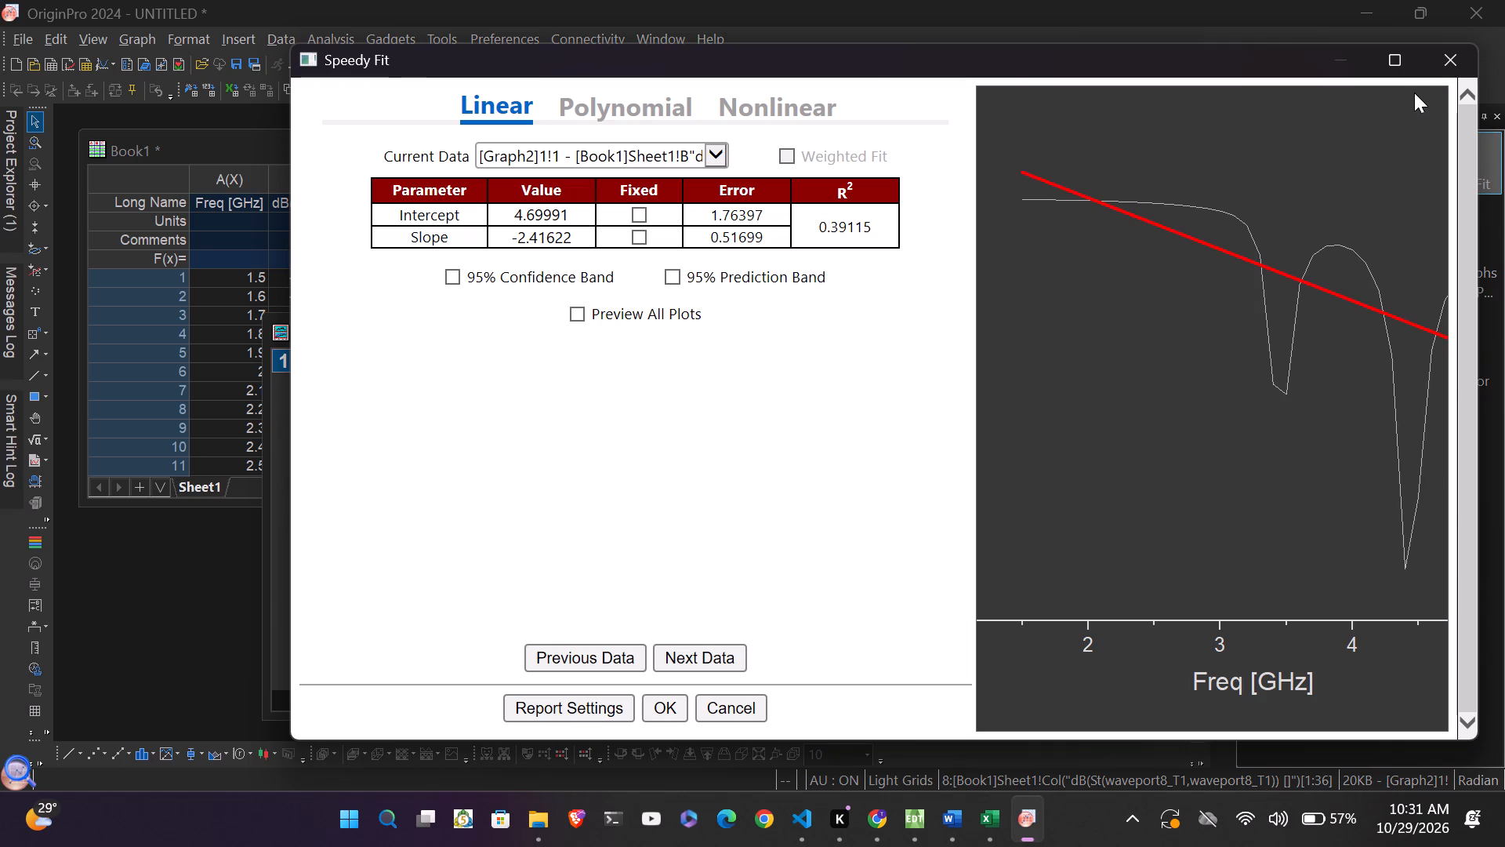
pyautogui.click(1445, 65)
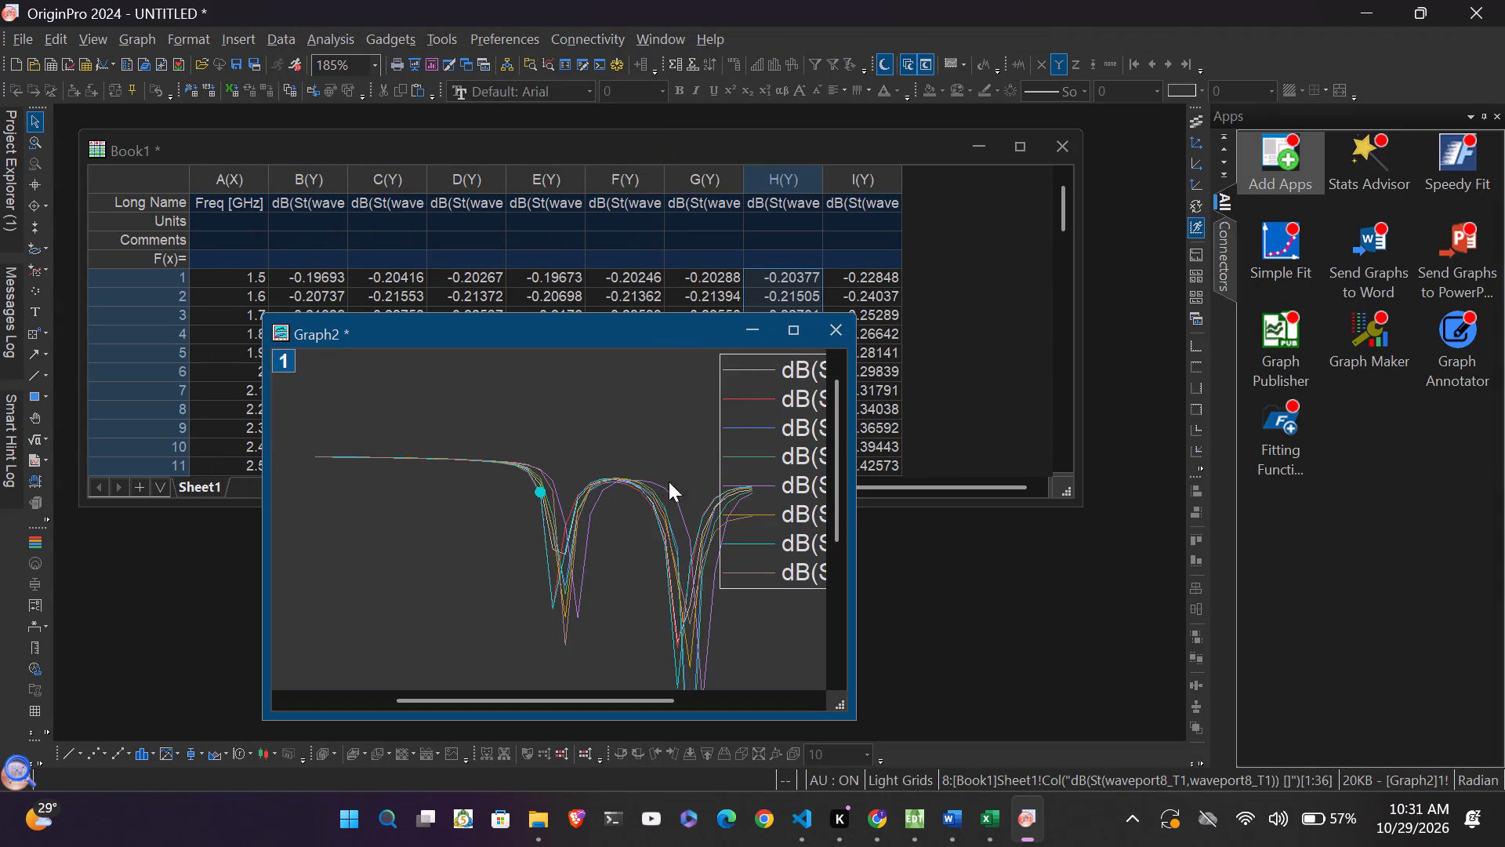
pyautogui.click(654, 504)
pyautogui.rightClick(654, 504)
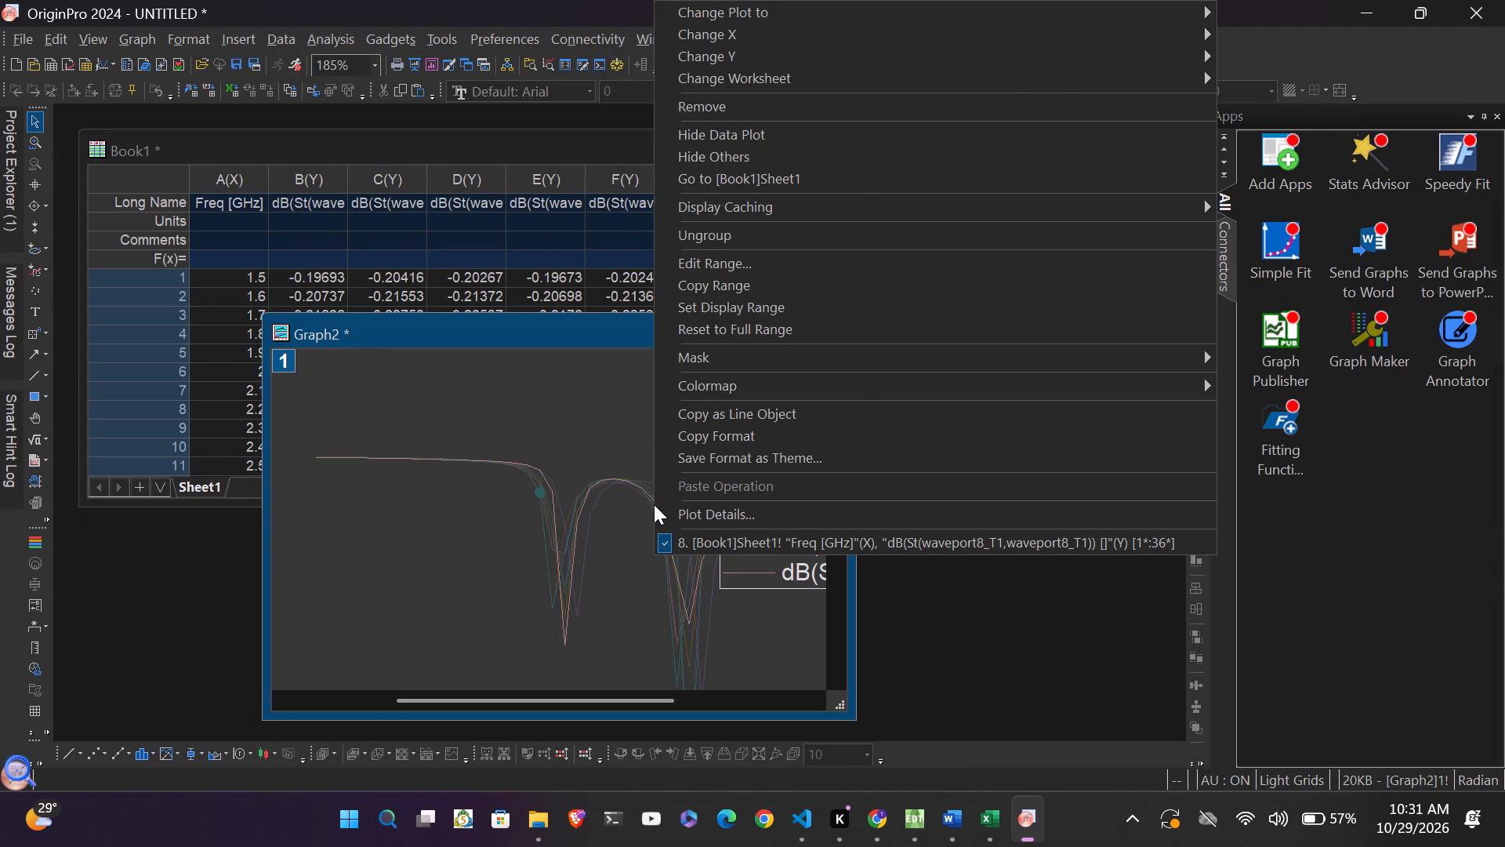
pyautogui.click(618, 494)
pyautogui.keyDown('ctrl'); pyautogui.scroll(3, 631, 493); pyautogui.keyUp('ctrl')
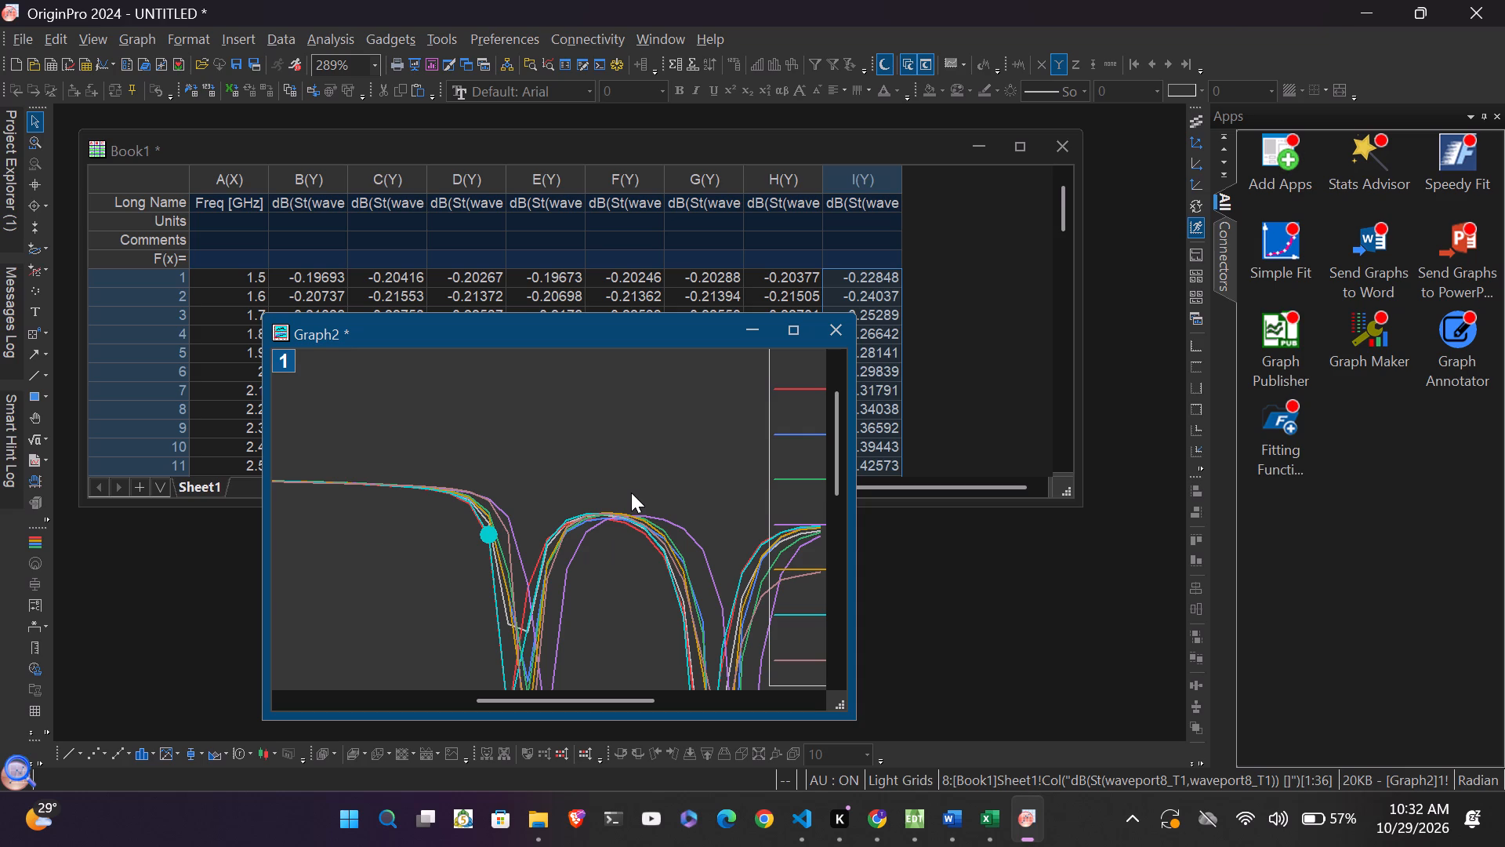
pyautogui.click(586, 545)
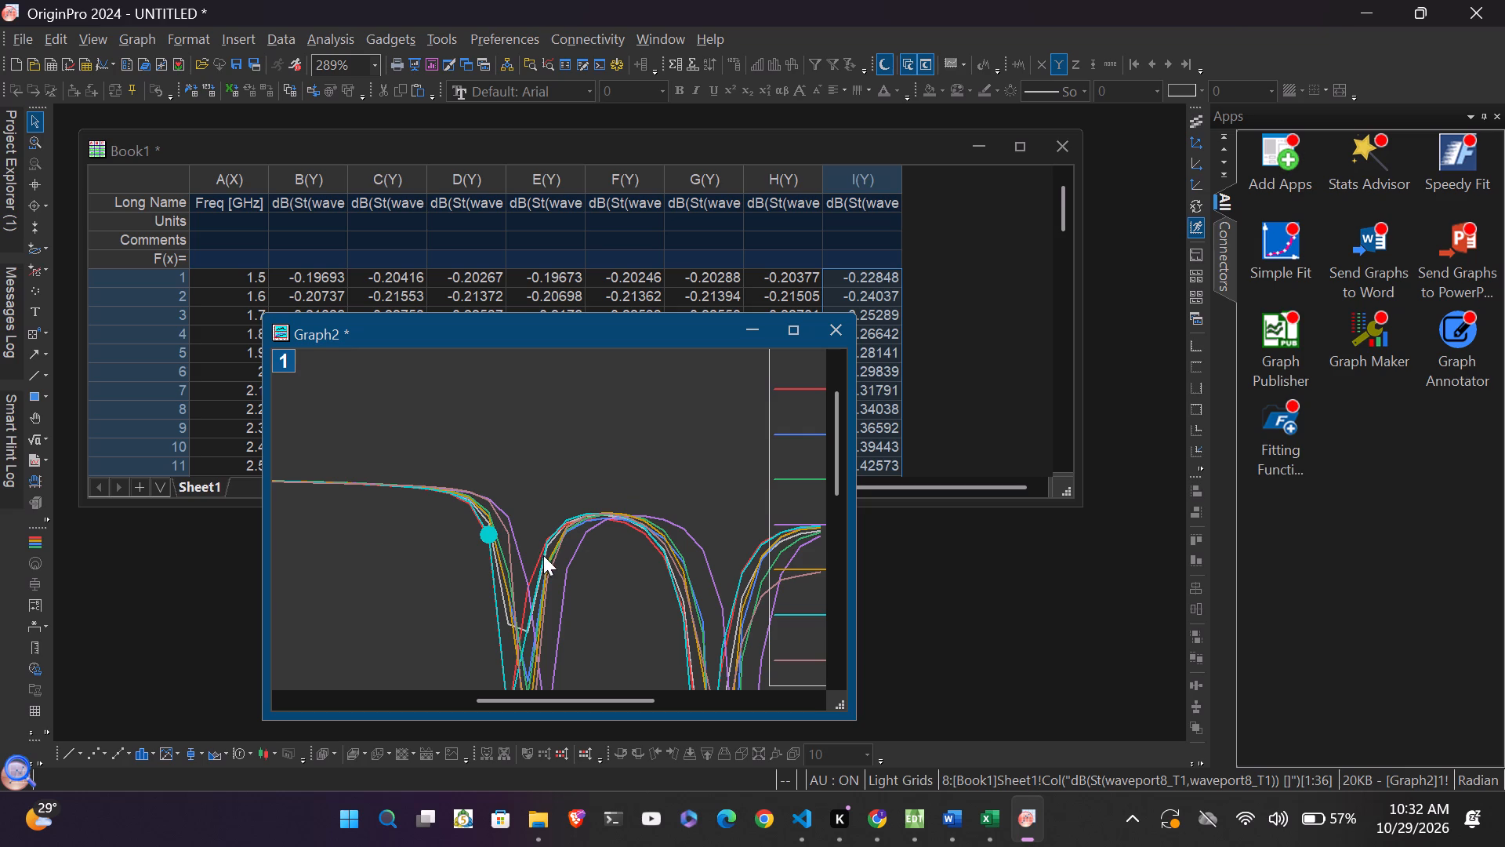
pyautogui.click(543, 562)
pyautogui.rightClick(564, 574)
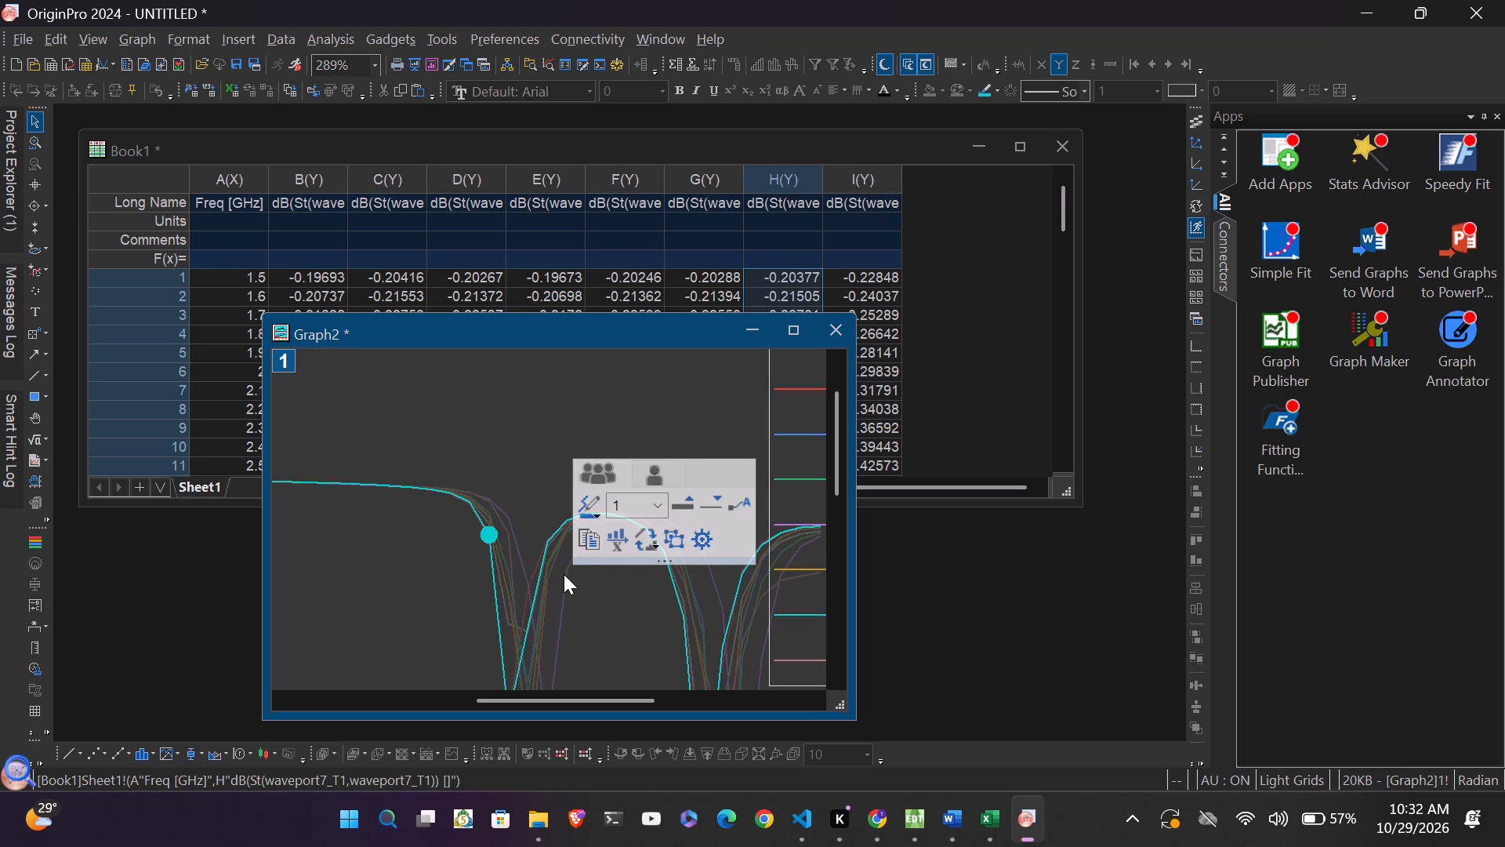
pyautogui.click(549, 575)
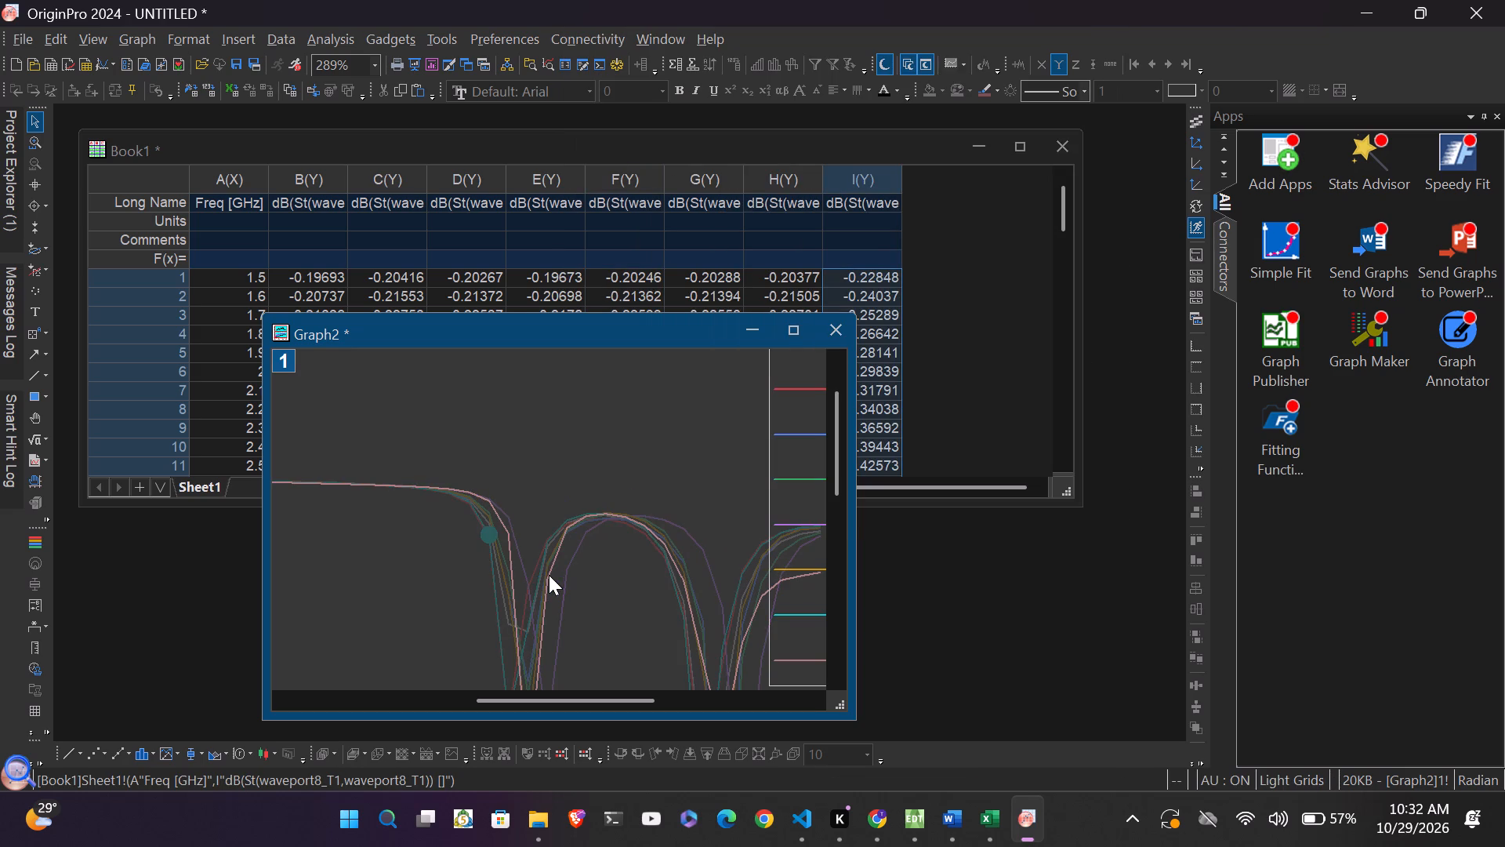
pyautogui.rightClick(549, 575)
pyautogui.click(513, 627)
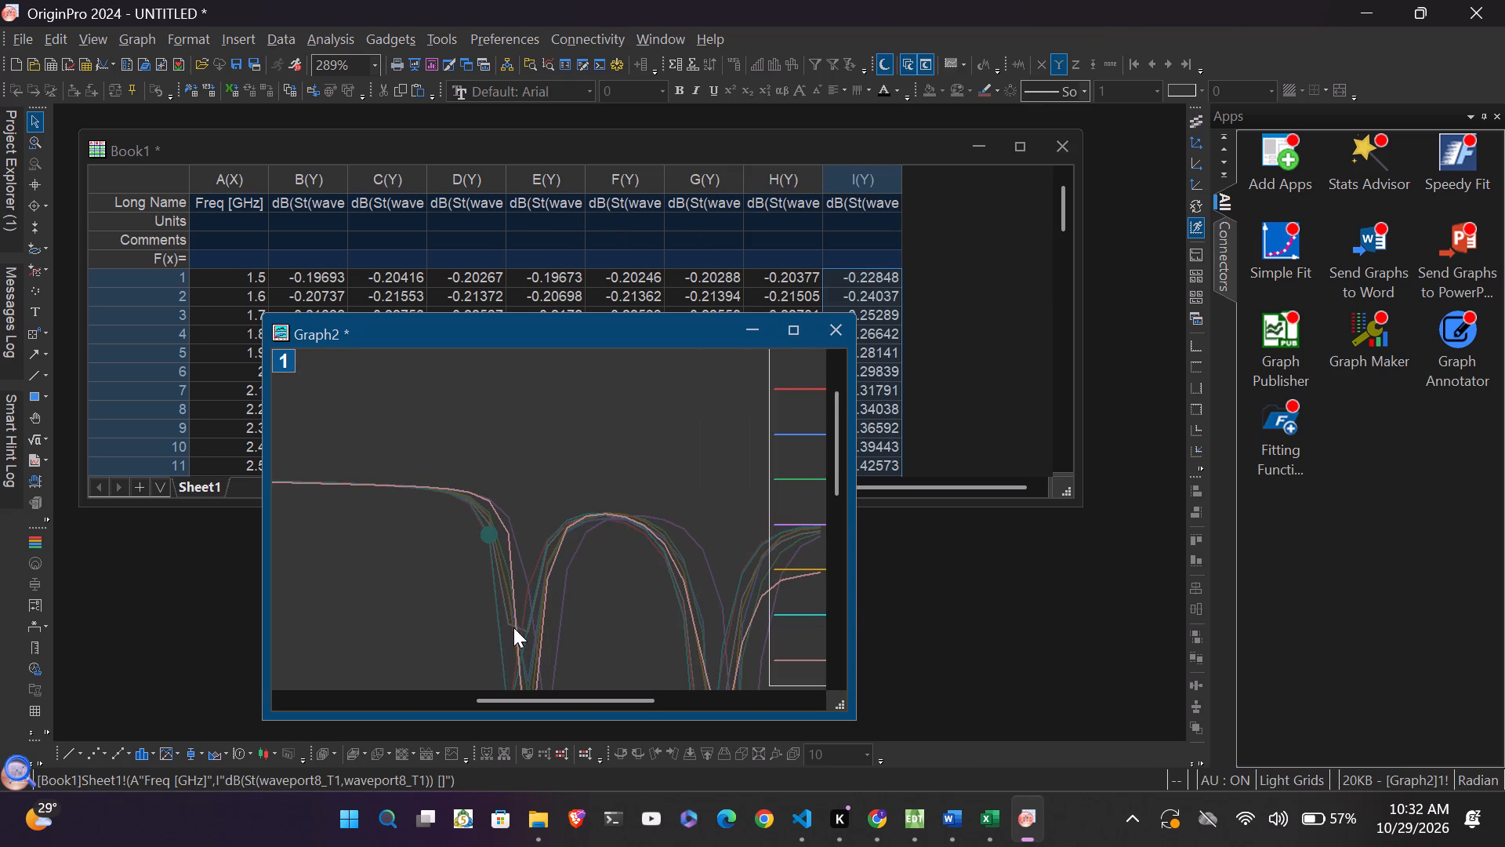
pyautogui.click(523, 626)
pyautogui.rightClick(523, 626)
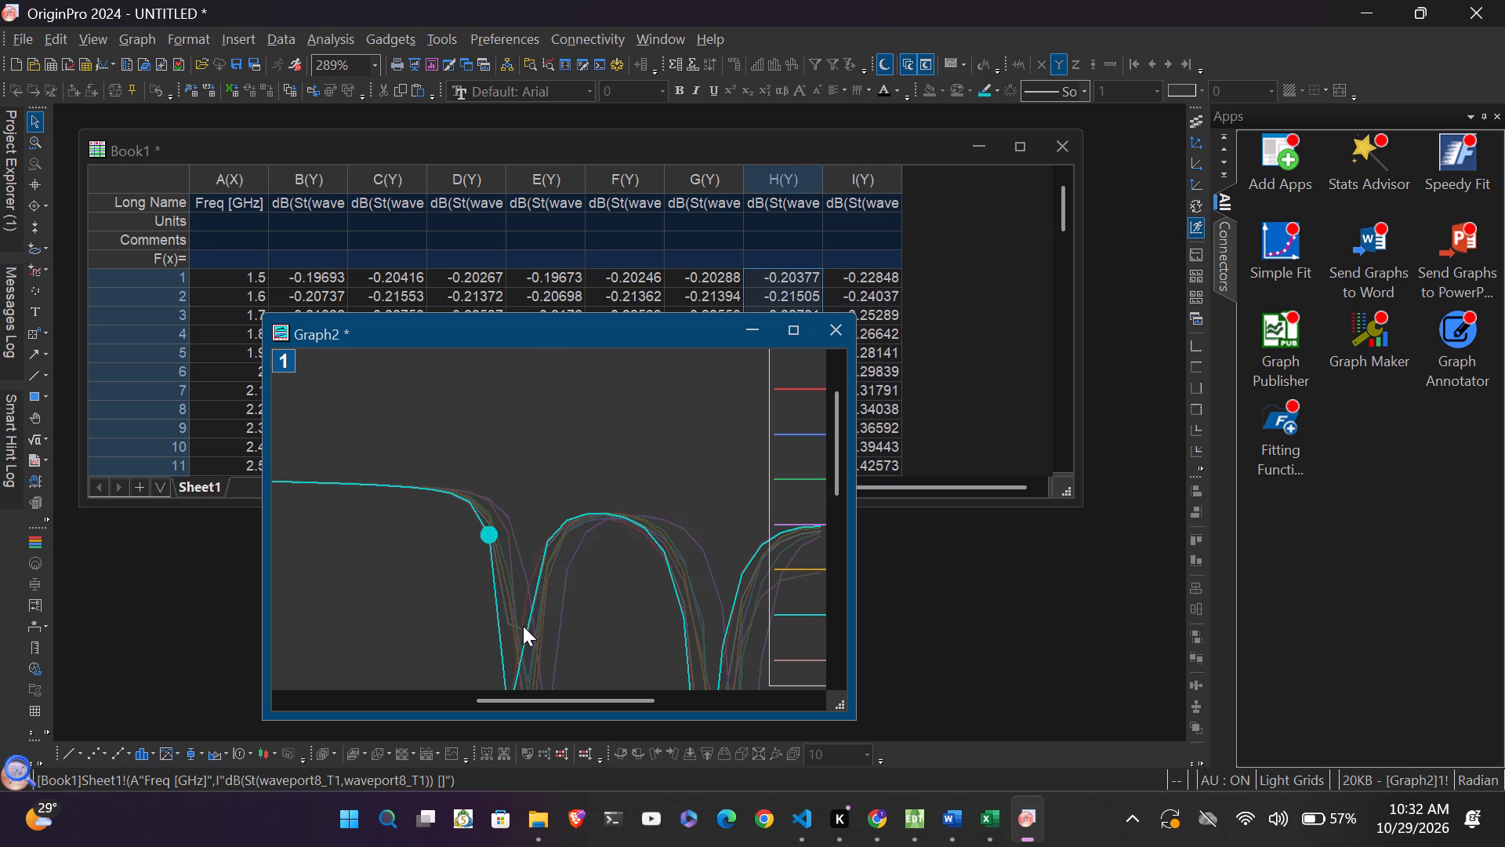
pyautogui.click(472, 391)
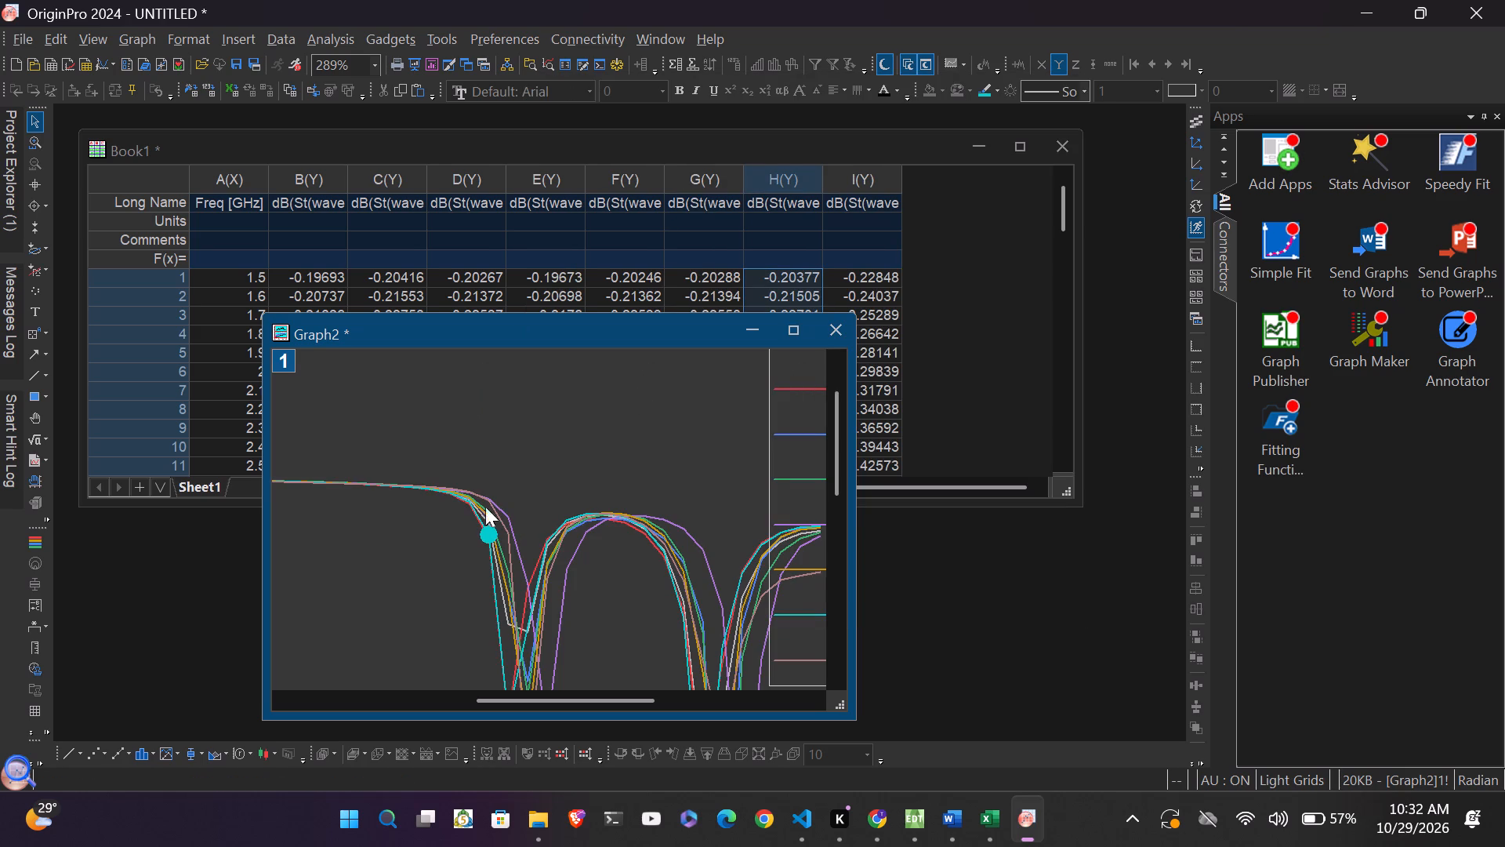
# Set the line thickness to 3 for the whole group of waveport curves.
pyautogui.click(494, 517)
pyautogui.click(511, 585)
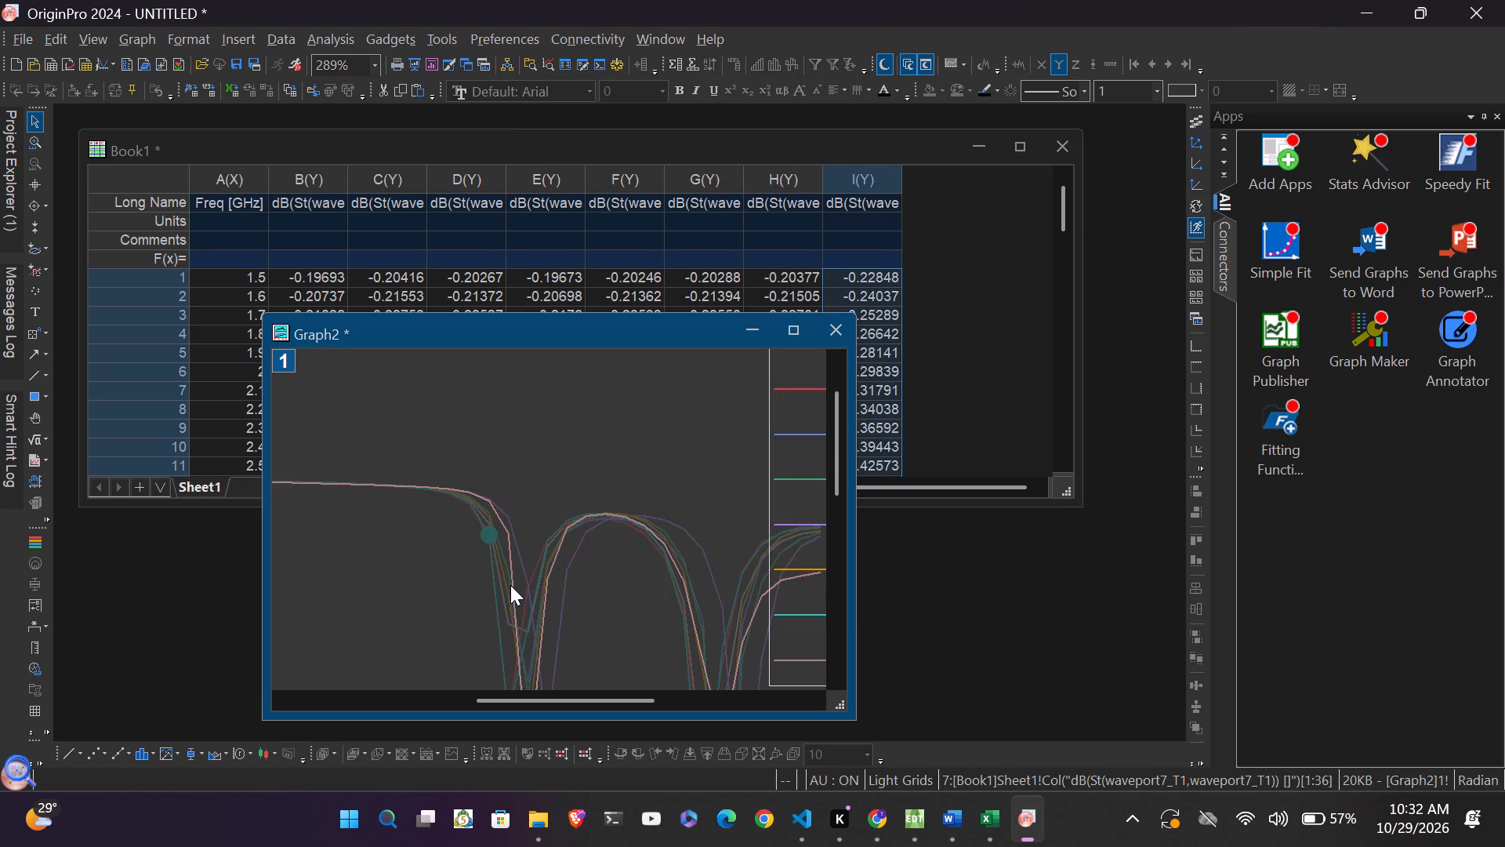
pyautogui.click(506, 597)
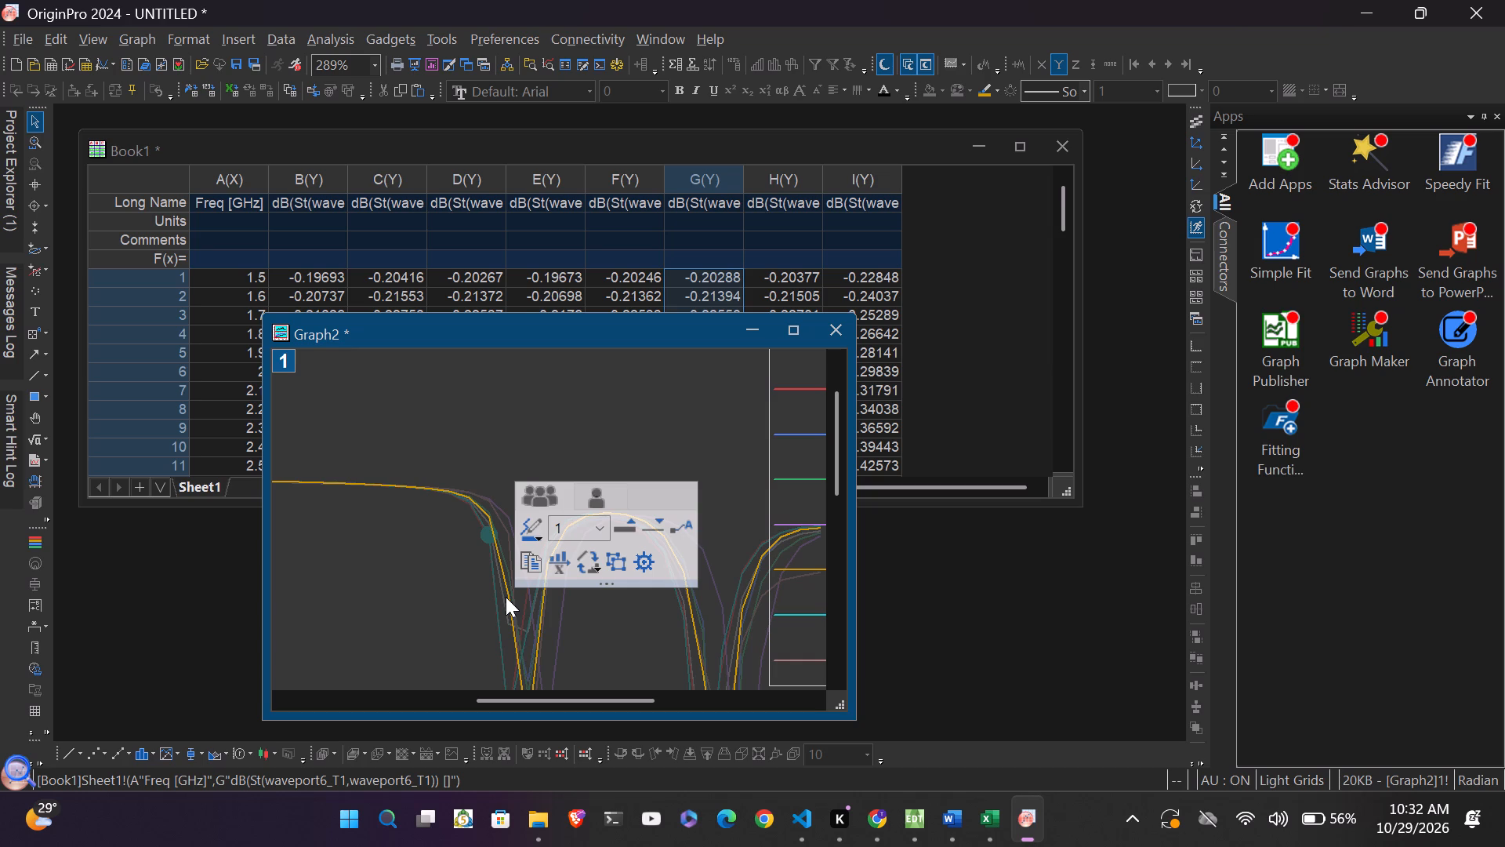
pyautogui.click(600, 525)
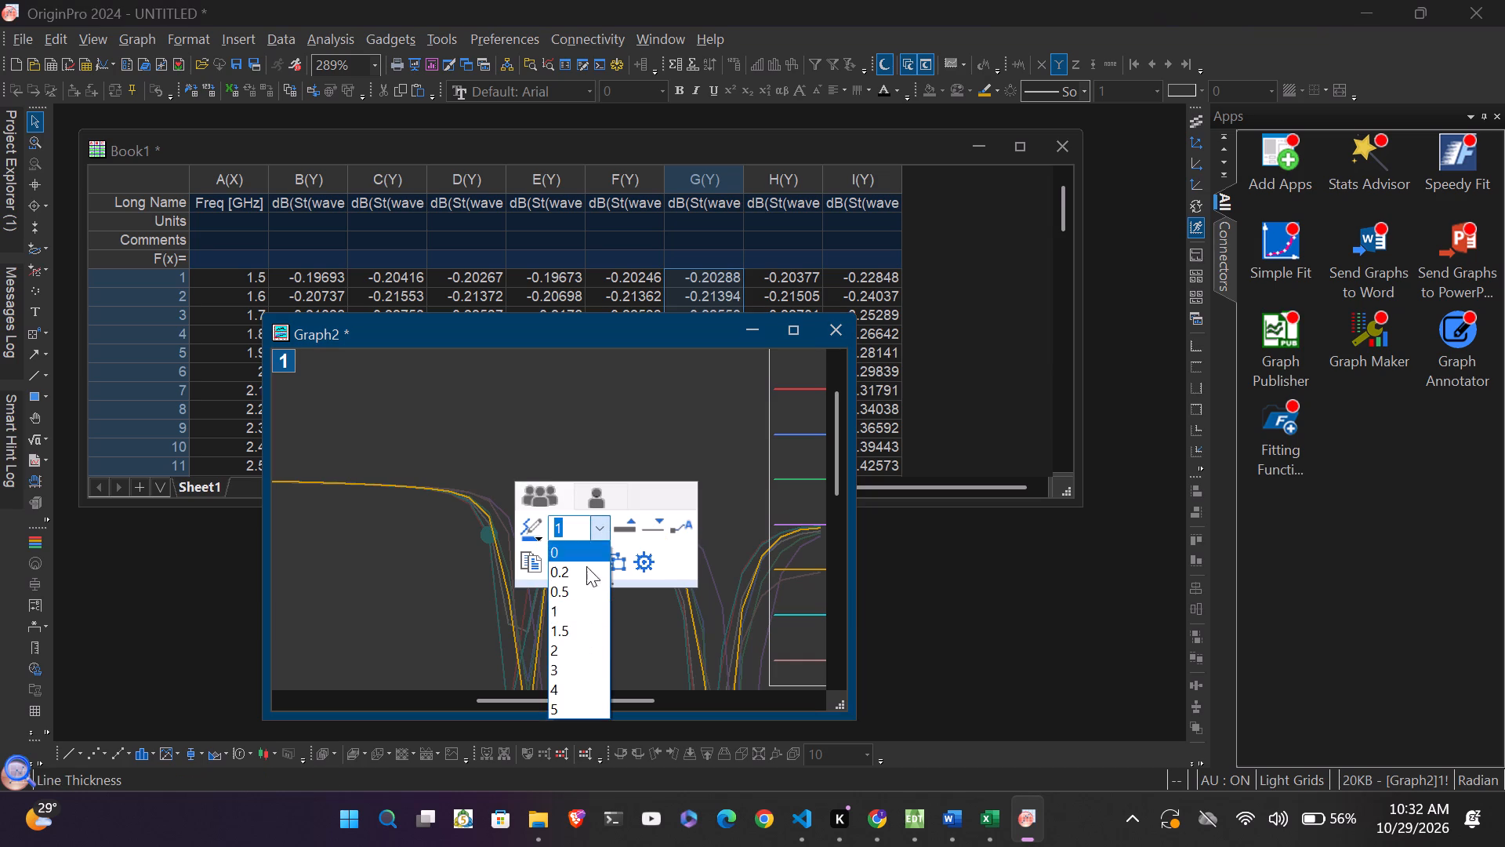
pyautogui.click(573, 668)
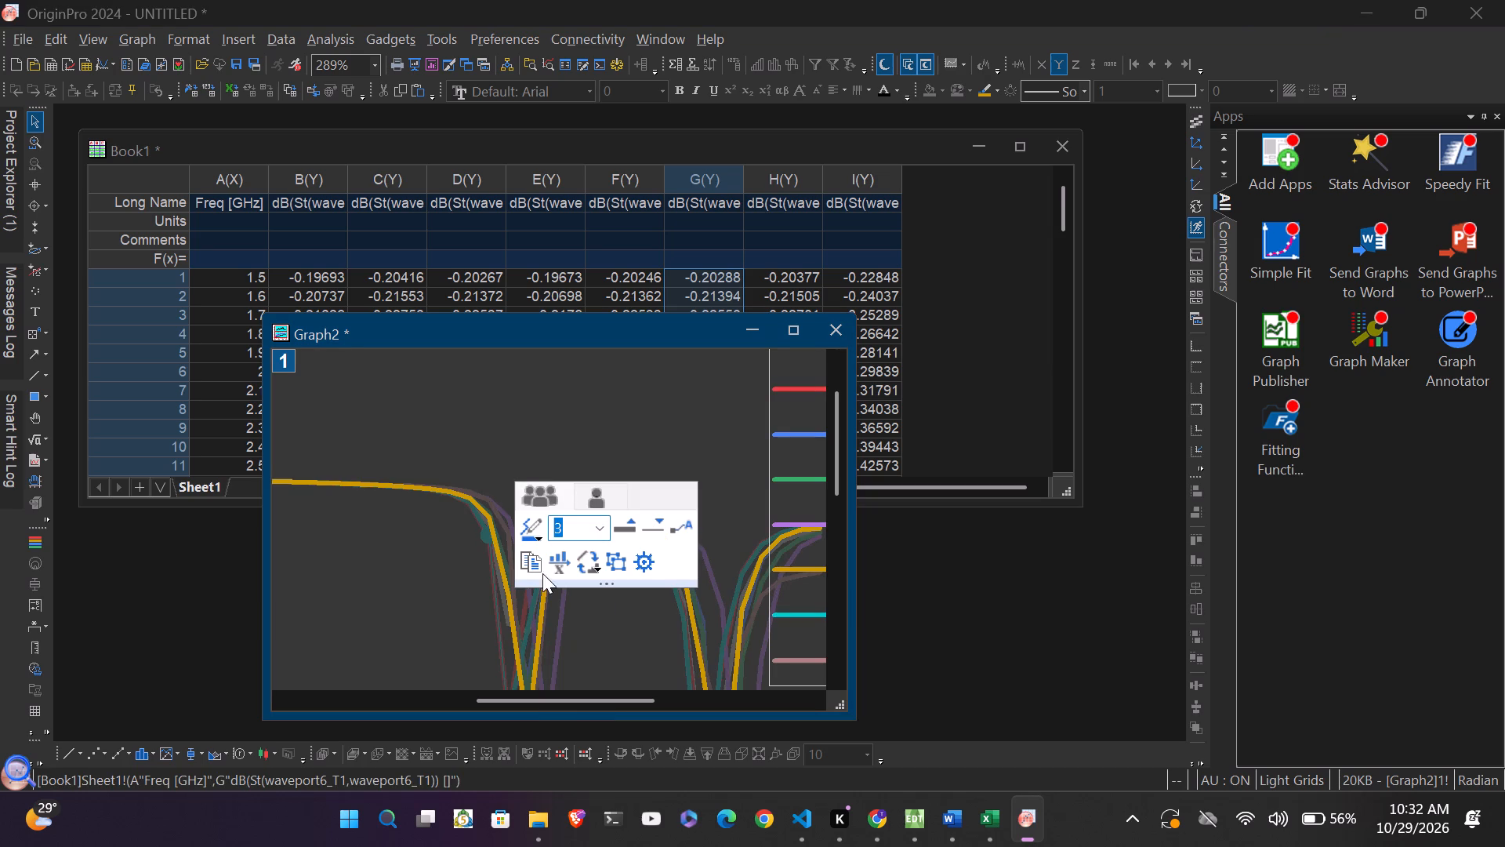
pyautogui.click(448, 360)
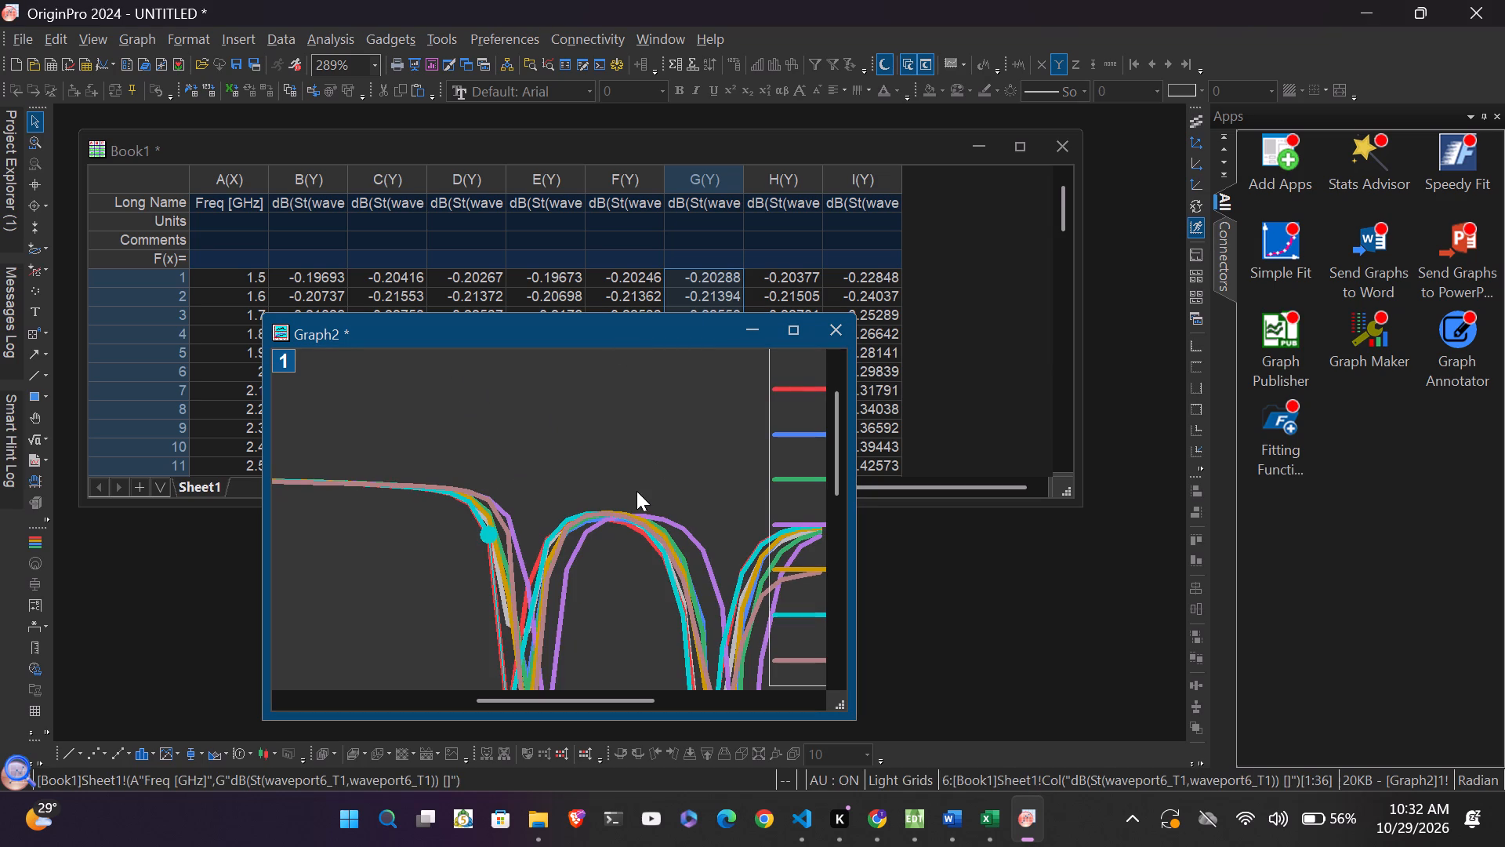
# Maximize the waveport graph window and set its zoom to 100%.
pyautogui.keyDown('ctrl'); pyautogui.scroll(-6, 636, 491); pyautogui.keyUp('ctrl')
pyautogui.keyDown('ctrl'); pyautogui.scroll(3, 636, 491); pyautogui.keyUp('ctrl')
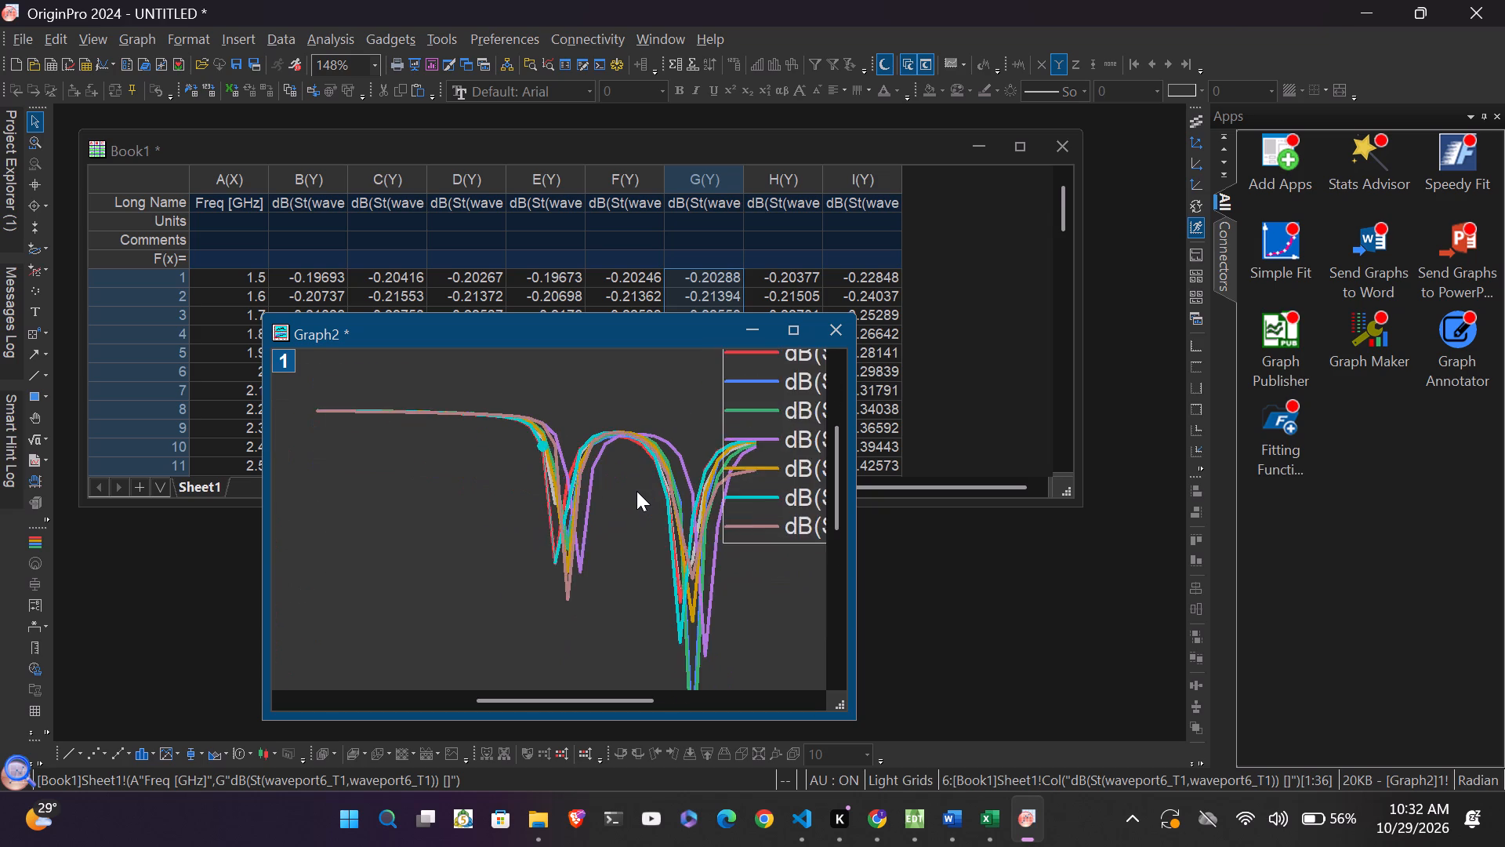
pyautogui.keyDown('ctrl'); pyautogui.scroll(-3, 636, 491); pyautogui.keyUp('ctrl')
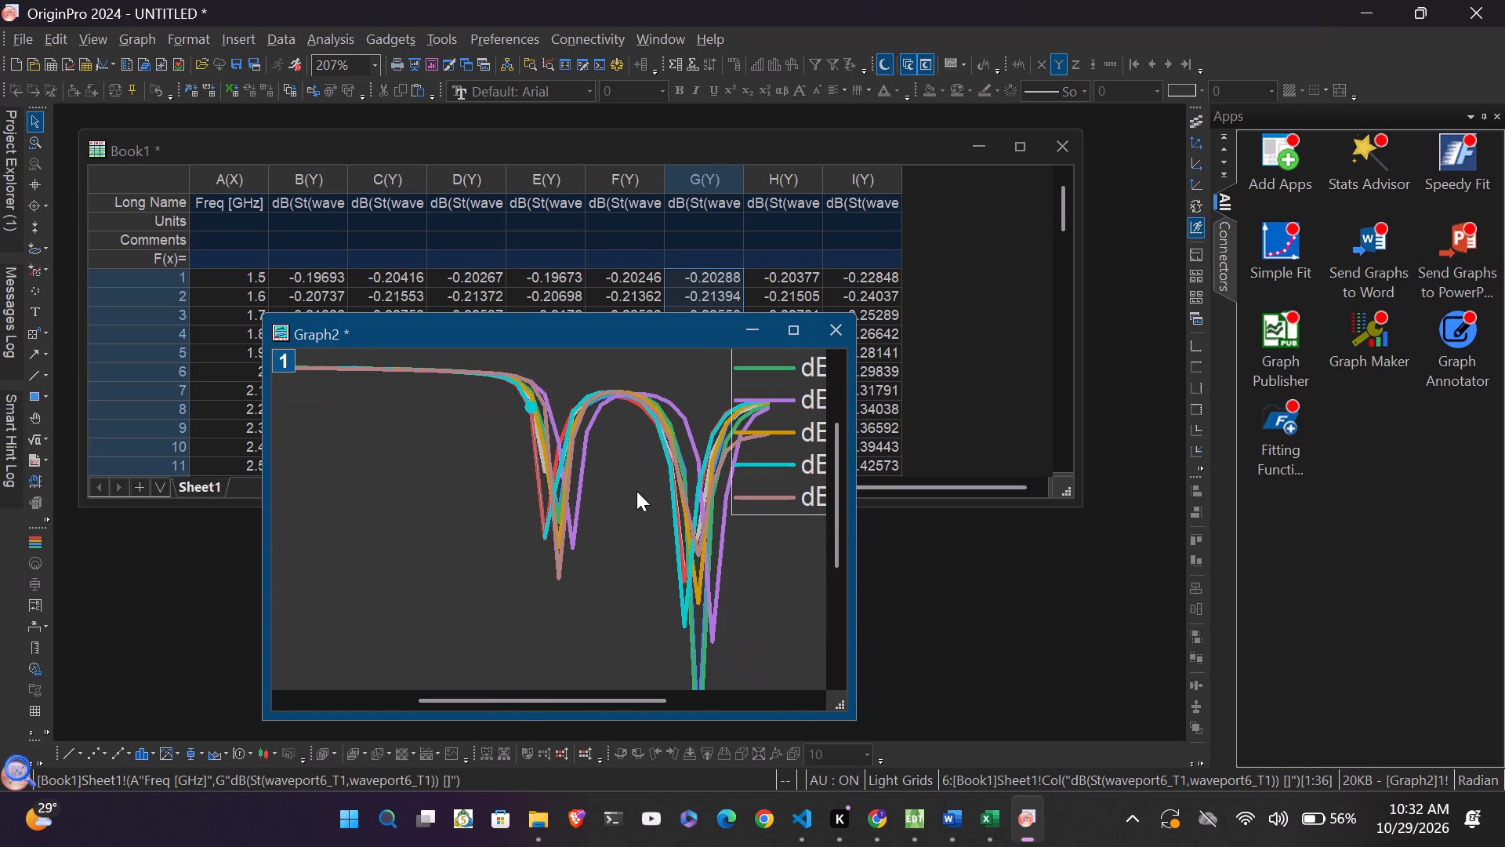
pyautogui.click(785, 329)
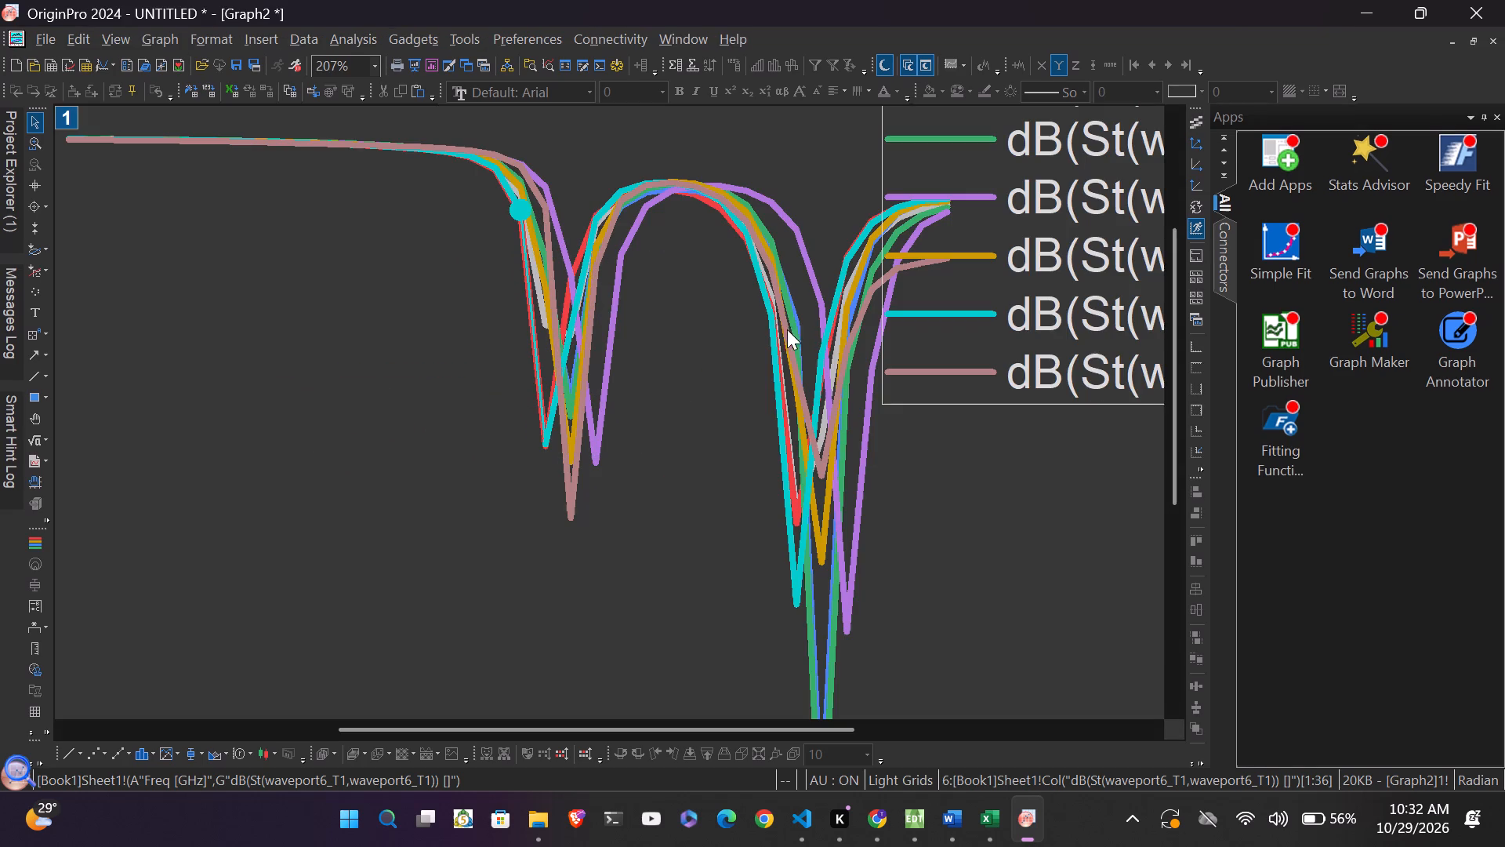
pyautogui.keyDown('ctrl'); pyautogui.scroll(-4, 769, 410); pyautogui.keyUp('ctrl')
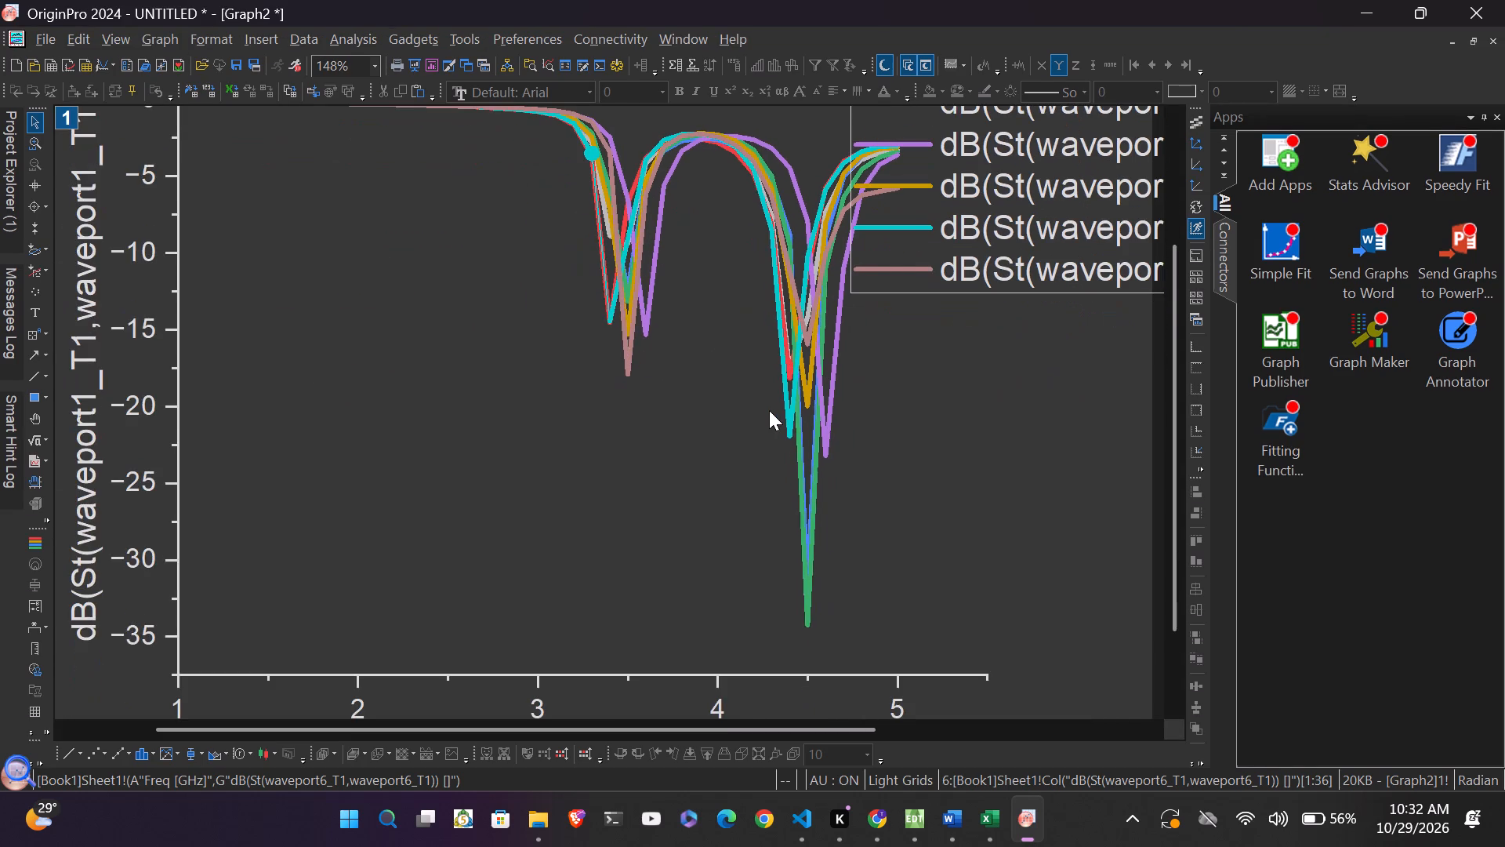
pyautogui.keyDown('ctrl'); pyautogui.scroll(-2, 769, 410); pyautogui.keyUp('ctrl')
pyautogui.keyDown('ctrl'); pyautogui.scroll(-2, 702, 314); pyautogui.keyUp('ctrl')
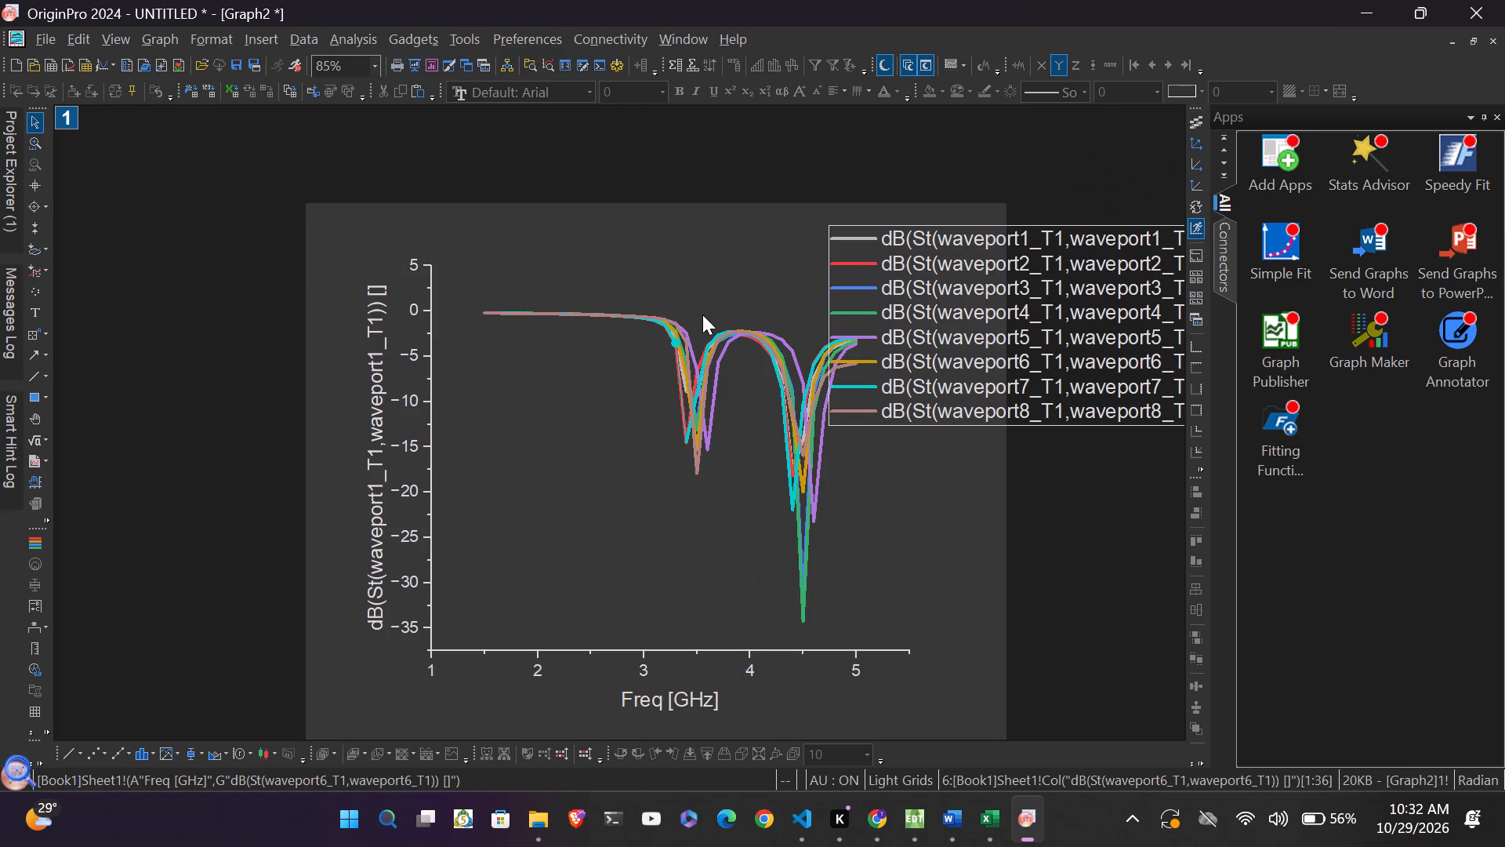
pyautogui.keyDown('ctrl'); pyautogui.scroll(-1, 702, 314); pyautogui.keyUp('ctrl')
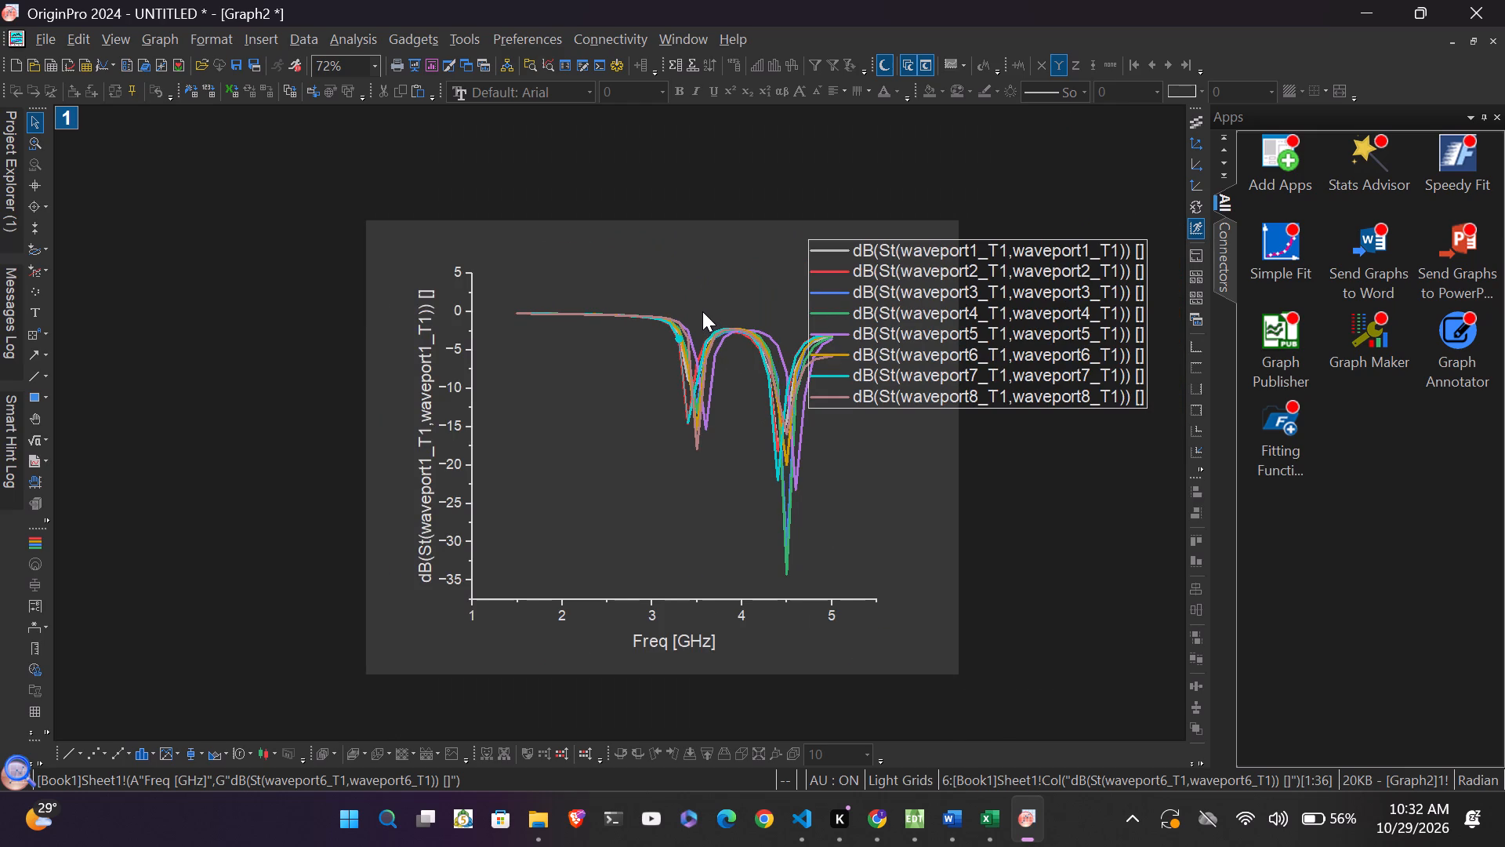
pyautogui.keyDown('ctrl'); pyautogui.scroll(-2, 695, 292); pyautogui.keyUp('ctrl')
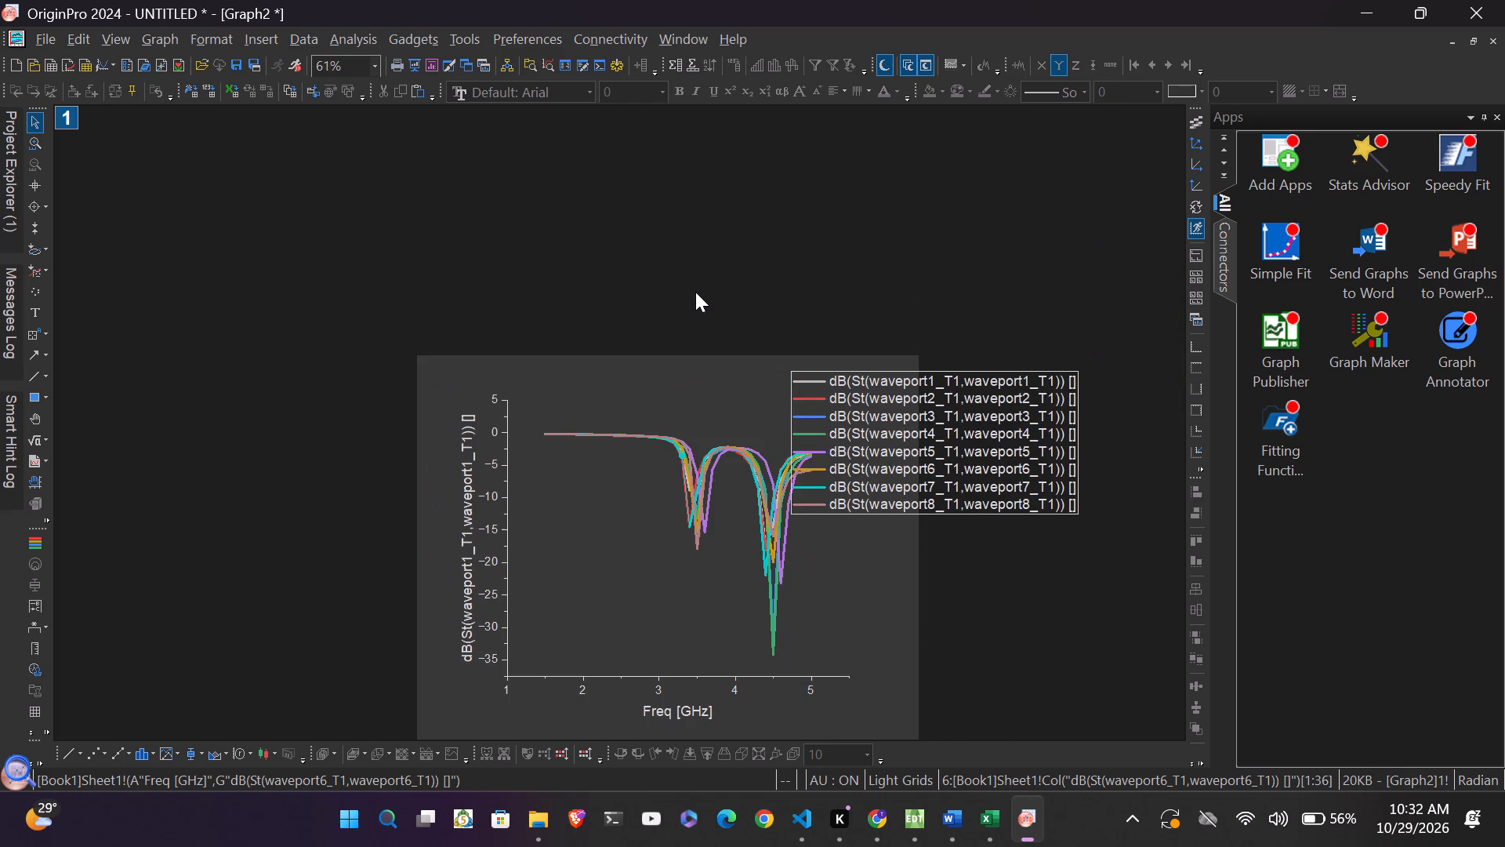
pyautogui.scroll(3, 695, 292)
pyautogui.keyDown('ctrl'); pyautogui.scroll(-3, 695, 292); pyautogui.keyUp('ctrl')
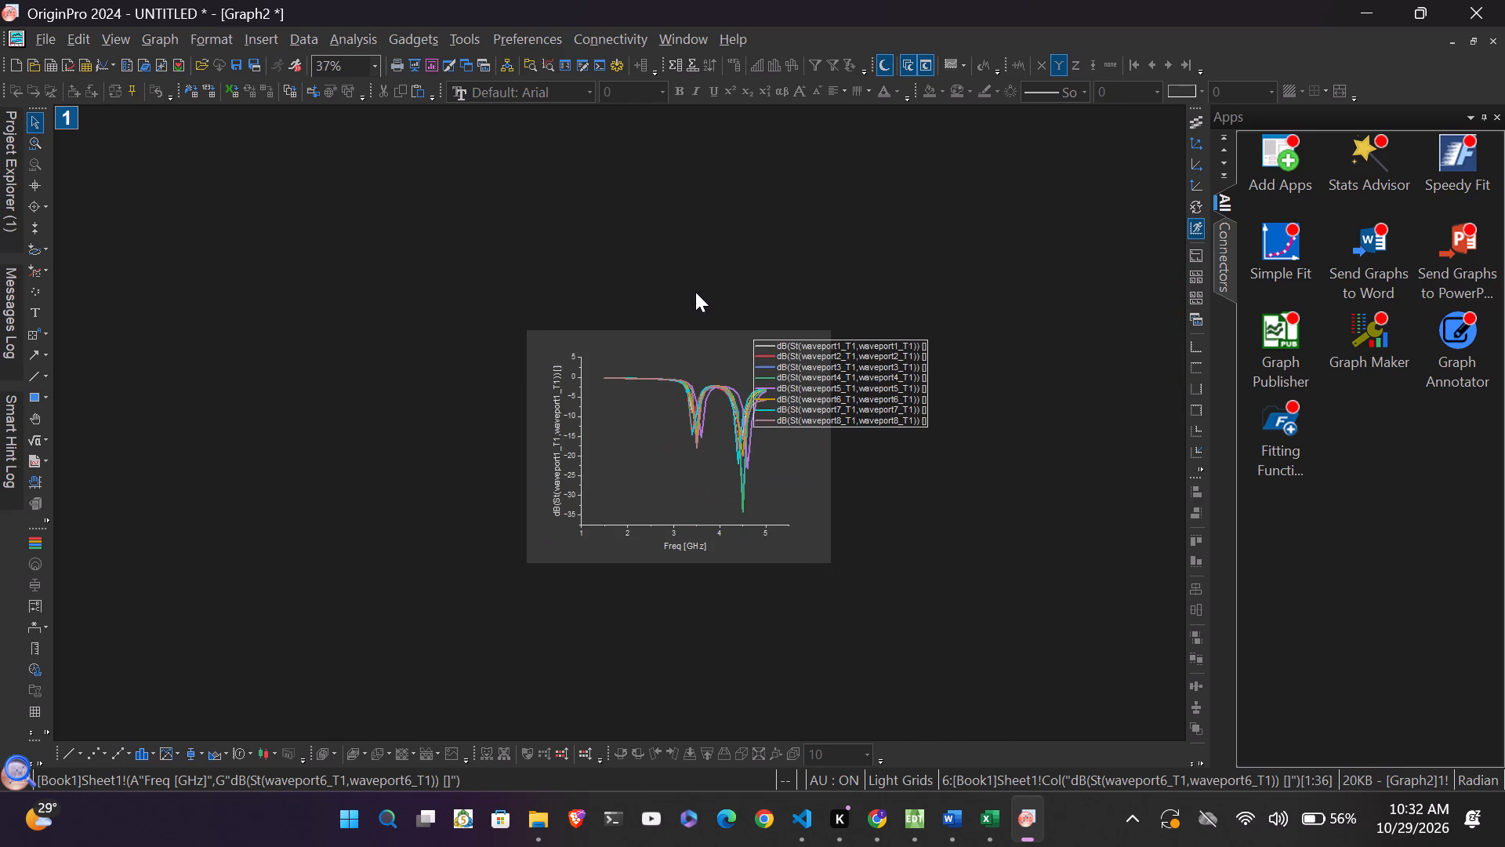
pyautogui.keyDown('ctrl'); pyautogui.scroll(3, 695, 292); pyautogui.keyUp('ctrl')
pyautogui.keyDown('ctrl'); pyautogui.scroll(-2, 678, 525); pyautogui.keyUp('ctrl')
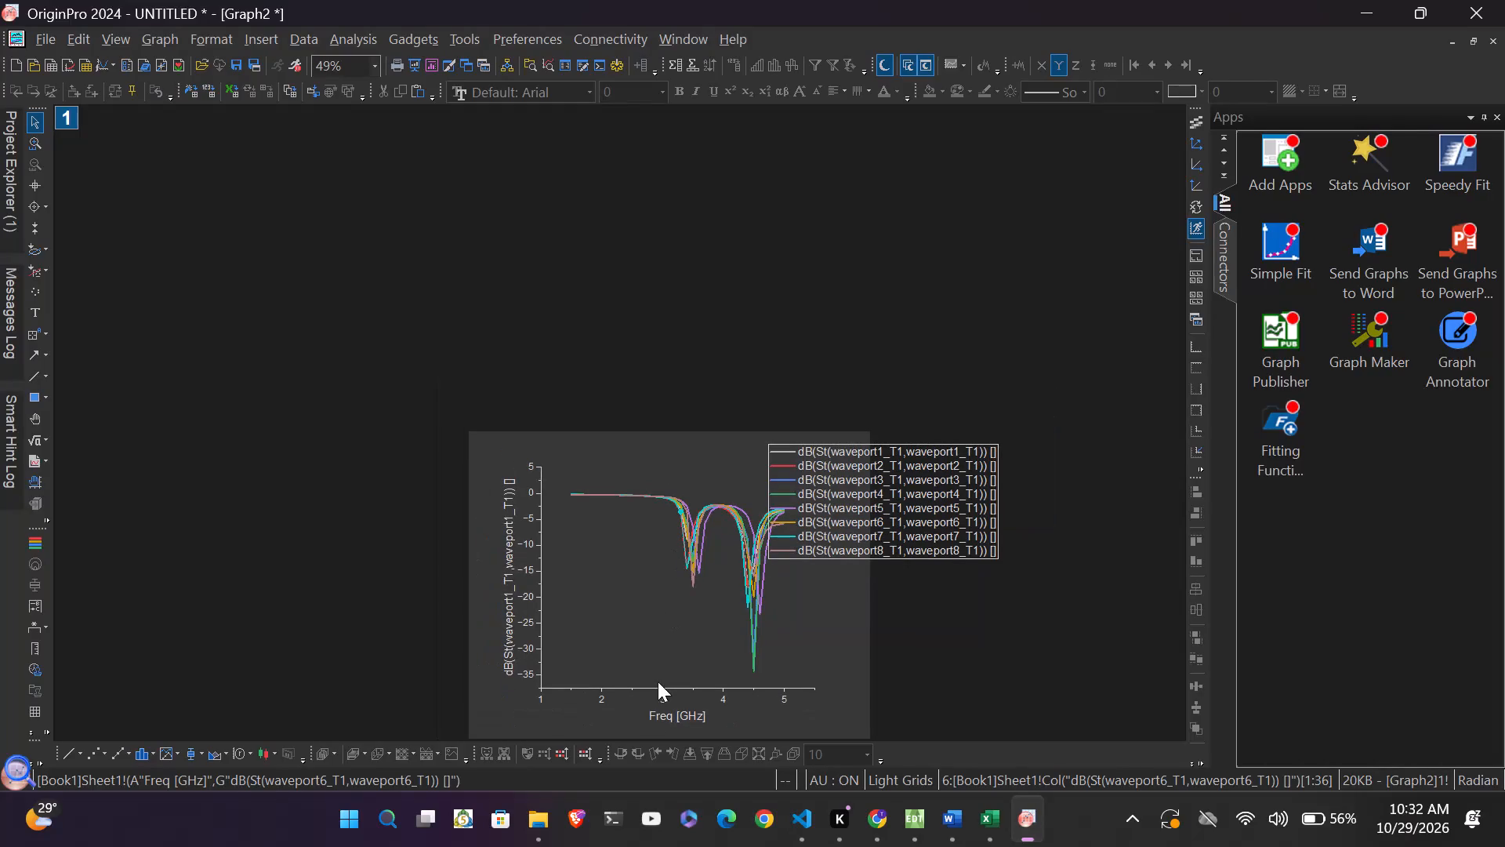
pyautogui.scroll(-2, 666, 638)
pyautogui.keyDown('ctrl'); pyautogui.scroll(2, 663, 661); pyautogui.keyUp('ctrl')
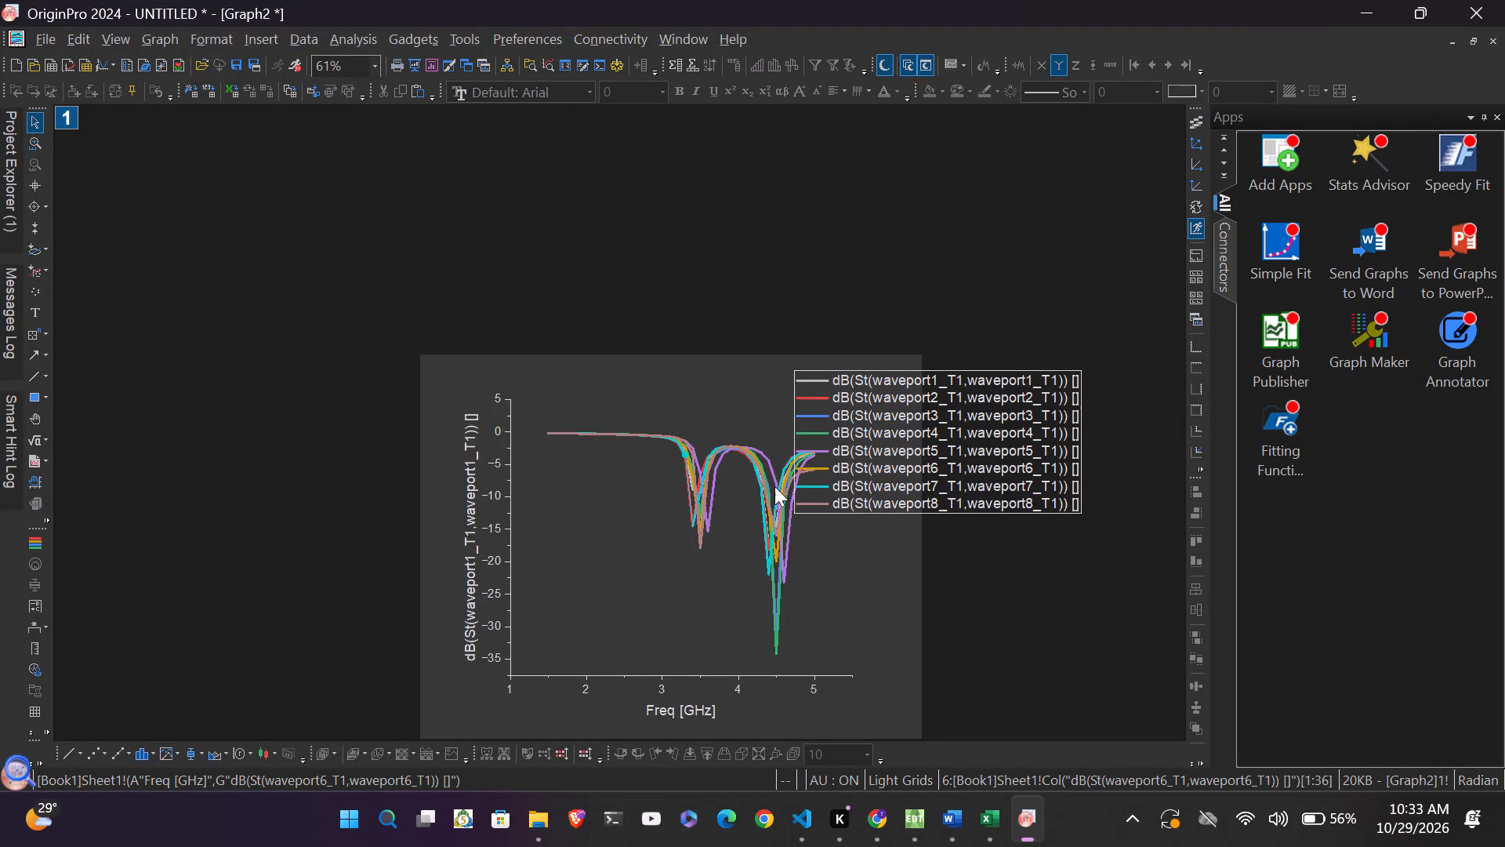
pyautogui.click(376, 62)
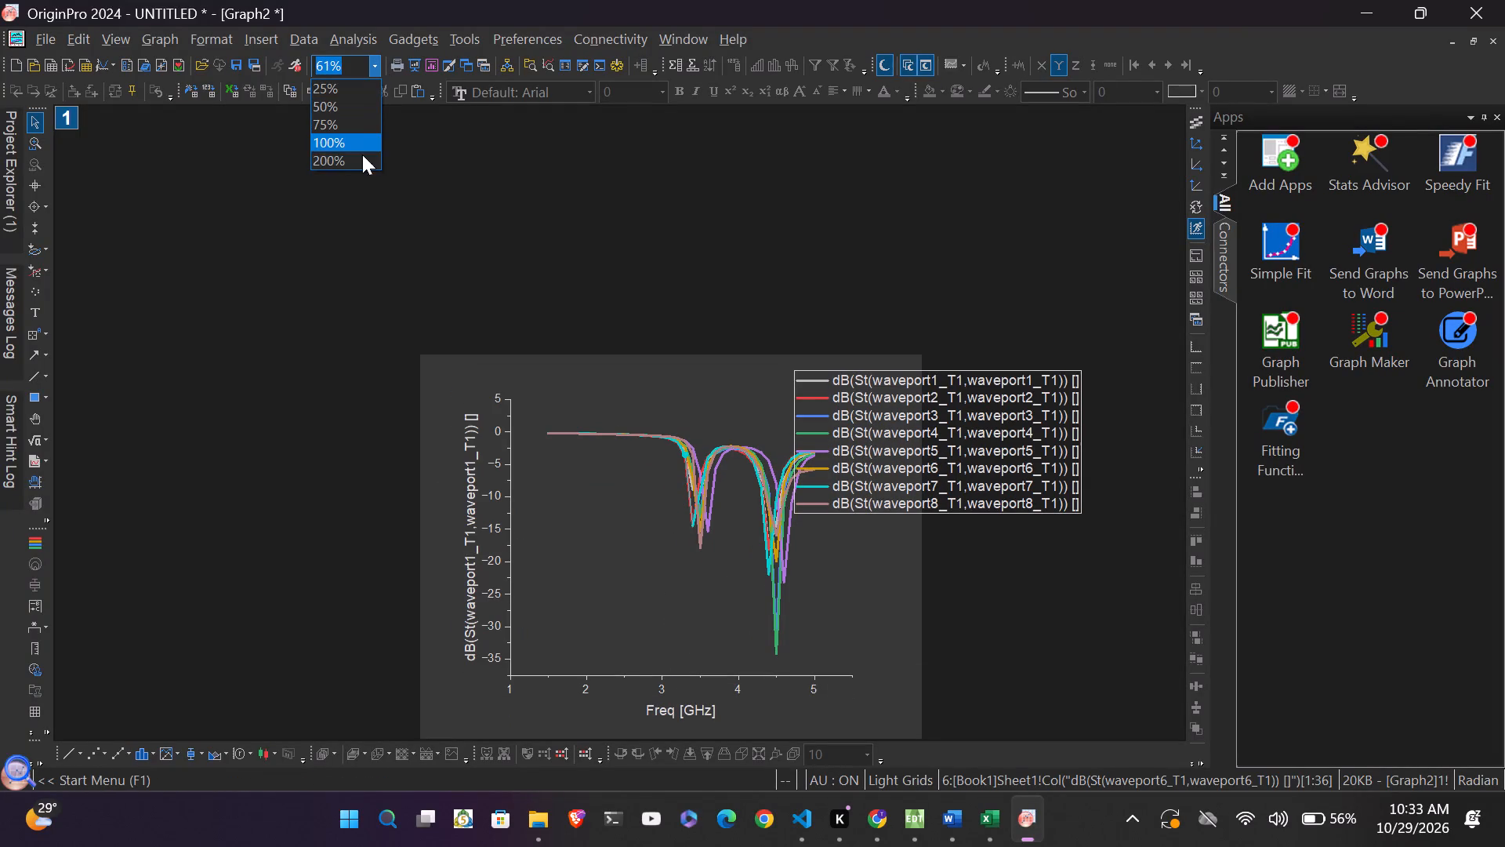
pyautogui.click(339, 148)
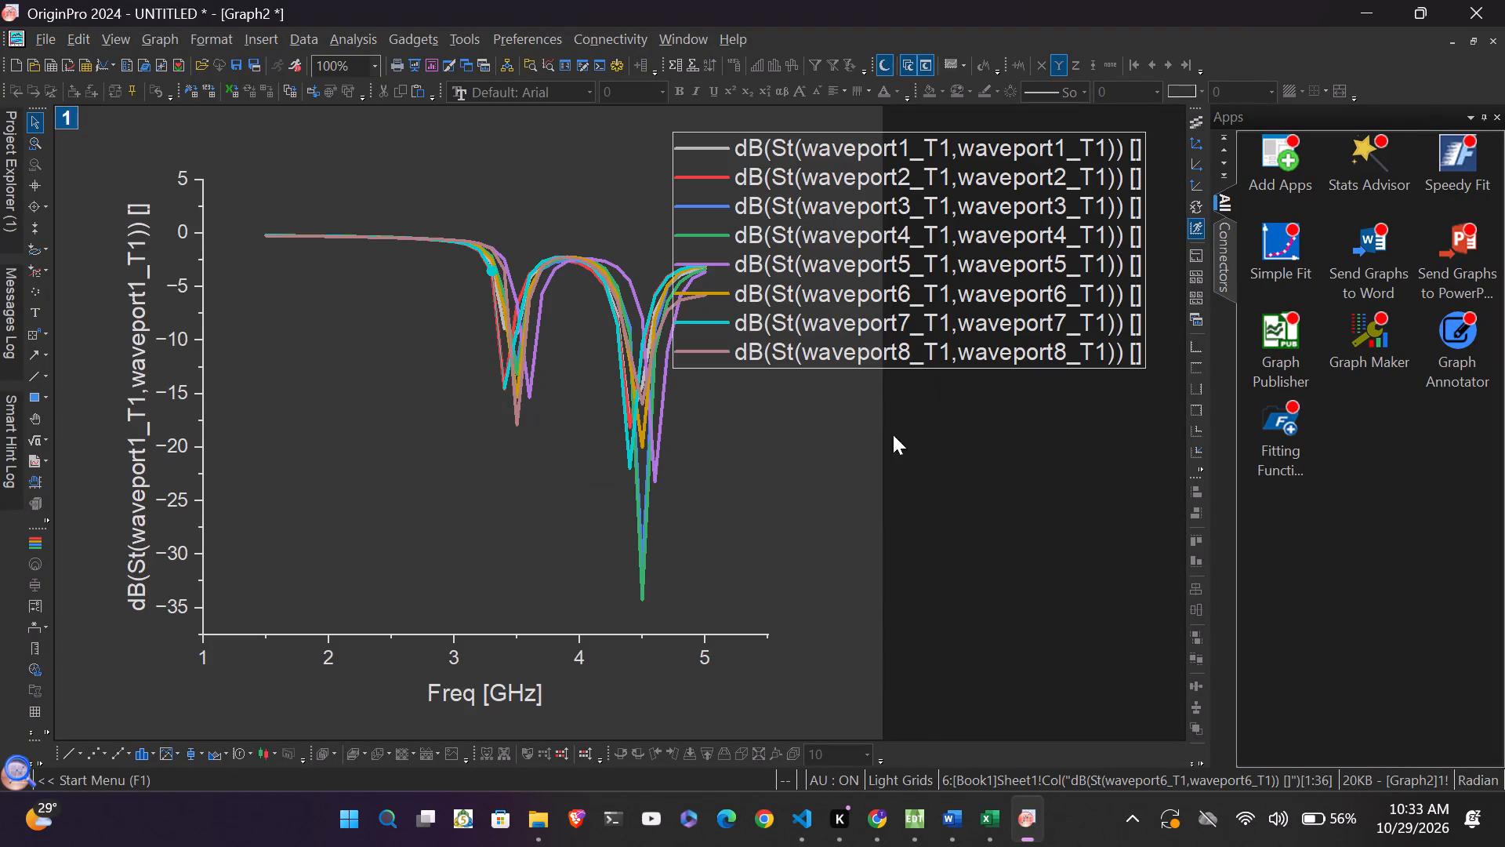
# Move the waveport legend off the curves to beyond the graph page's lower right corner, leaving the plot area clear for a screenshot.
pyautogui.press('shift+super+s')
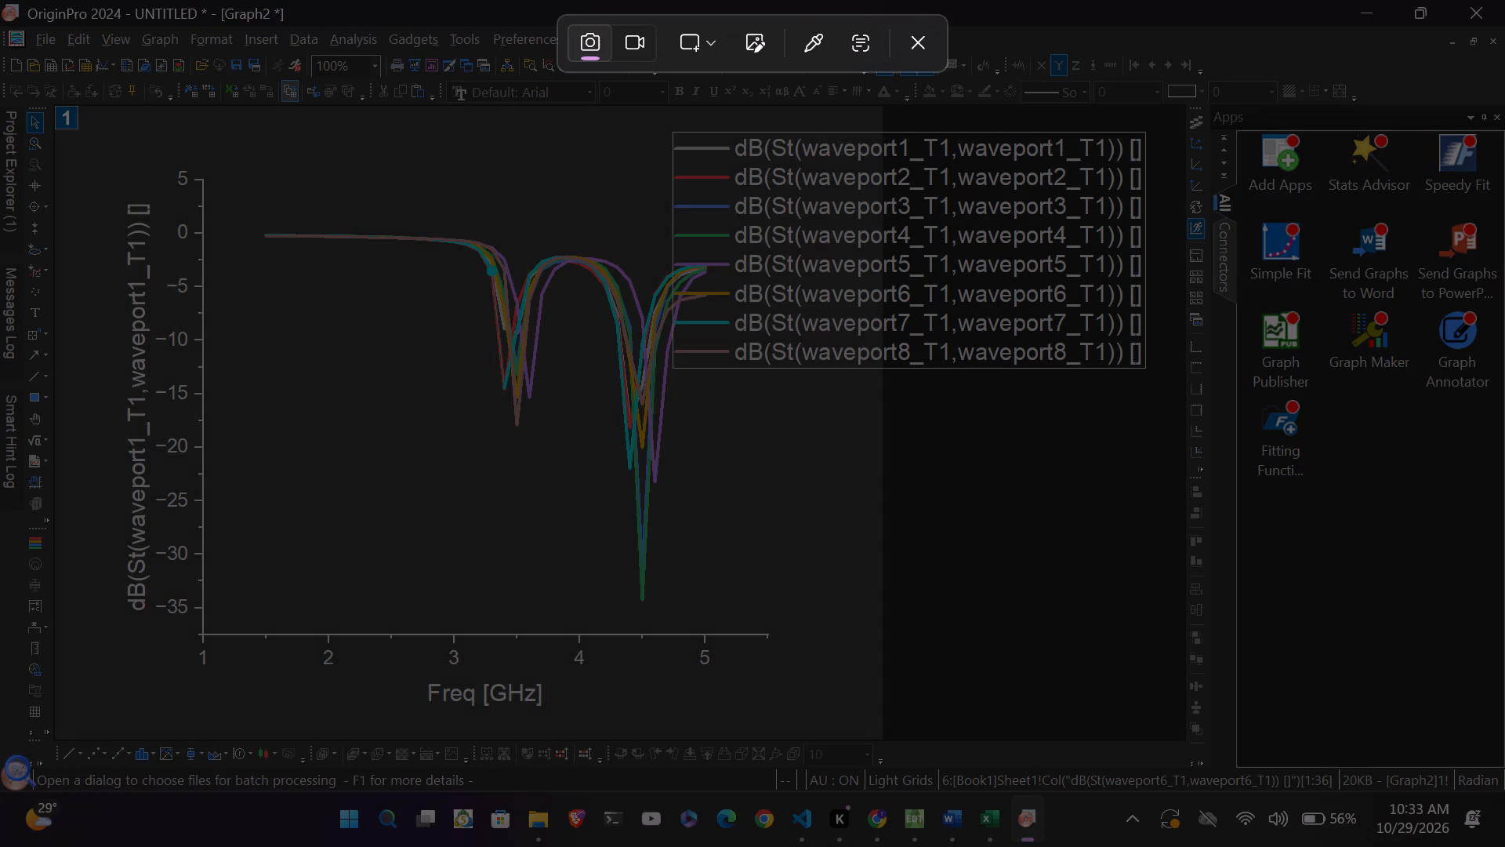
pyautogui.click(926, 50)
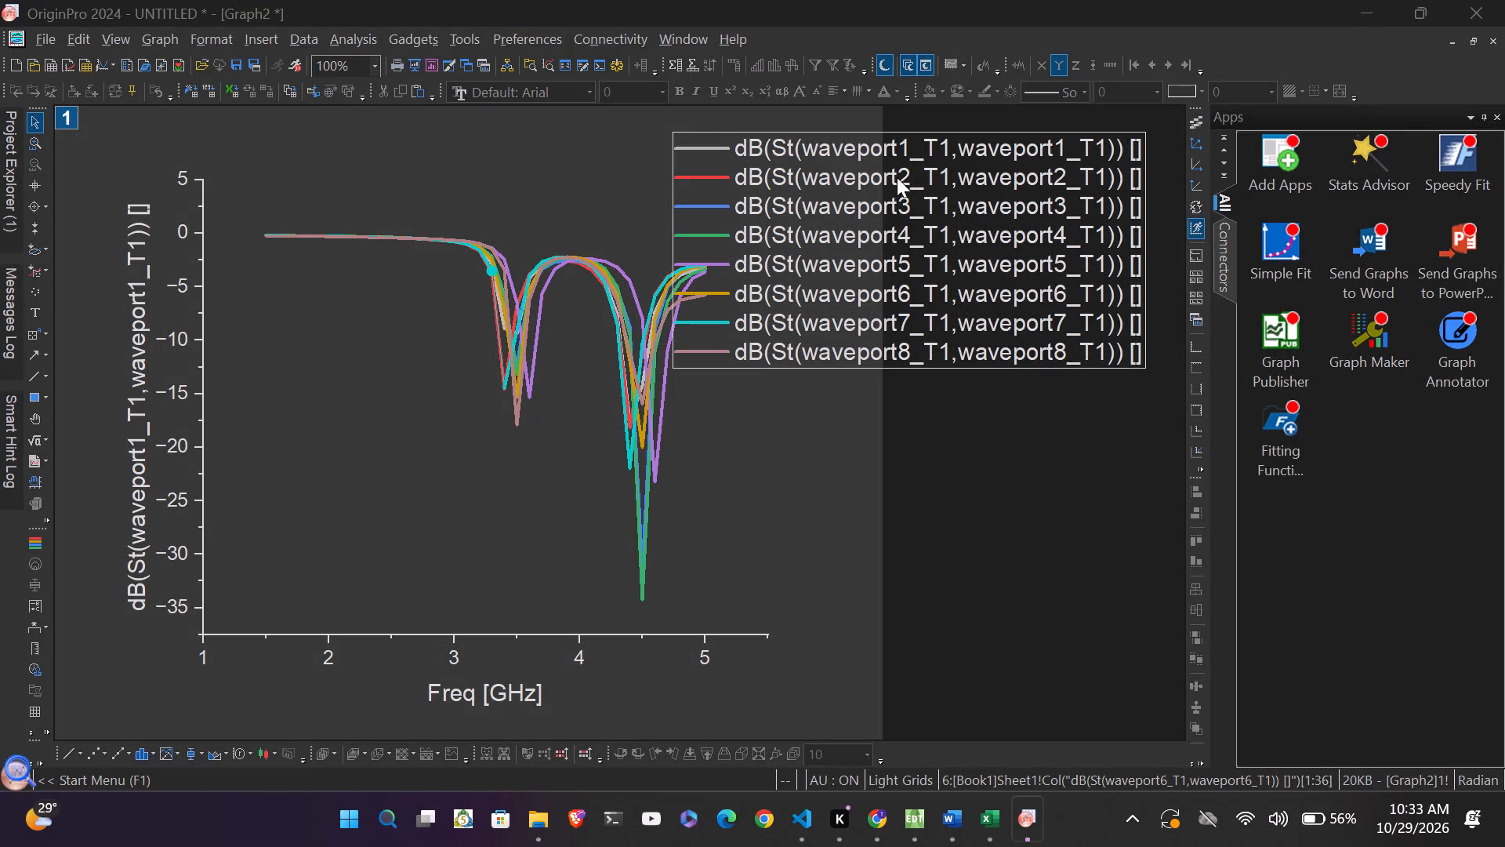
pyautogui.moveTo(887, 221); pyautogui.dragTo(675, 333)
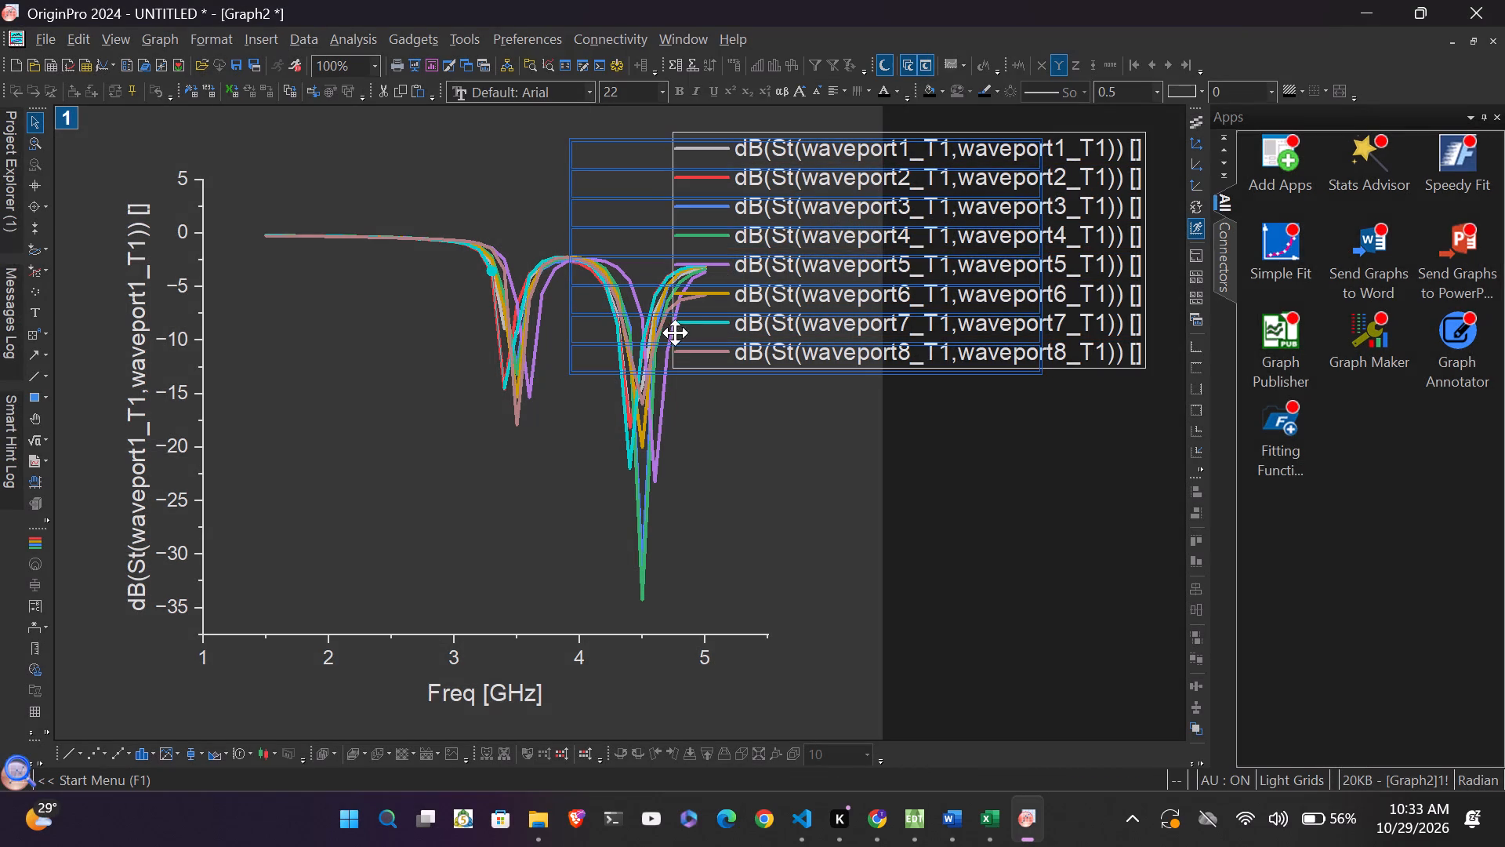
pyautogui.moveTo(675, 333); pyautogui.dragTo(369, 486)
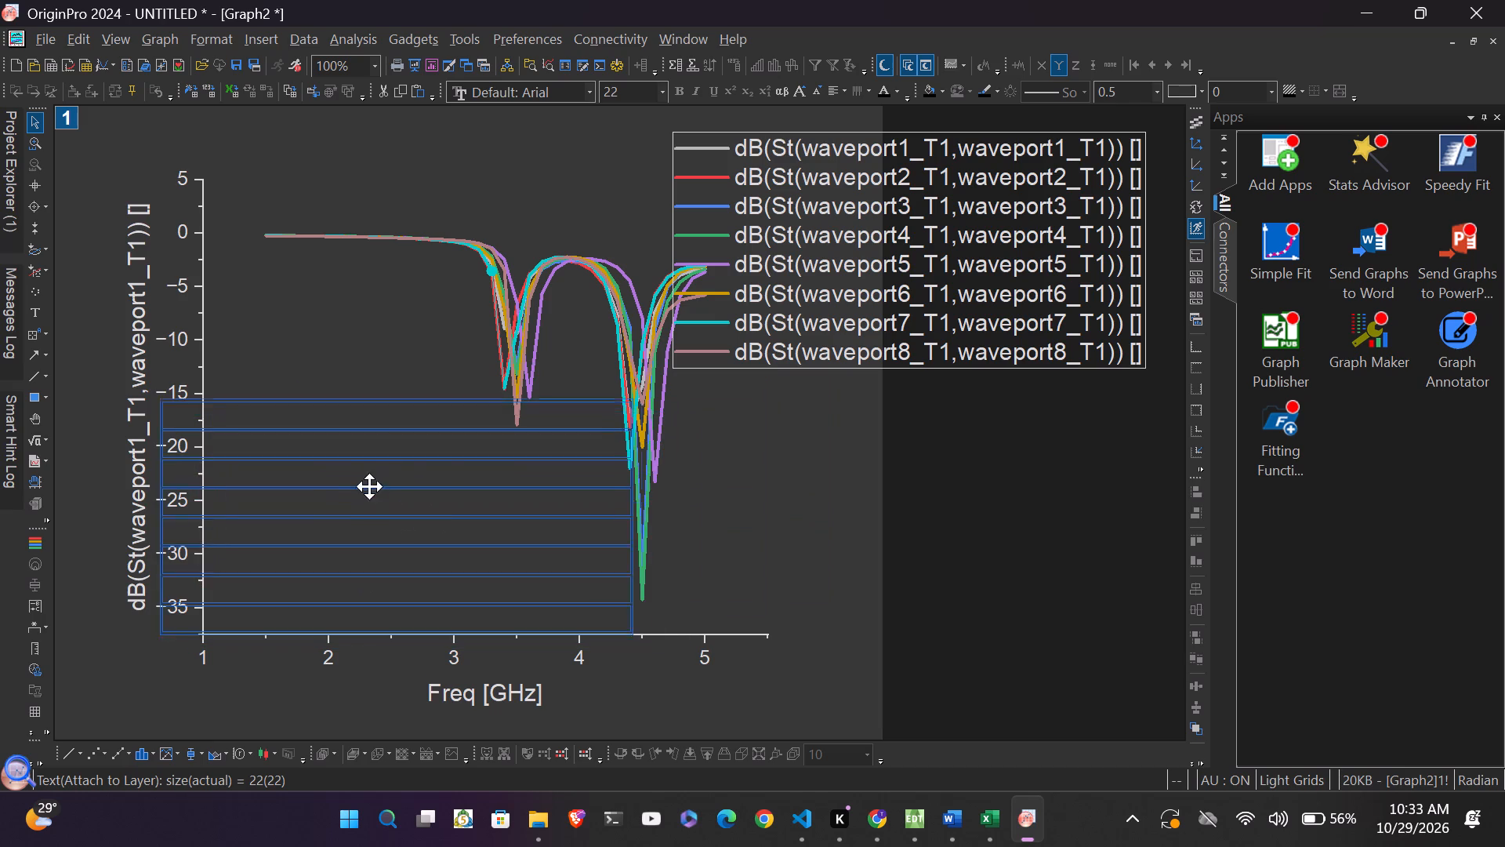
pyautogui.moveTo(369, 486); pyautogui.dragTo(879, 456)
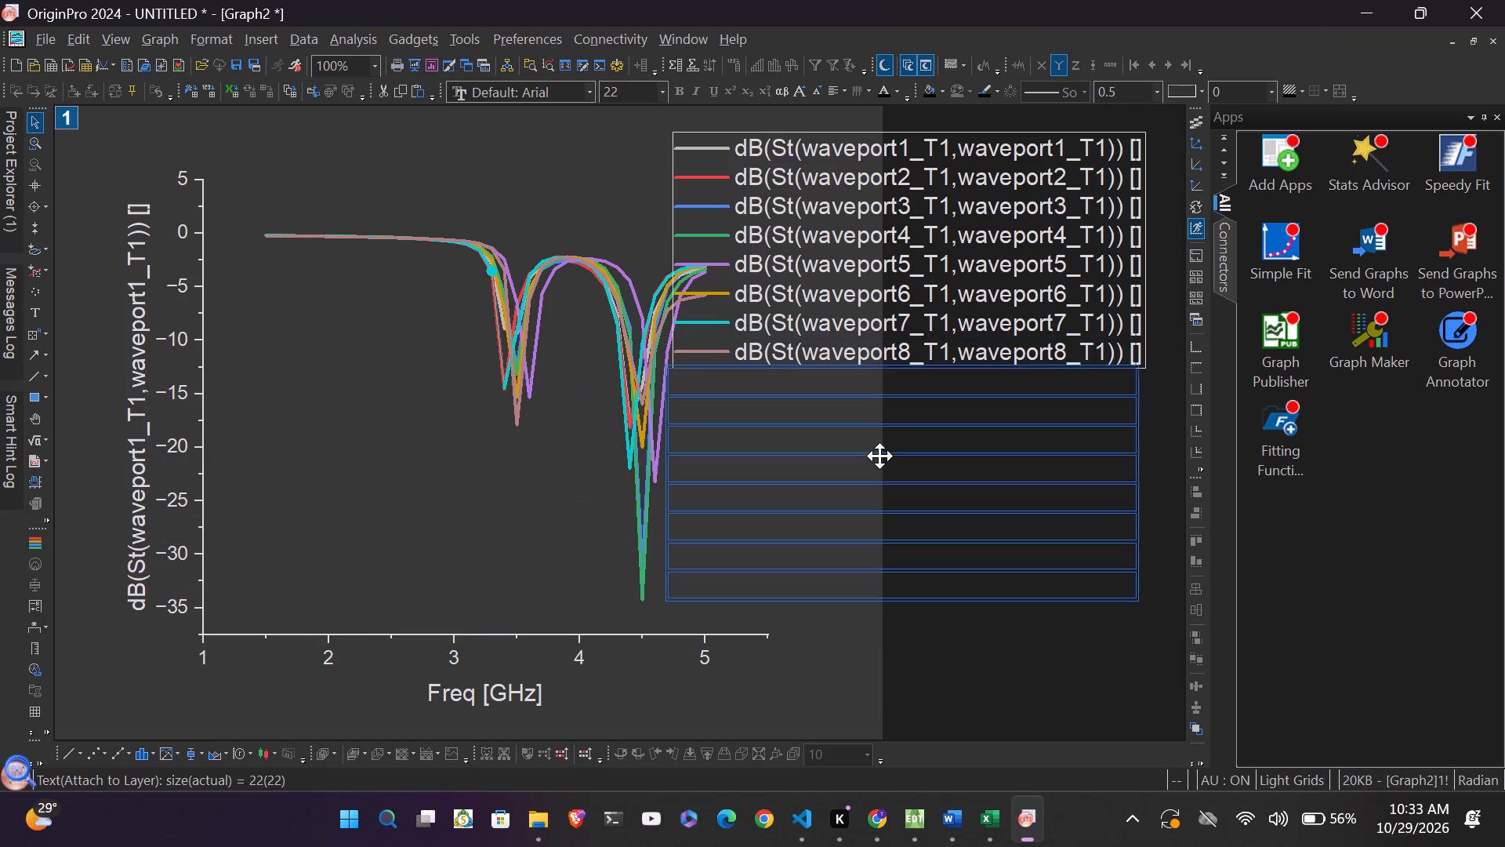
pyautogui.moveTo(879, 456); pyautogui.dragTo(879, 461)
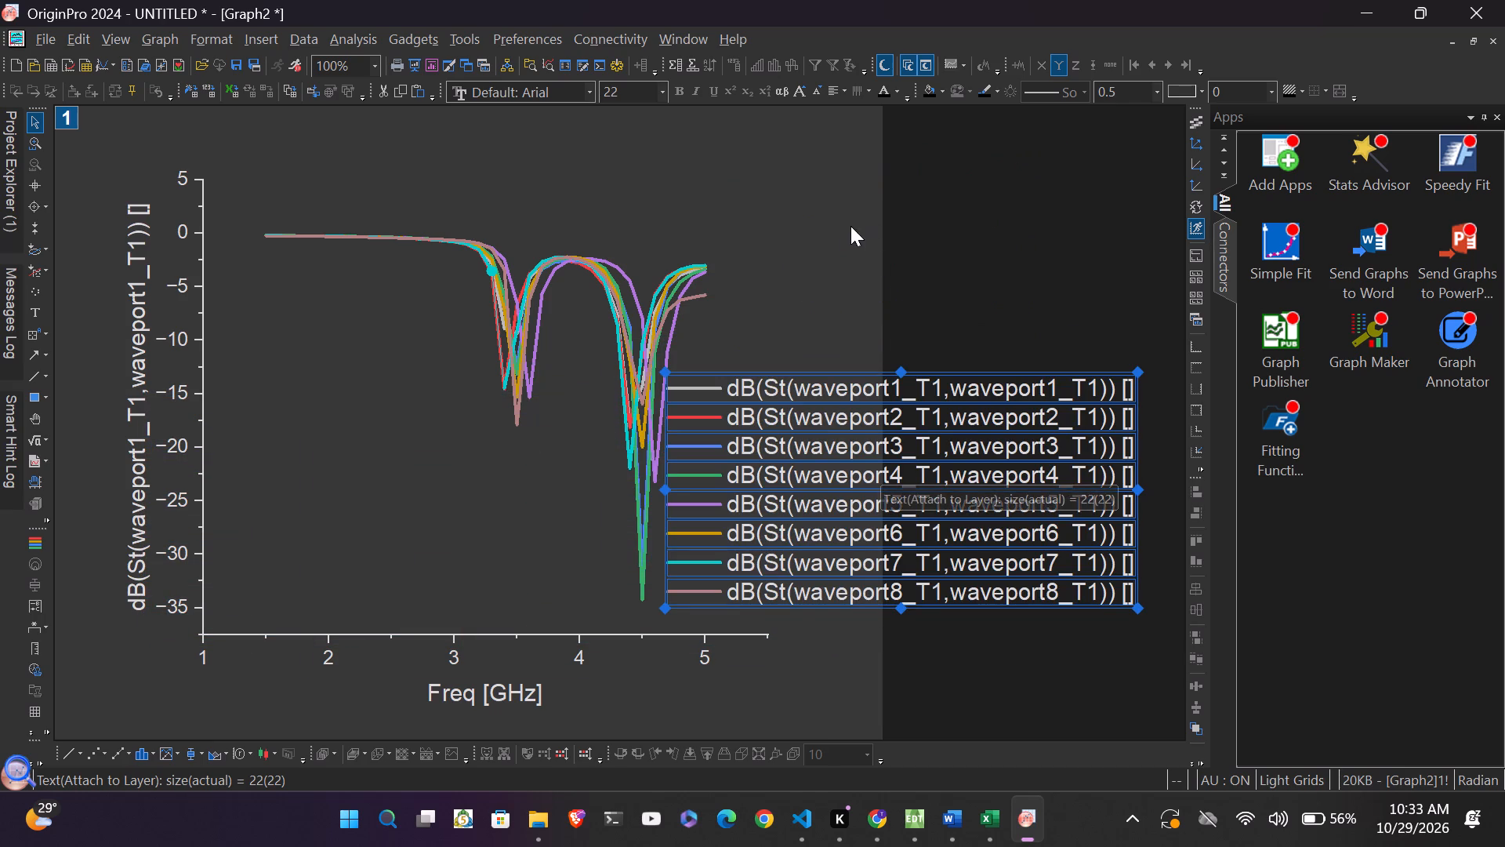
pyautogui.moveTo(857, 383); pyautogui.dragTo(456, 458)
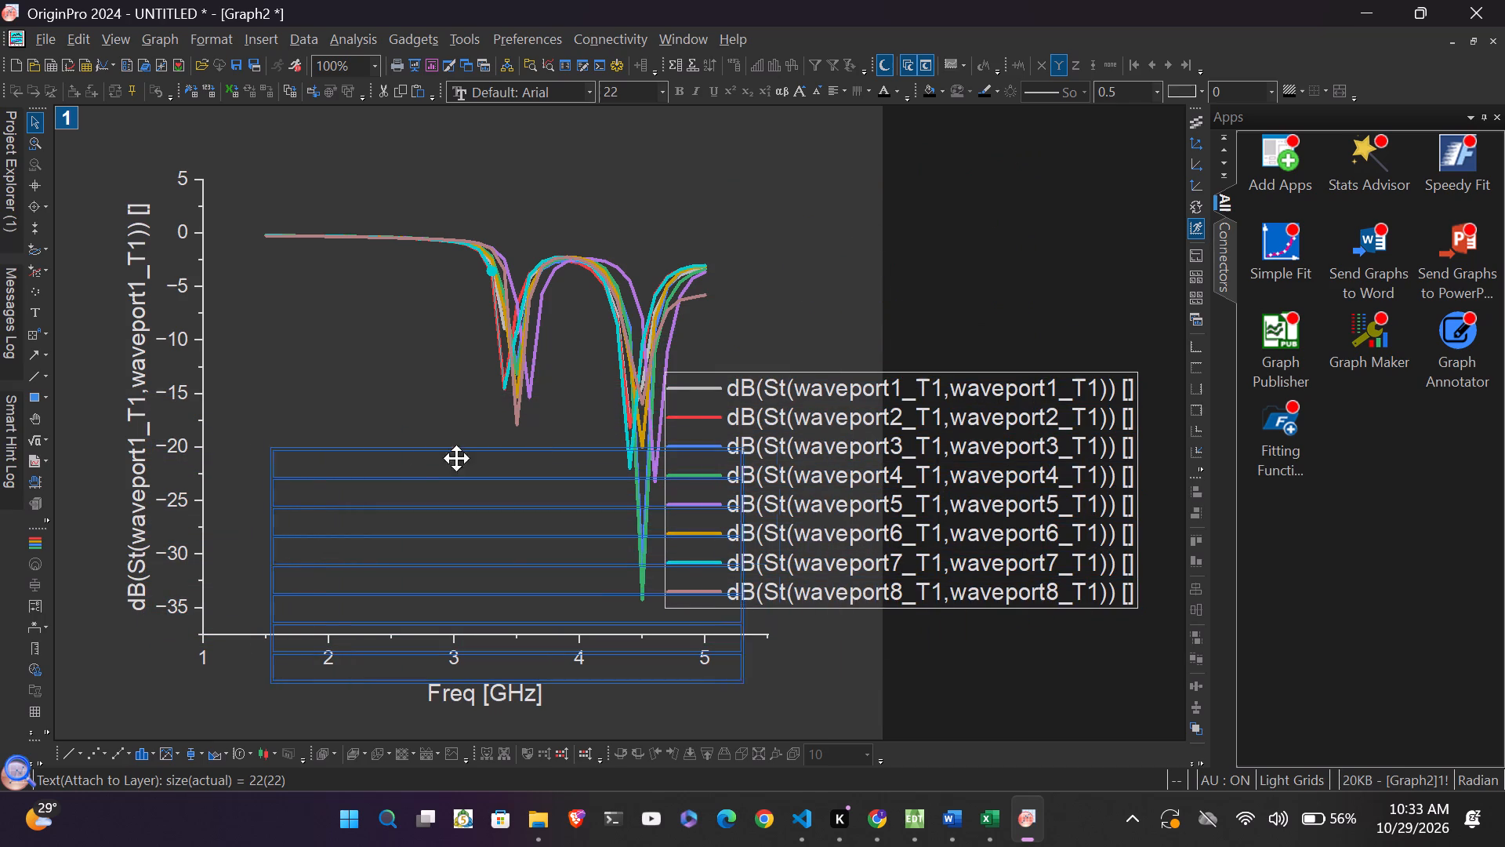
pyautogui.moveTo(456, 458); pyautogui.dragTo(252, 465)
pyautogui.moveTo(298, 467); pyautogui.dragTo(897, 371)
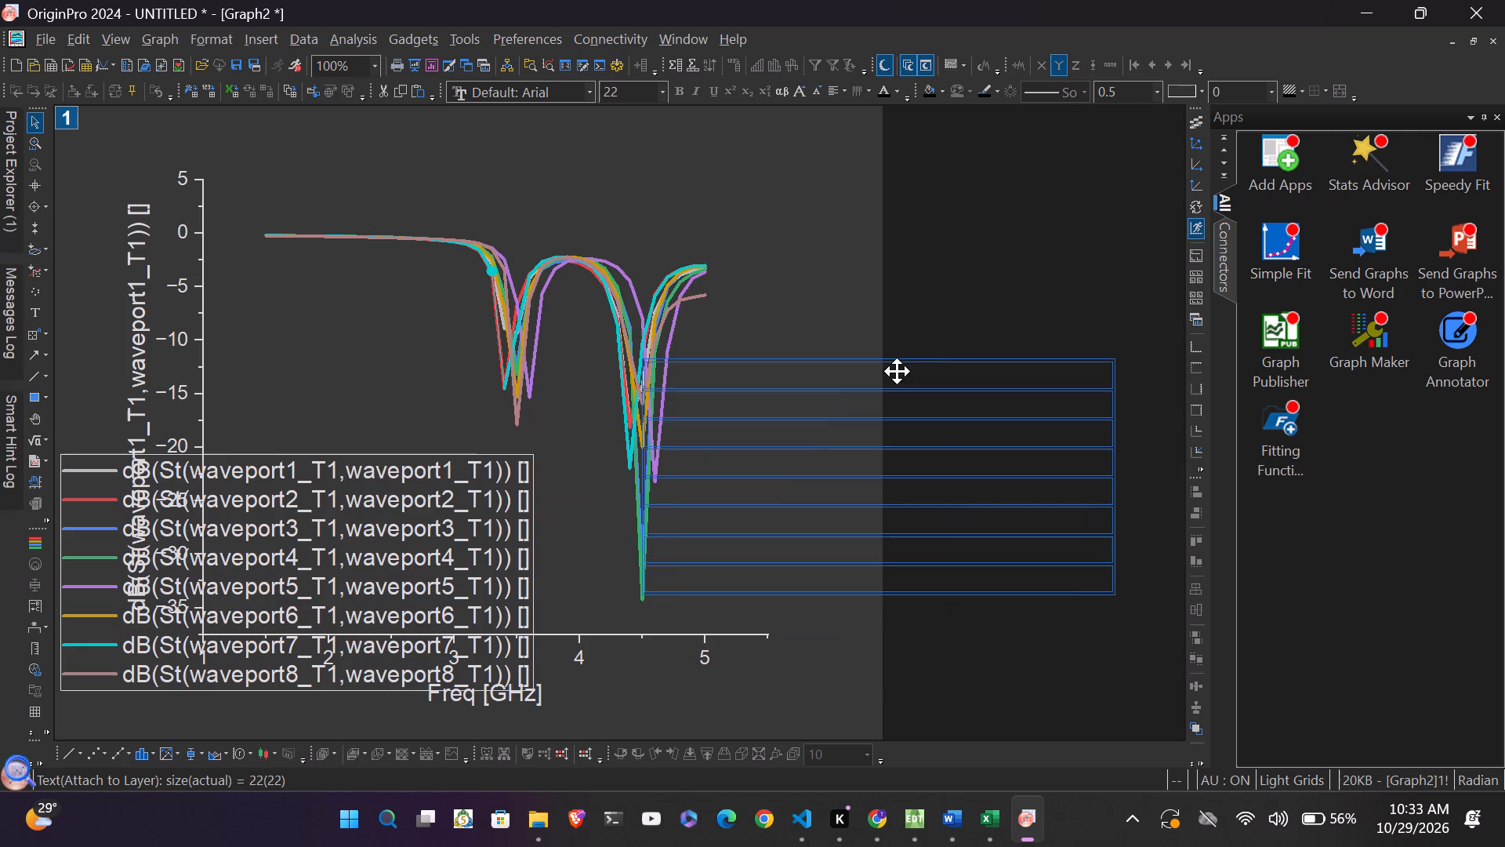
pyautogui.moveTo(897, 371); pyautogui.dragTo(1003, 299)
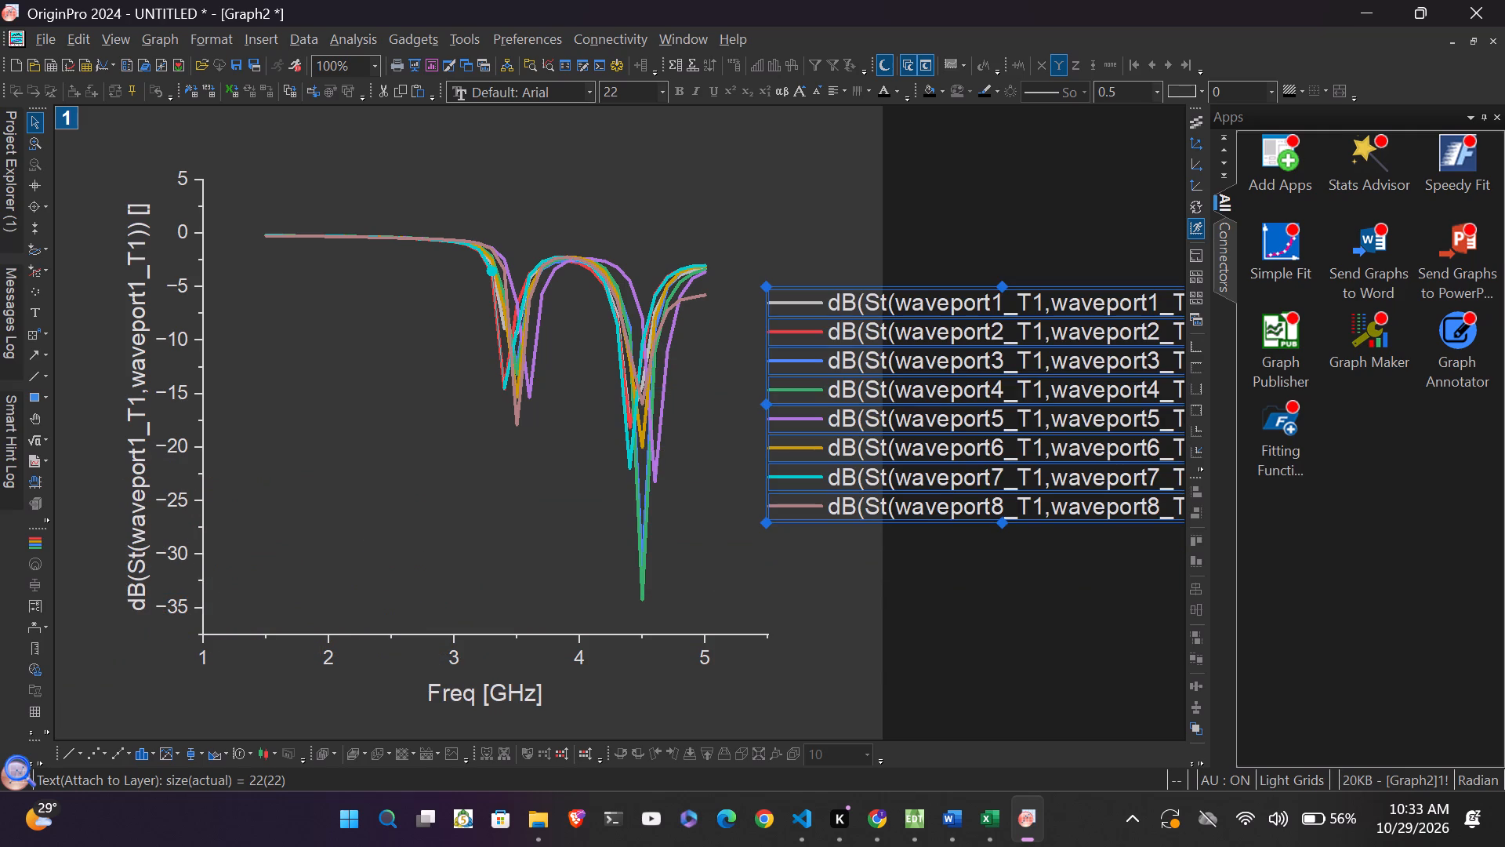
pyautogui.moveTo(830, 354); pyautogui.dragTo(1131, 670)
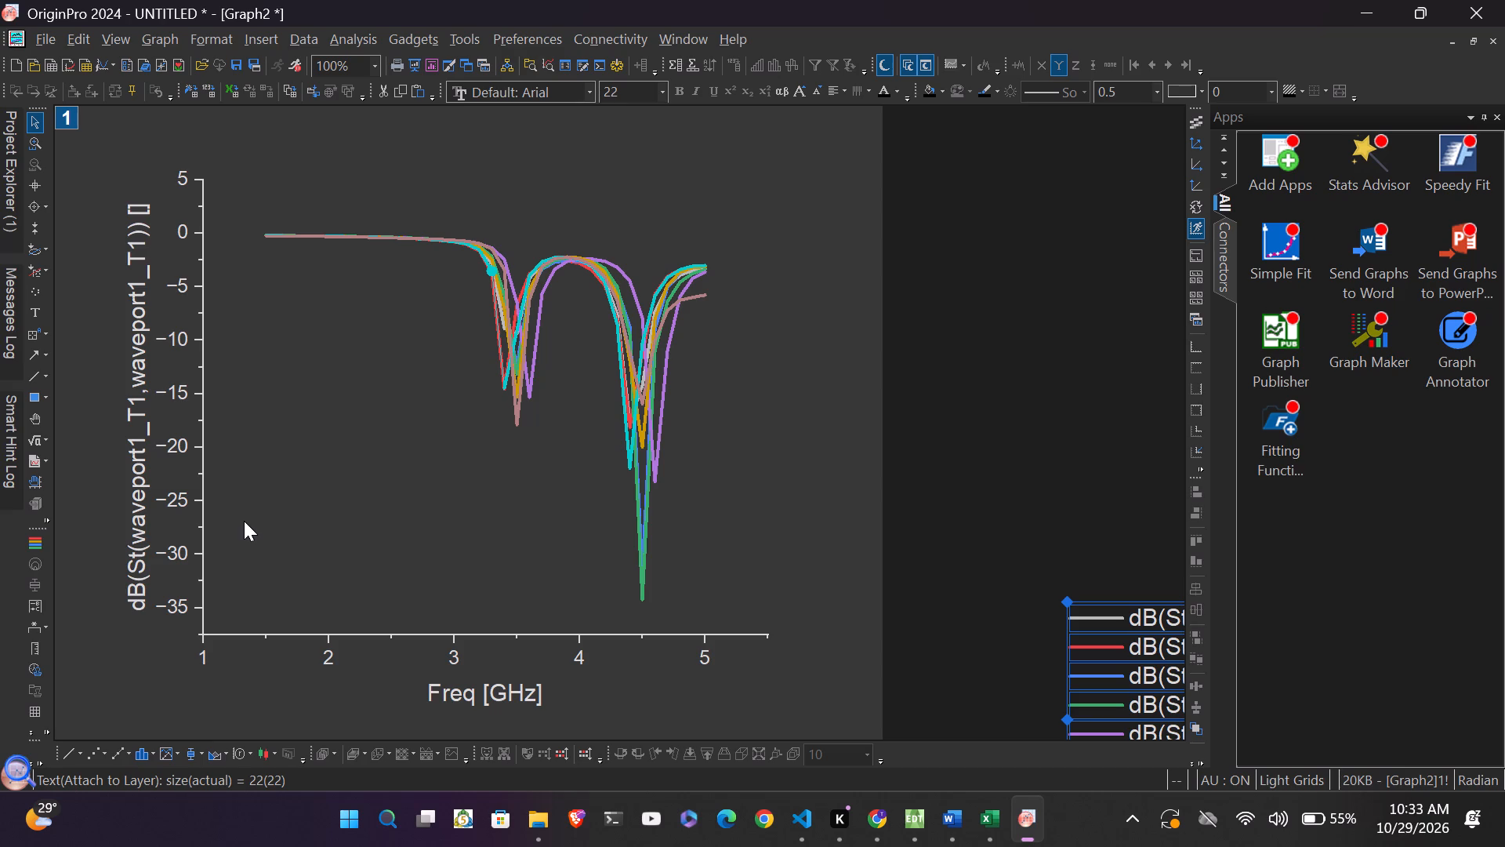
# Capture a rectangular screenshot of the graph page with its axes and curves, excluding the legend.
pyautogui.press('shift+super+s')
pyautogui.moveTo(68, 111); pyautogui.dragTo(317, 511)
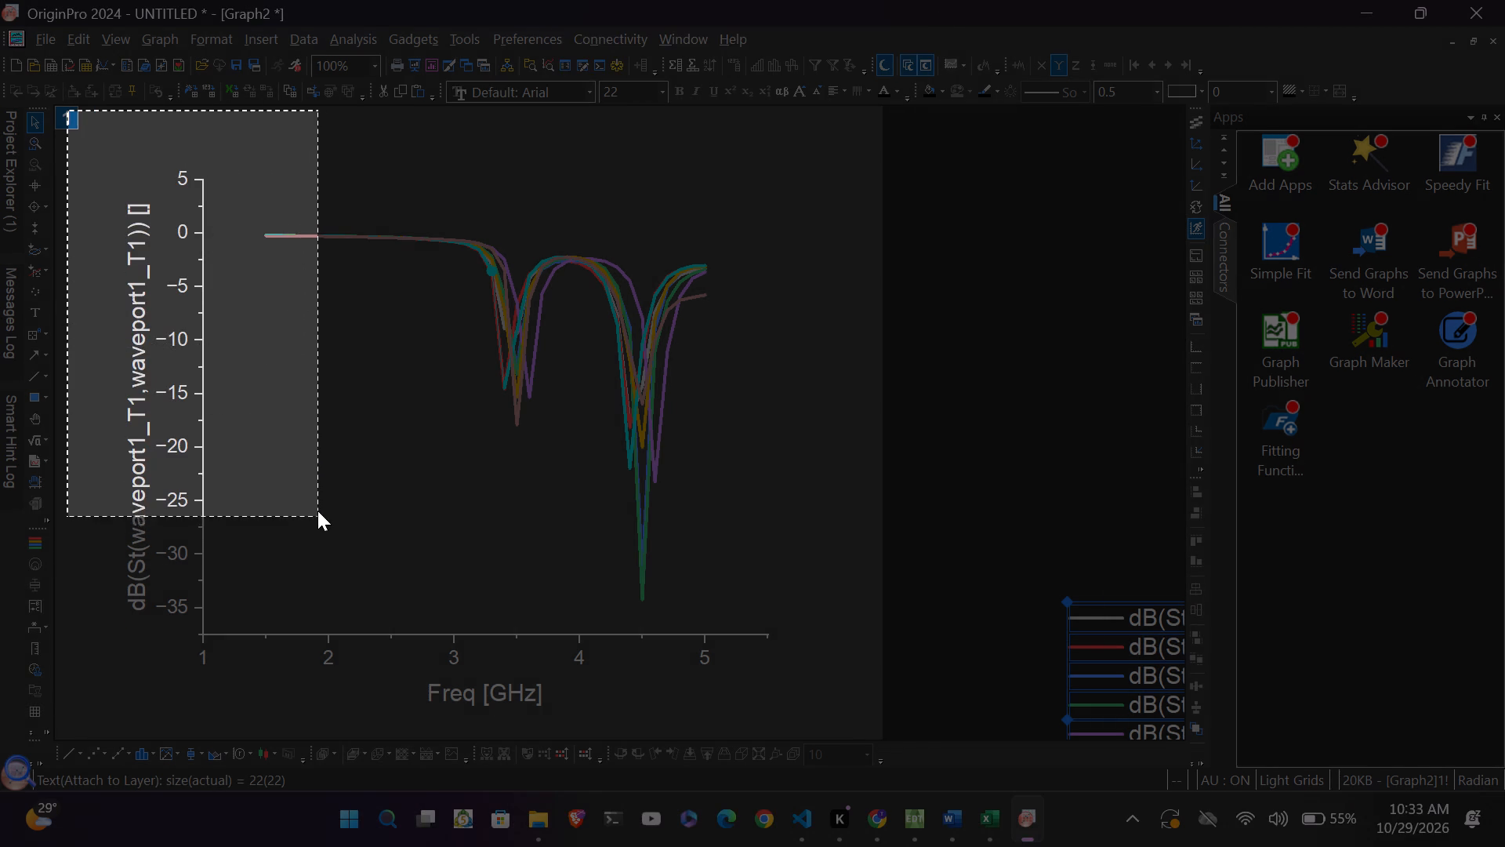
pyautogui.moveTo(317, 511); pyautogui.dragTo(811, 691)
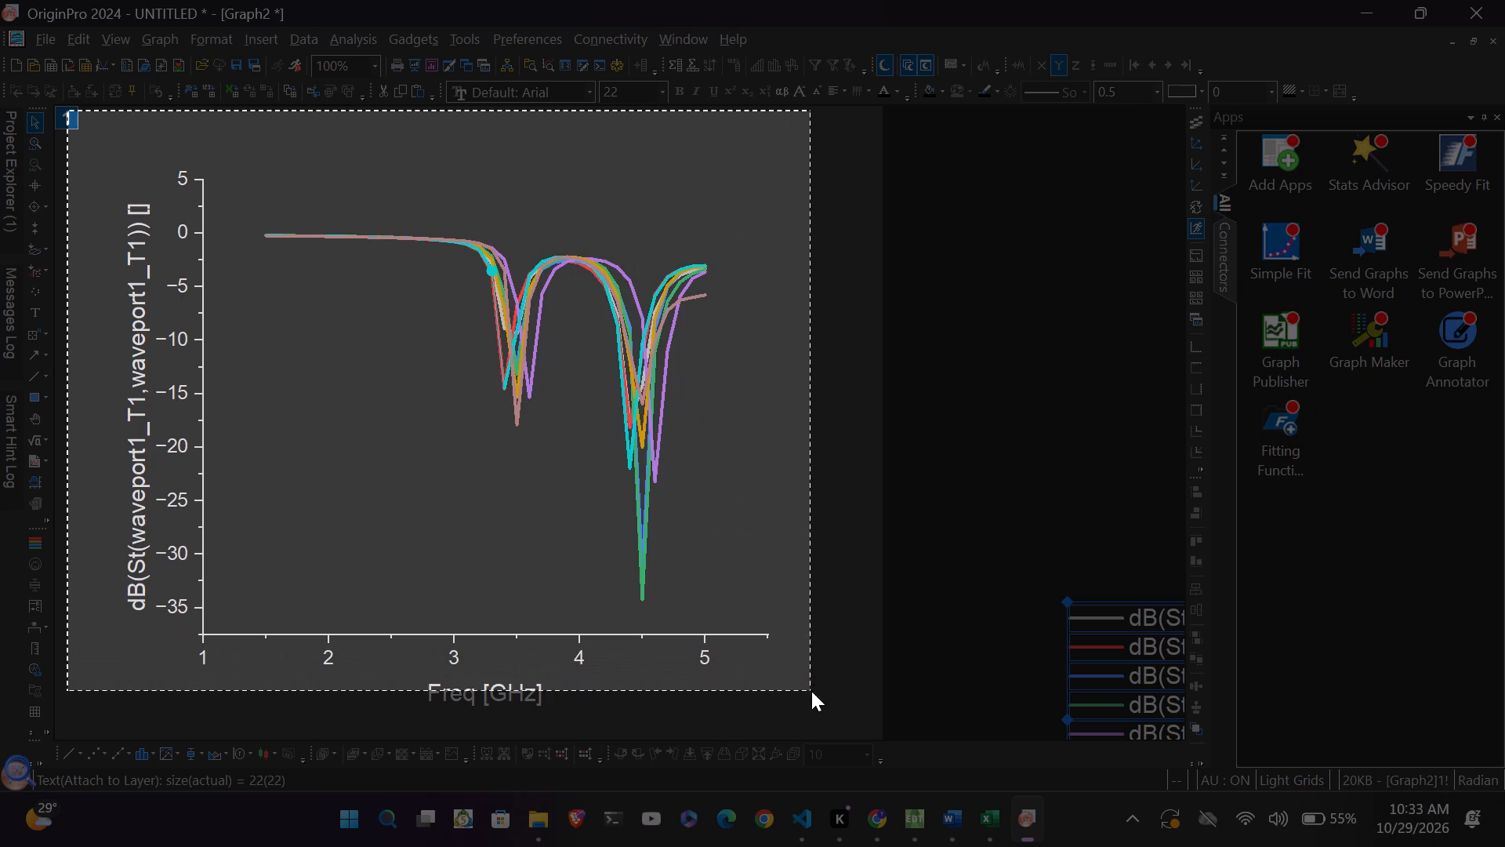
pyautogui.moveTo(811, 691); pyautogui.dragTo(875, 736)
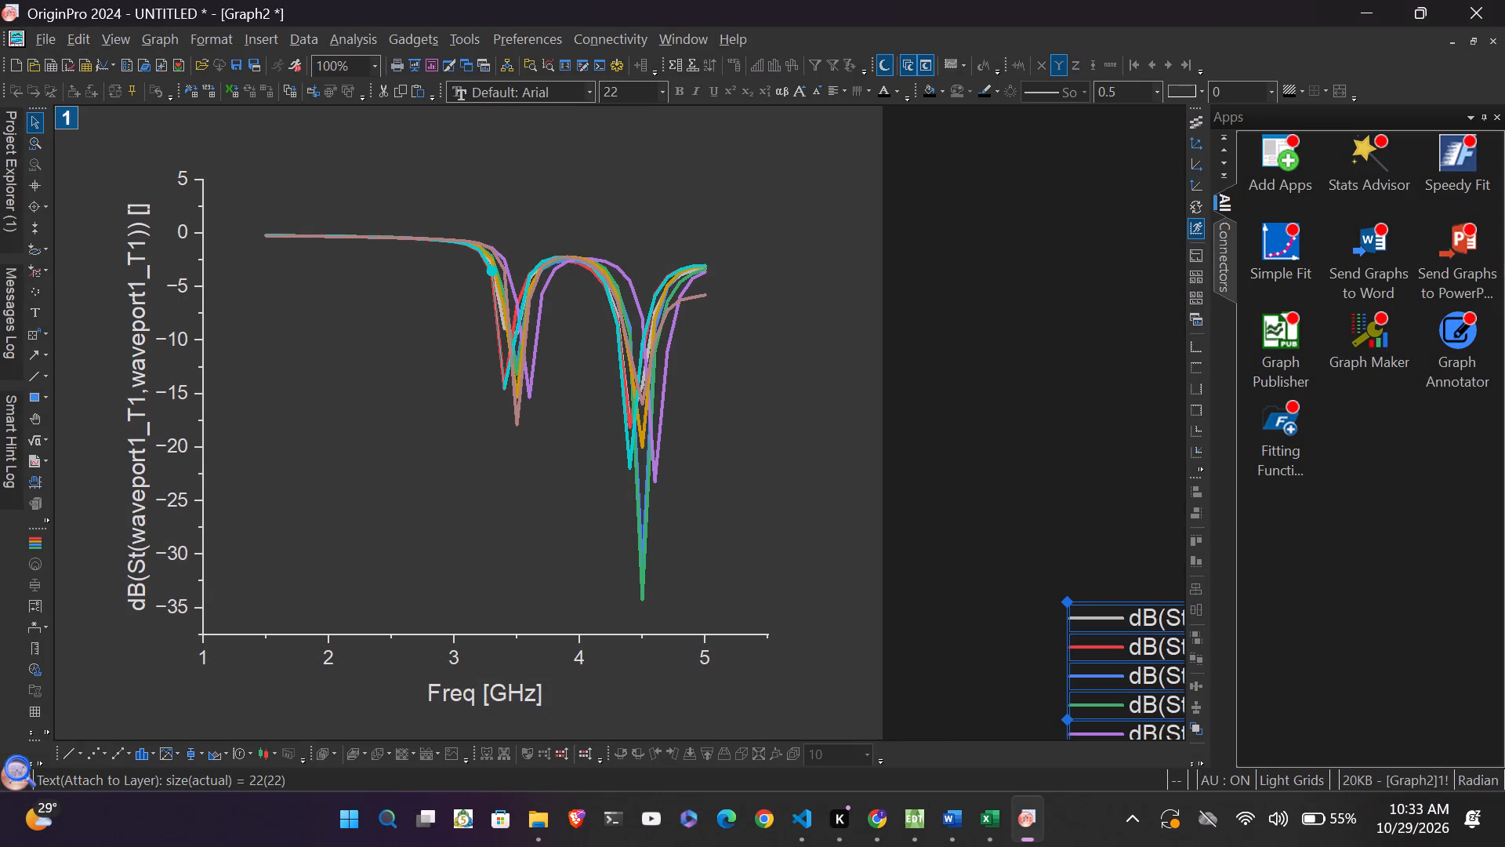
# Move the waveport legend back onto the graph, over the upper right part of the plot.
pyautogui.moveTo(1165, 682); pyautogui.dragTo(729, 359)
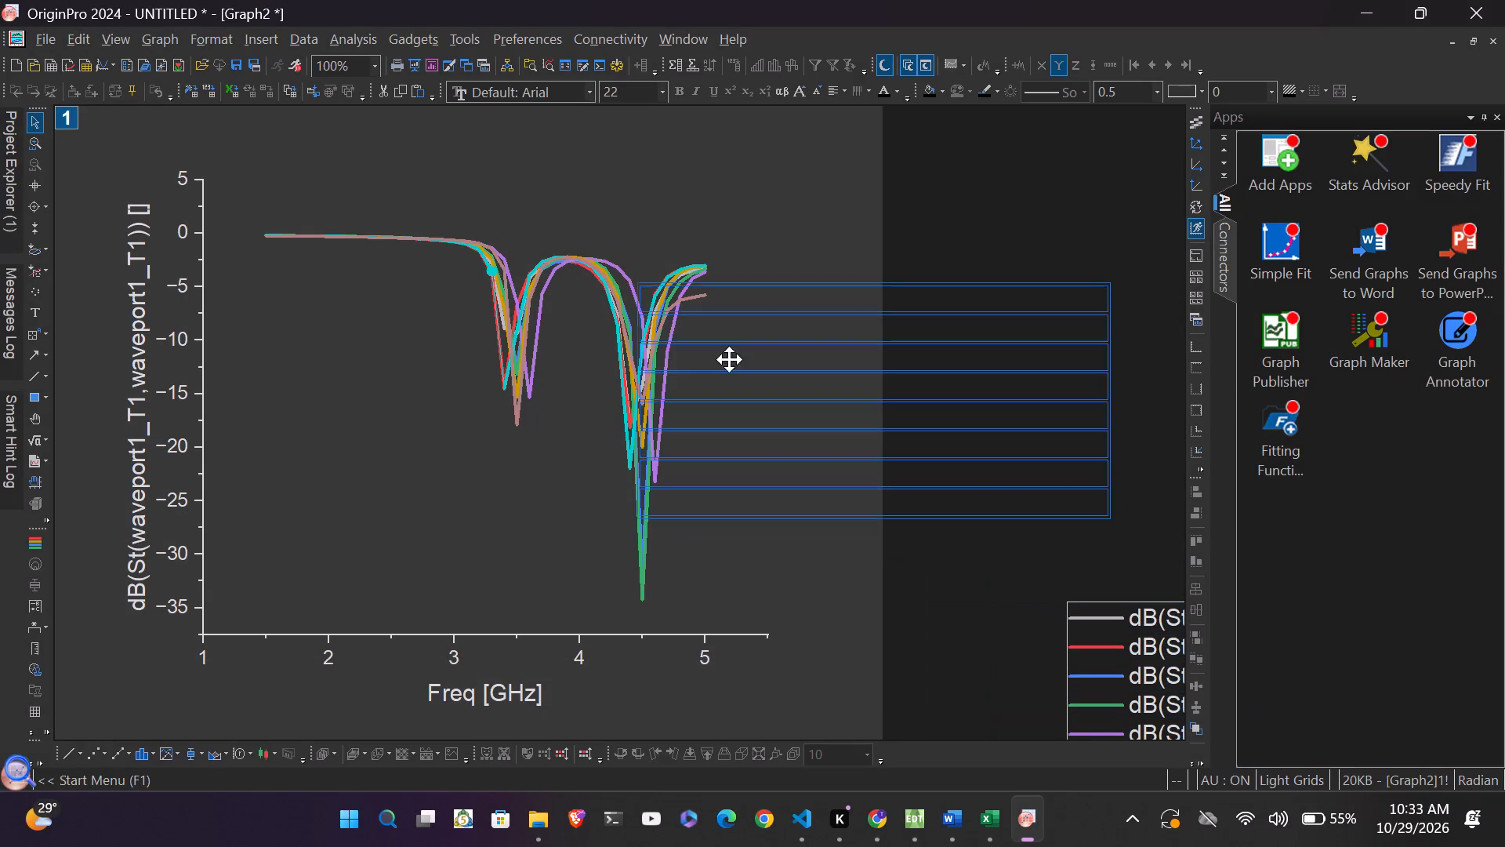
pyautogui.moveTo(729, 359); pyautogui.dragTo(514, 434)
pyautogui.click(764, 449)
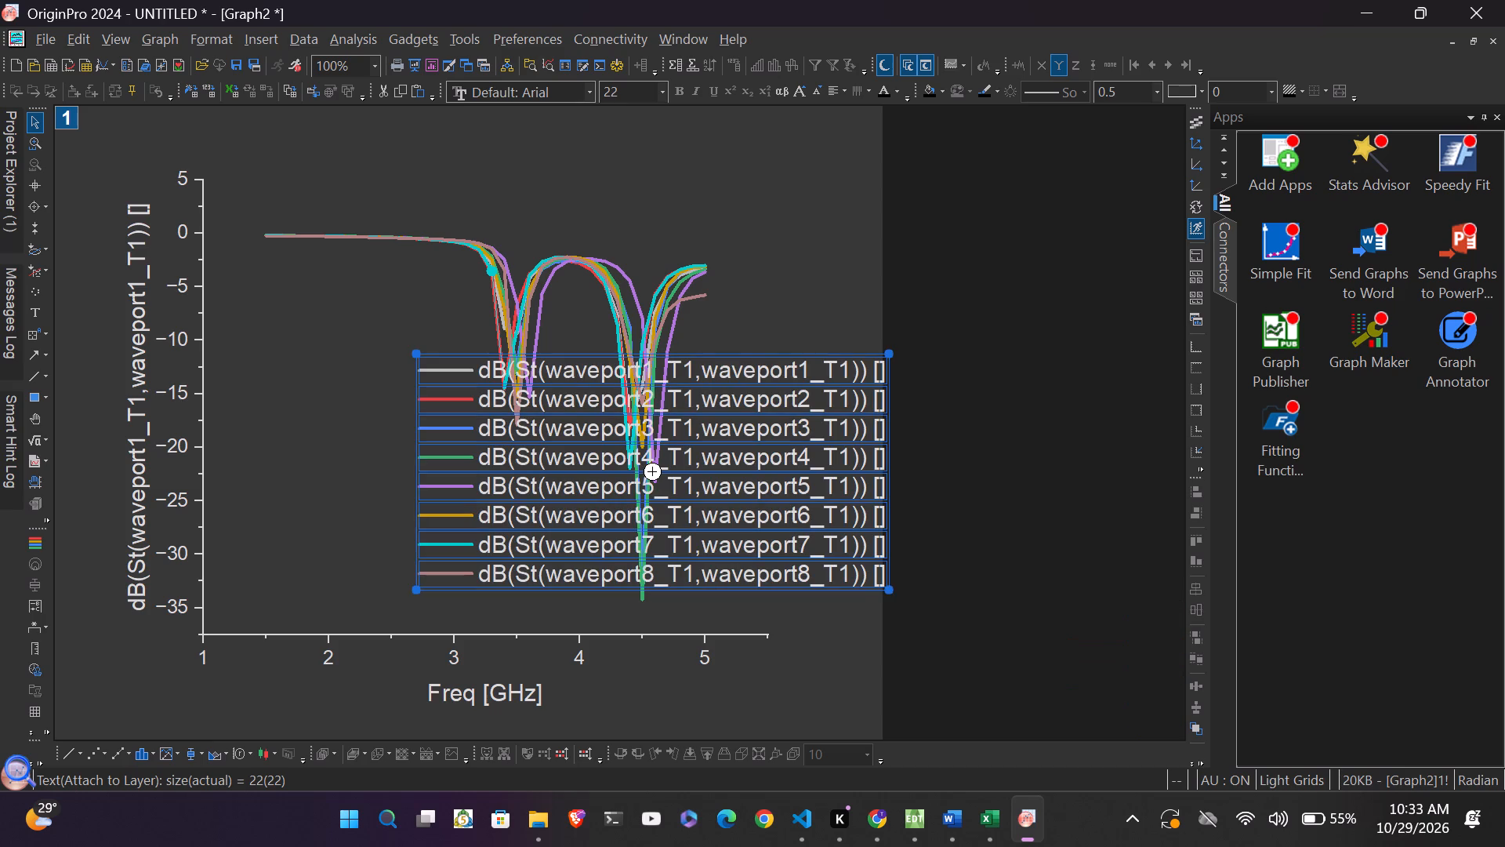
pyautogui.moveTo(764, 443); pyautogui.dragTo(928, 325)
pyautogui.moveTo(861, 291); pyautogui.dragTo(843, 230)
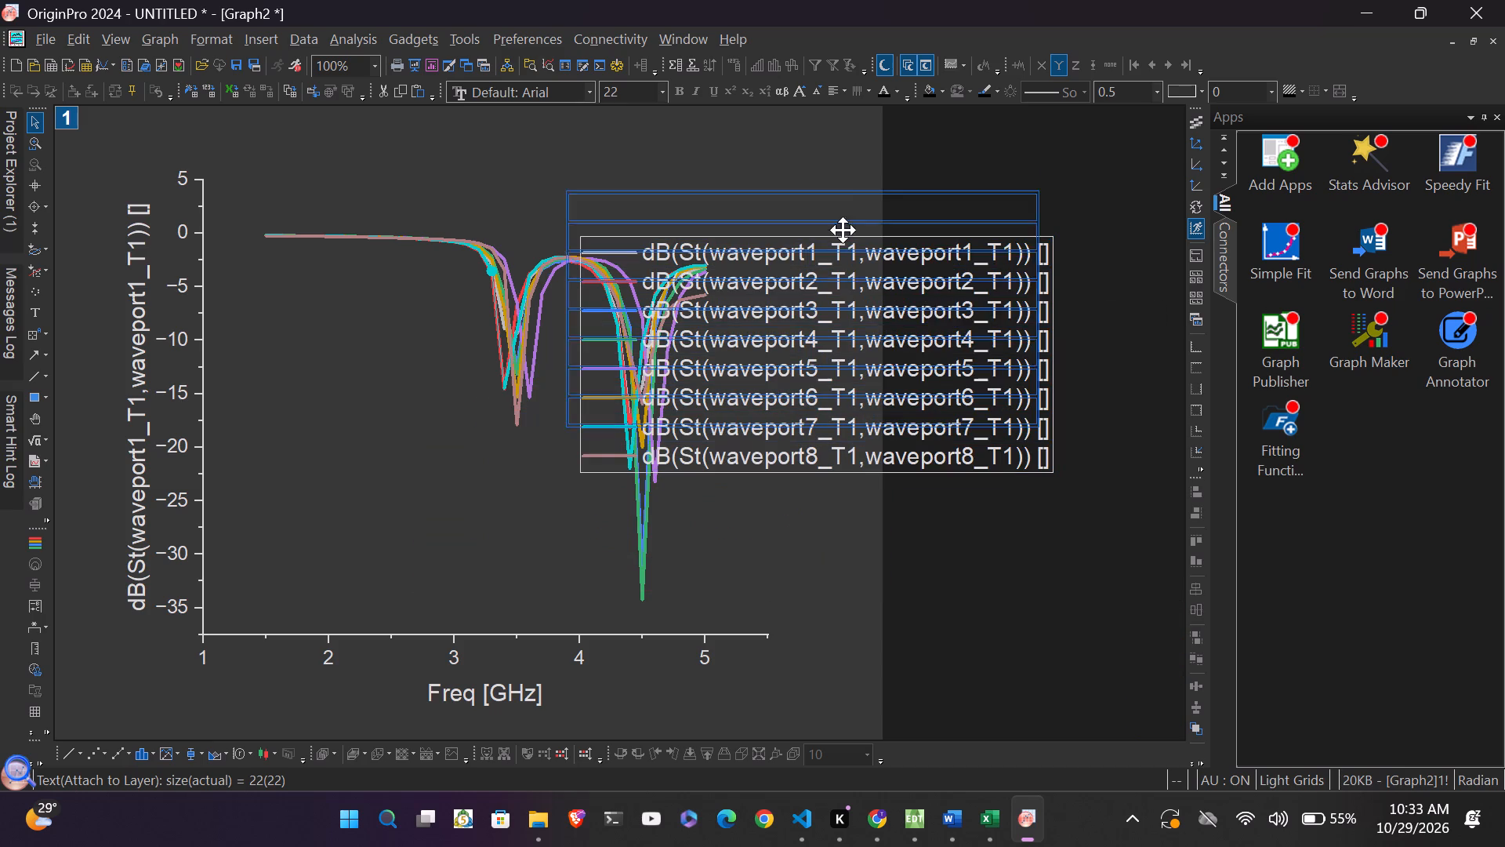
pyautogui.moveTo(843, 230); pyautogui.dragTo(863, 194)
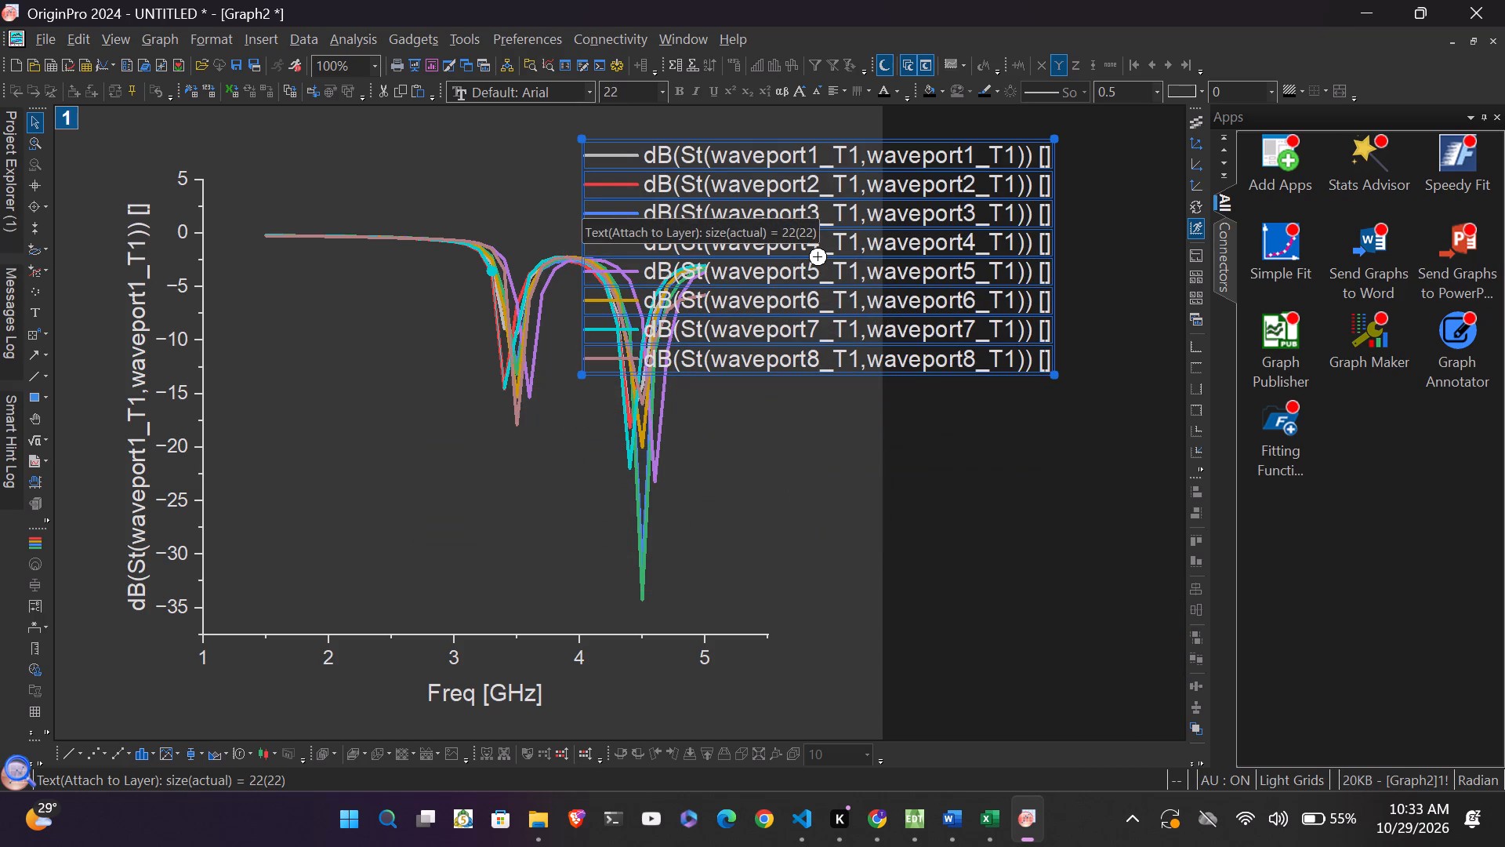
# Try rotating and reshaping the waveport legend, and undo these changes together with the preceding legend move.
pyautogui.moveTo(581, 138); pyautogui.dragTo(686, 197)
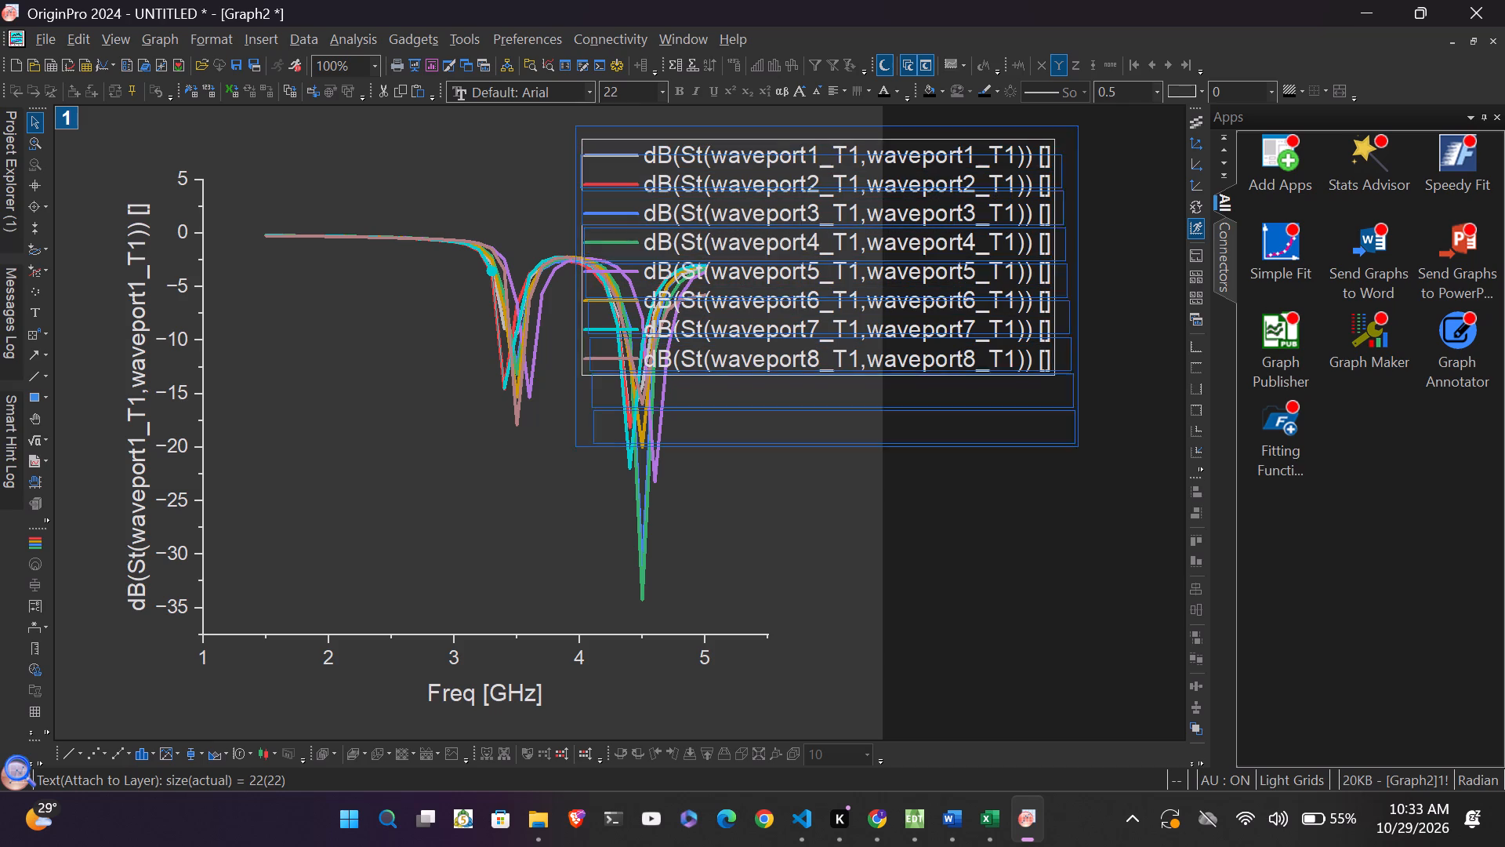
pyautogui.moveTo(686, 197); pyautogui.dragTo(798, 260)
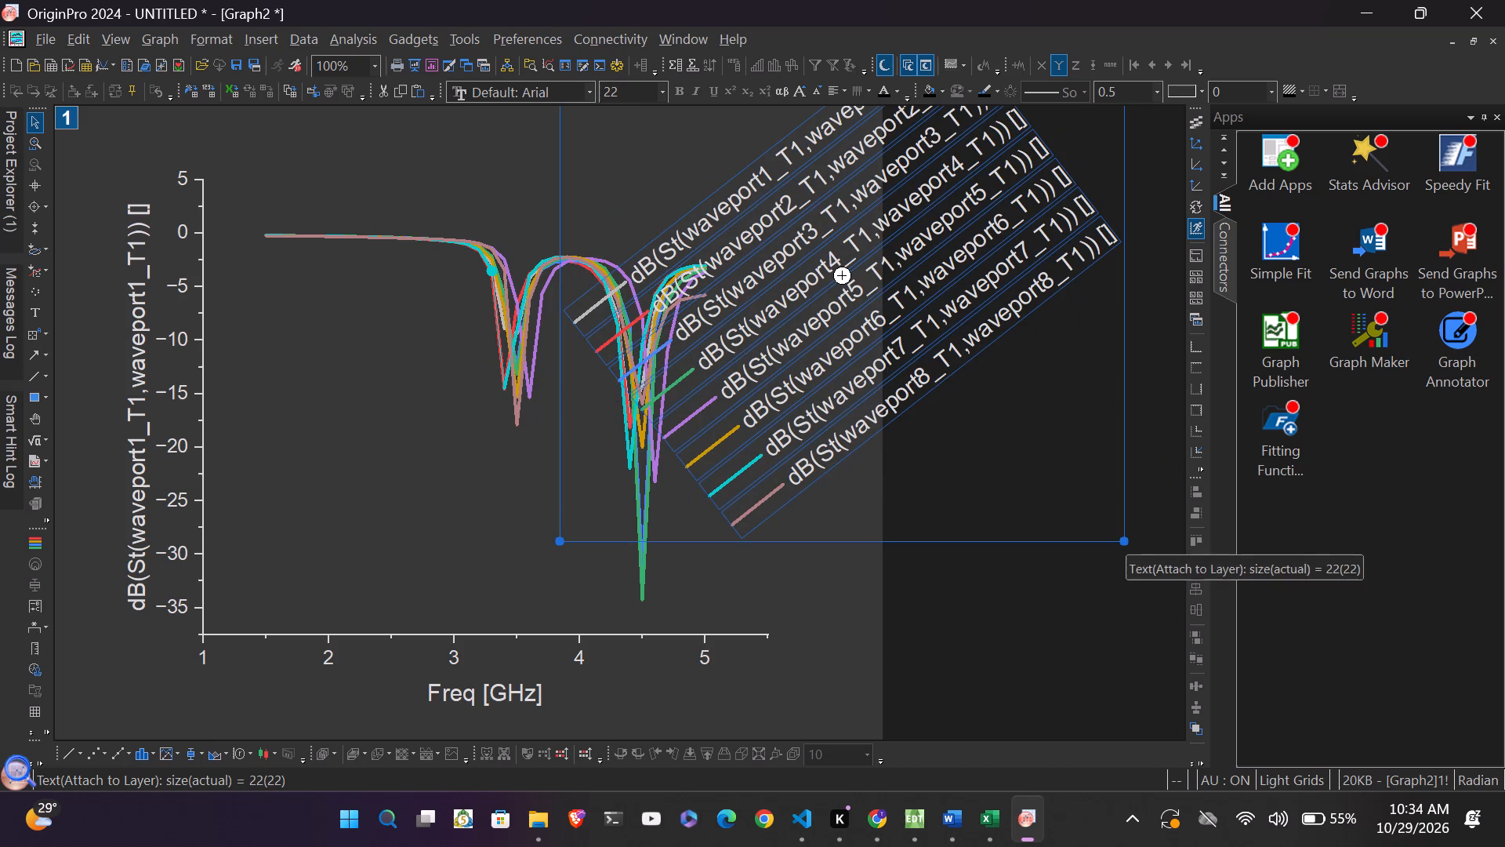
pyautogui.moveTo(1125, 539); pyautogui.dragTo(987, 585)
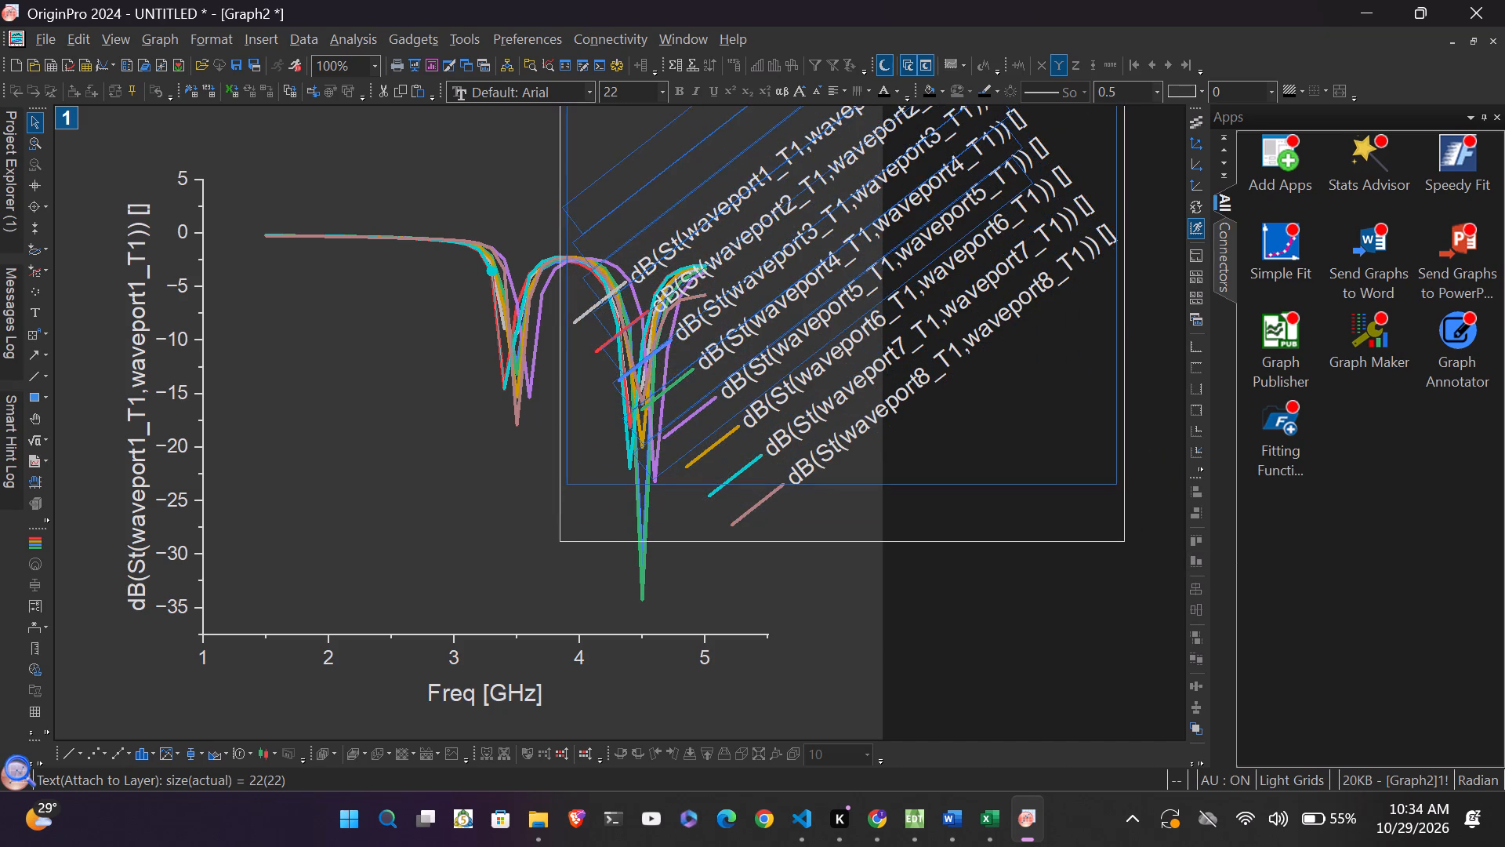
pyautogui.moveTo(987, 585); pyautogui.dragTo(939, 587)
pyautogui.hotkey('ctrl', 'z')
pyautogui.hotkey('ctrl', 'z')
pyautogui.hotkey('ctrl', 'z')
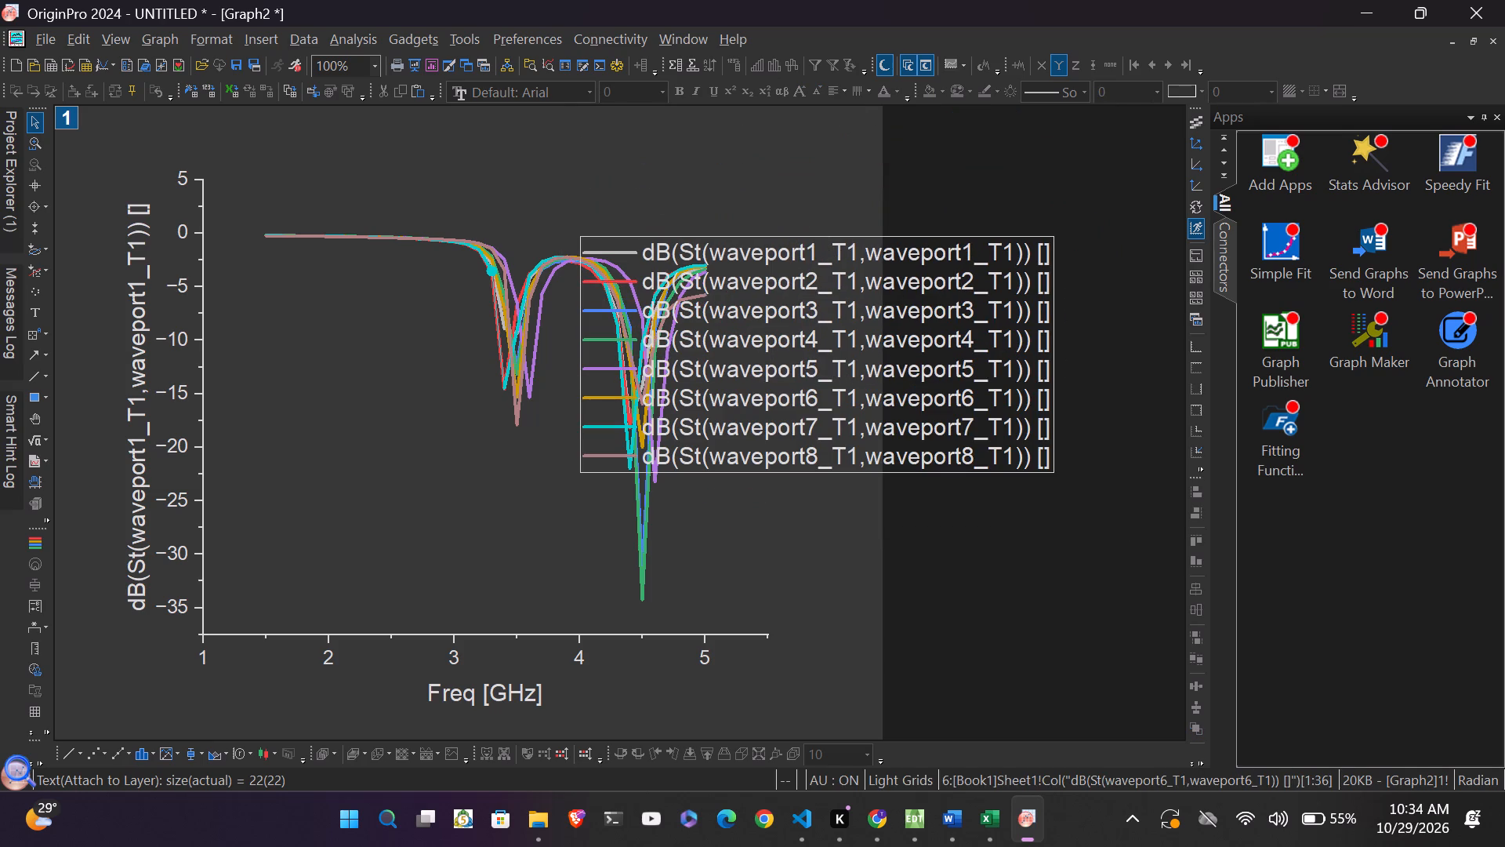
# Shrink the waveport legend until its text size is 10.
pyautogui.click(815, 238)
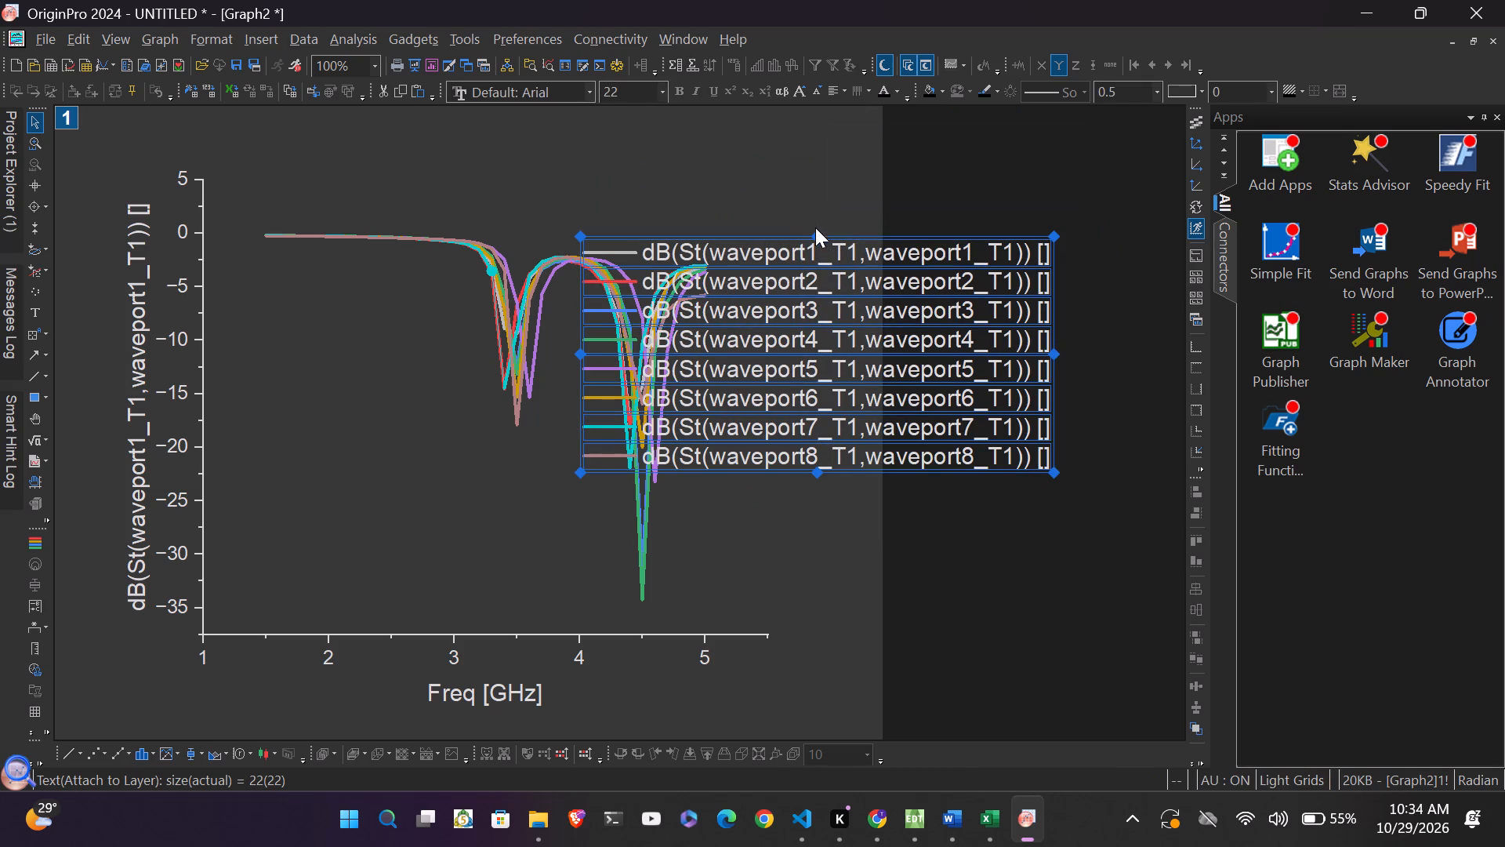
pyautogui.click(840, 240)
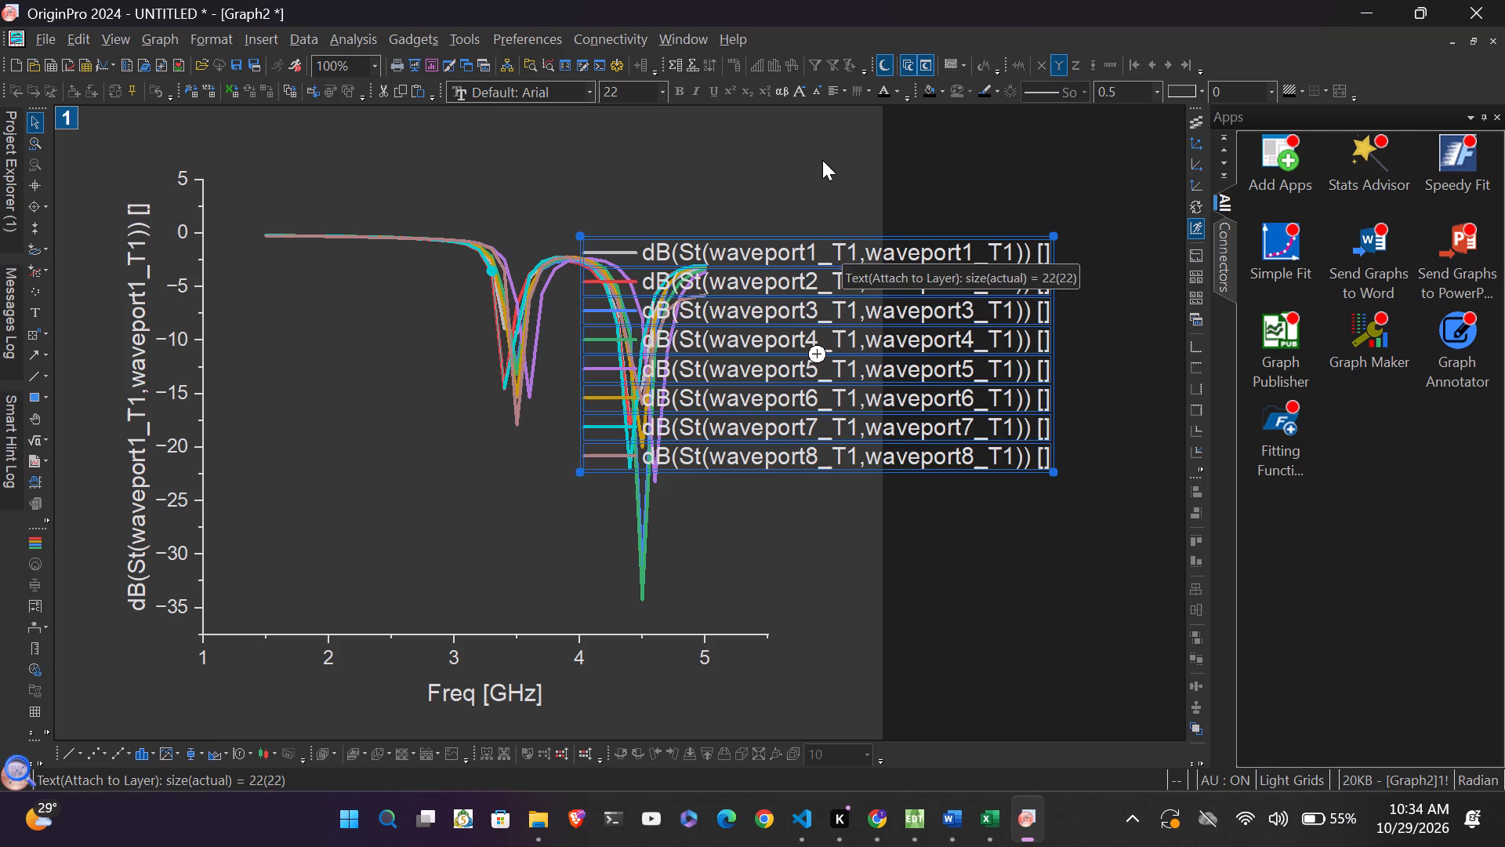
pyautogui.click(822, 160)
pyautogui.click(807, 283)
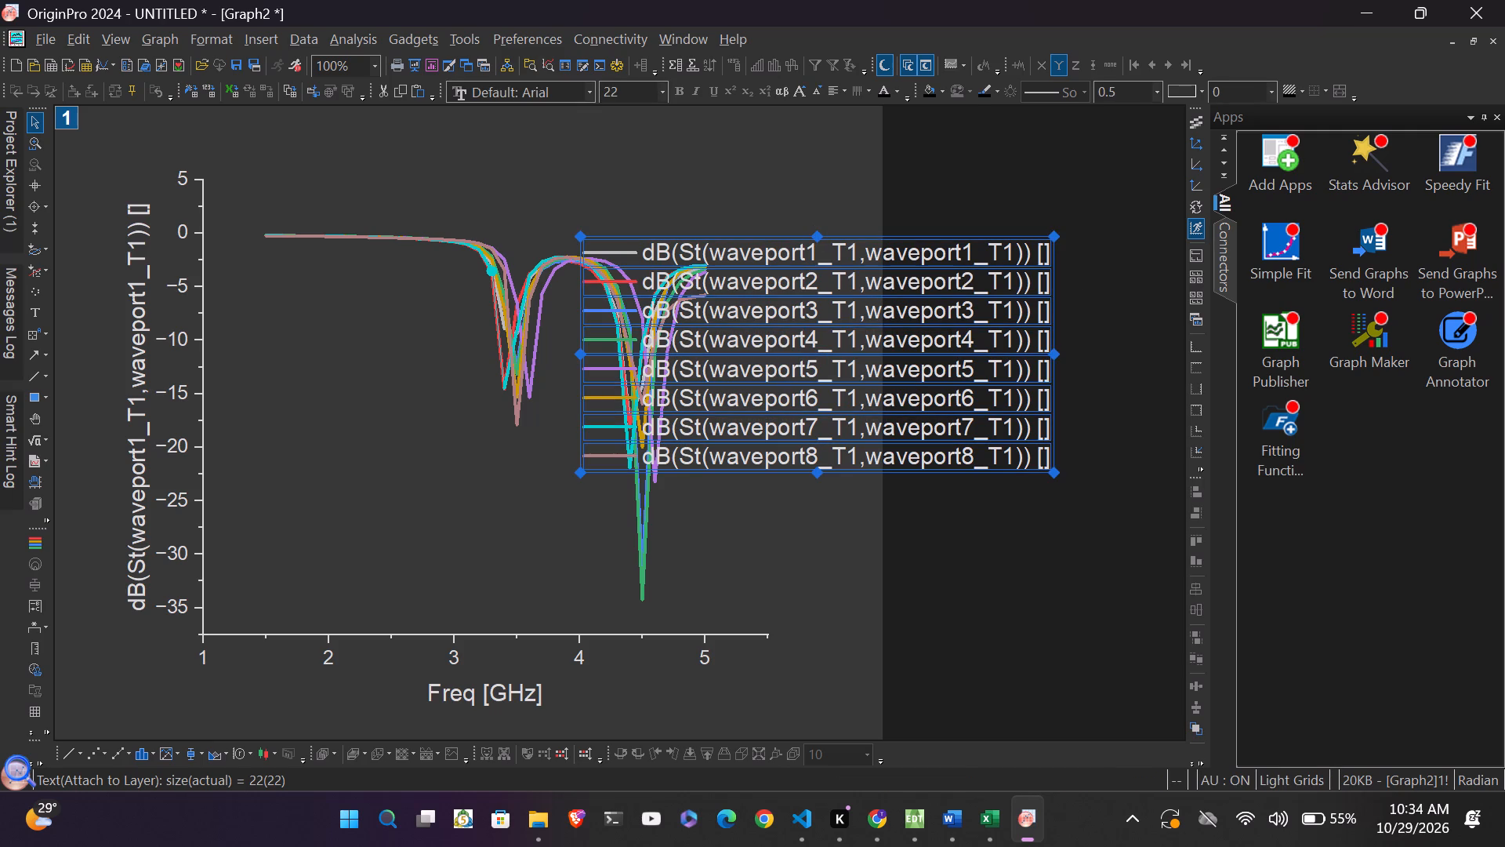
pyautogui.moveTo(817, 235); pyautogui.dragTo(813, 477)
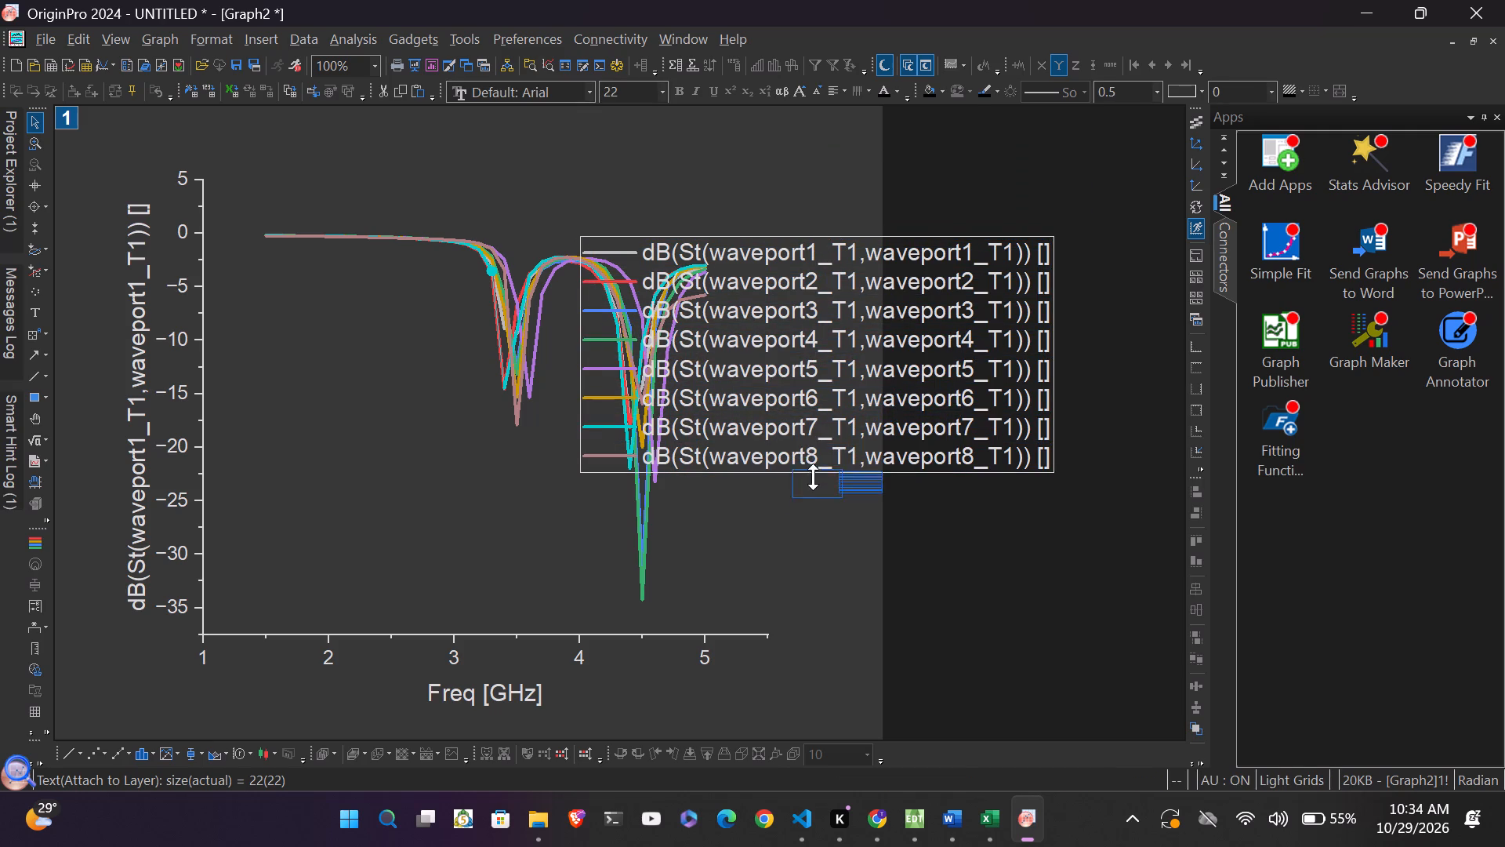
pyautogui.moveTo(813, 477); pyautogui.dragTo(804, 365)
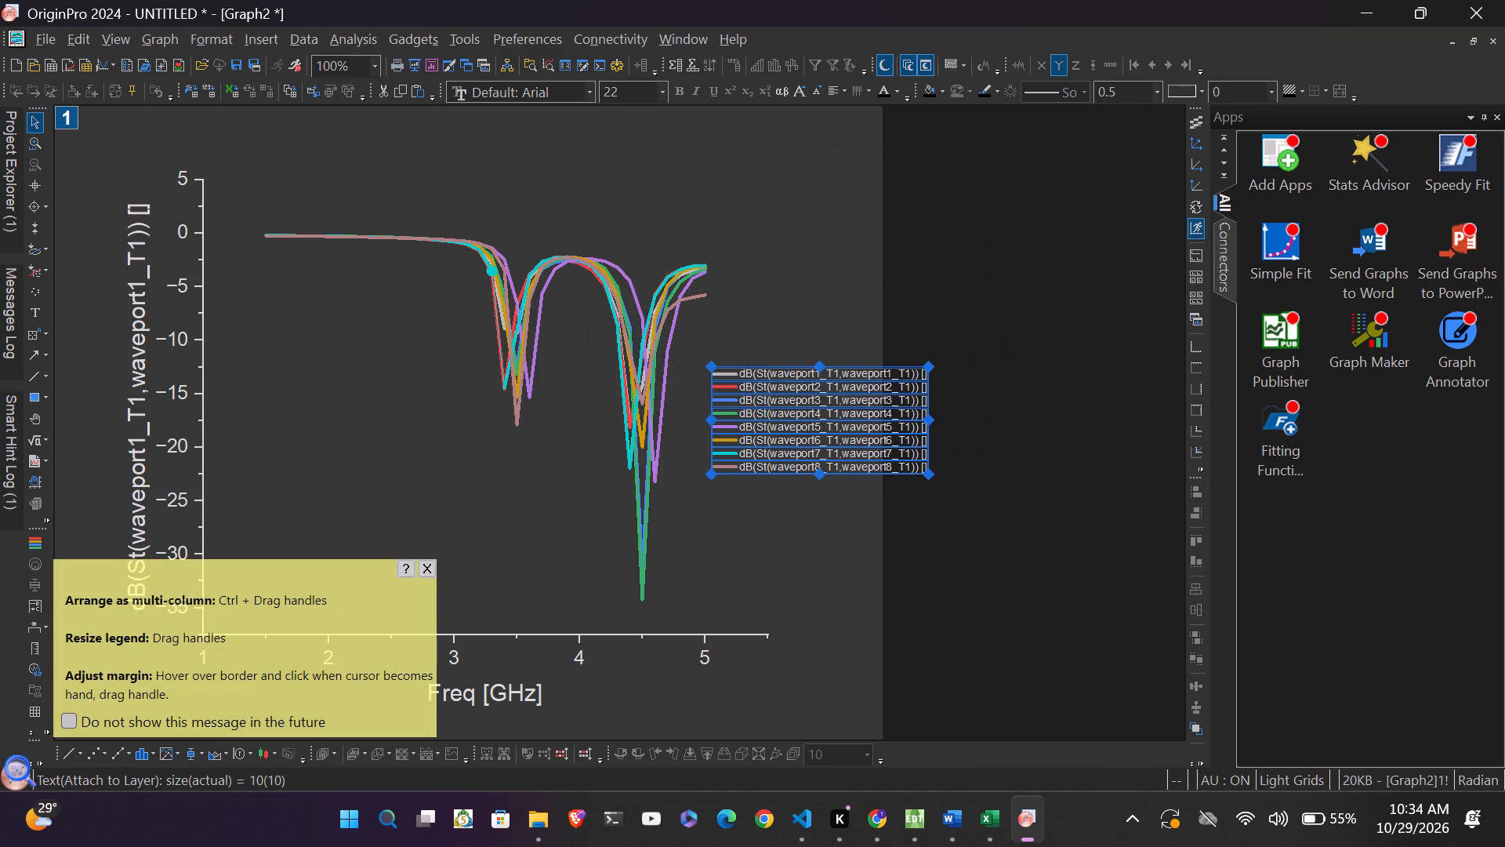
# Move the shrunken legend above the curves, near the plot's upper right corner, and dismiss the legend hint.
pyautogui.moveTo(829, 400); pyautogui.dragTo(720, 172)
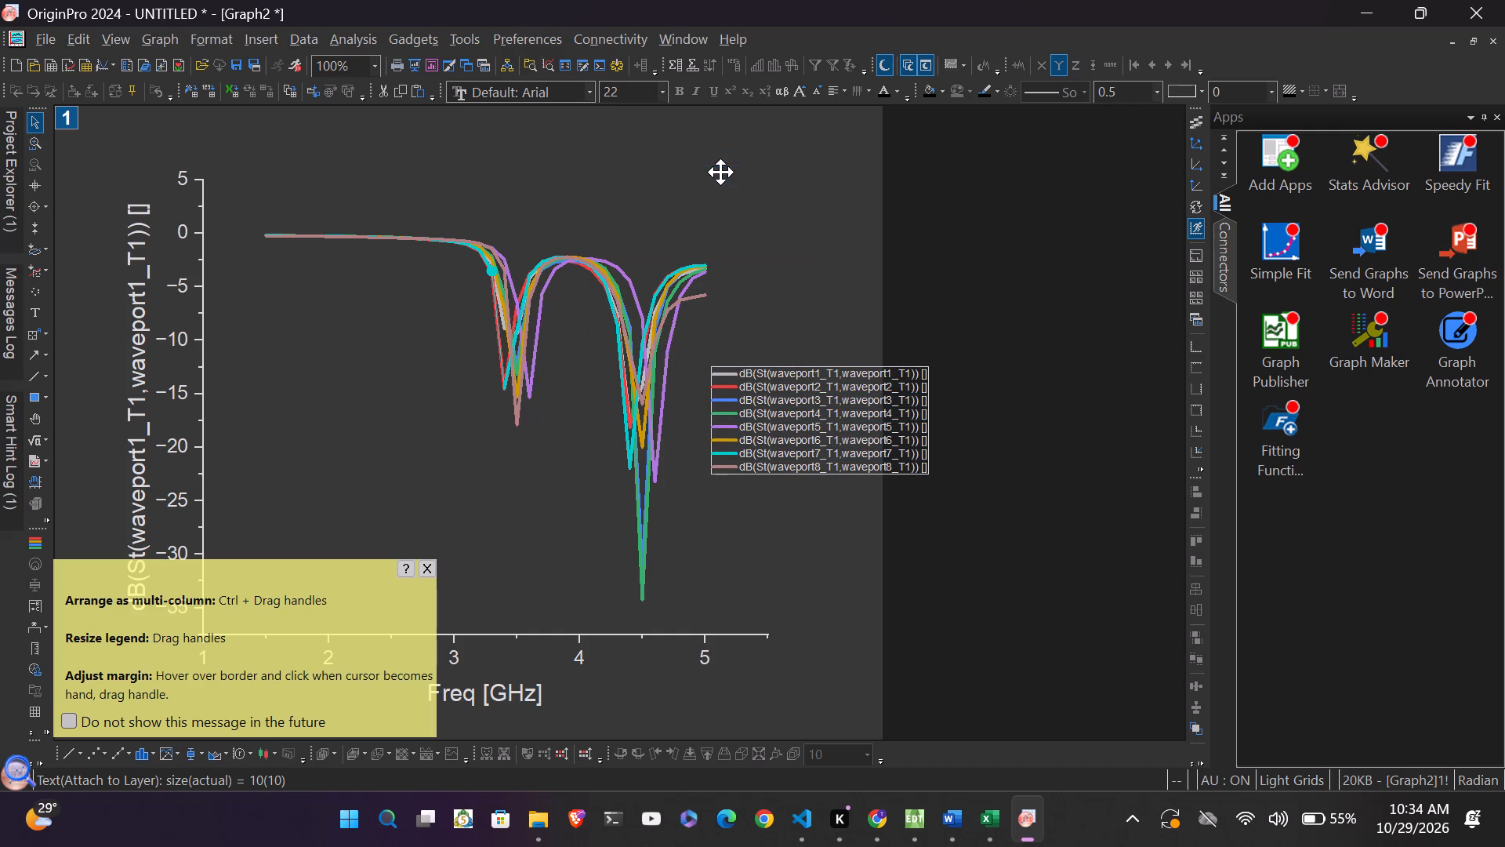
pyautogui.click(977, 220)
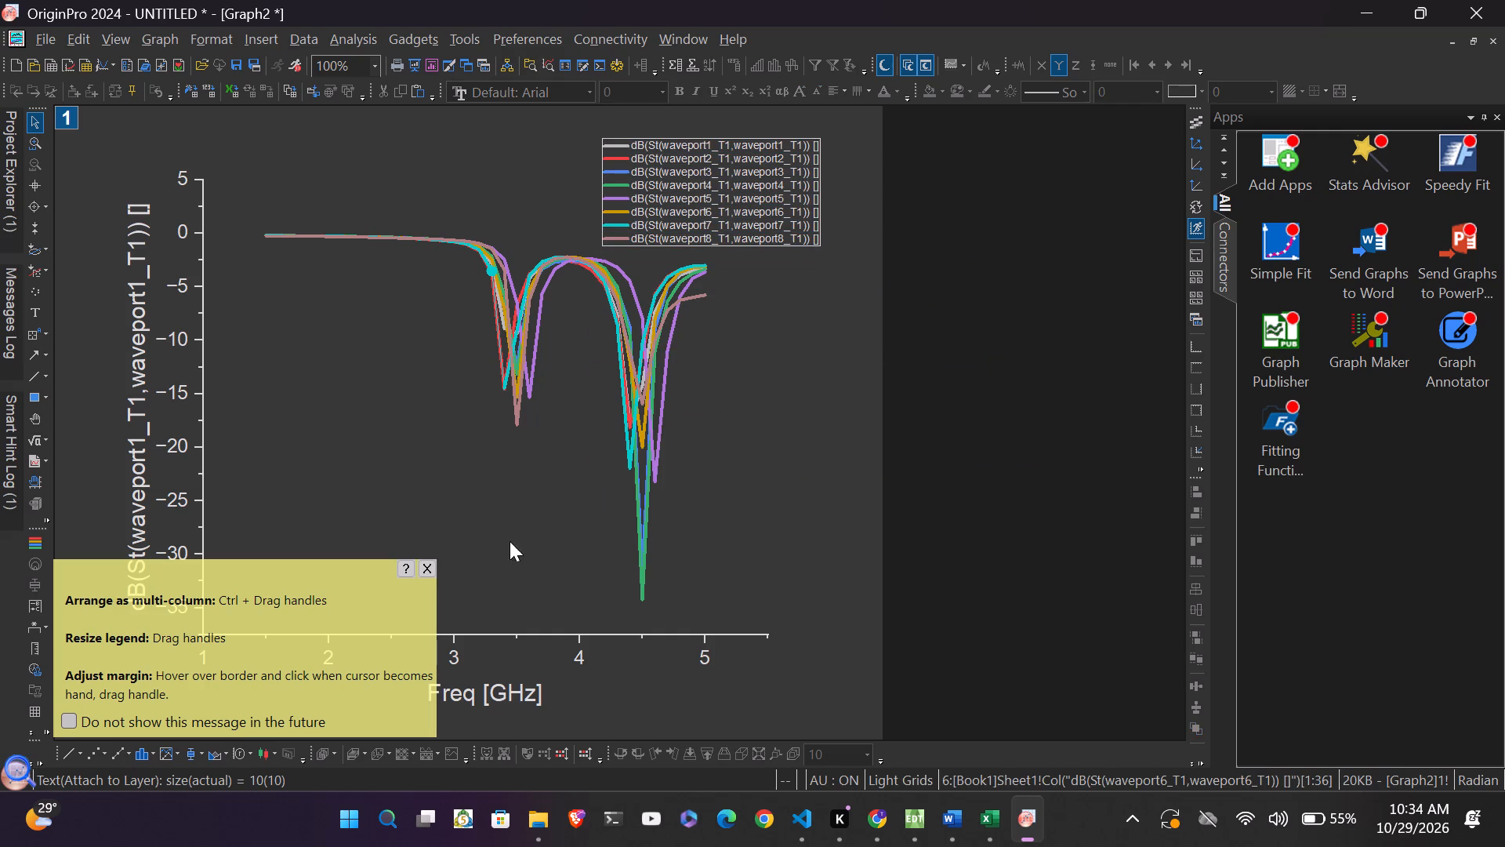
pyautogui.click(428, 559)
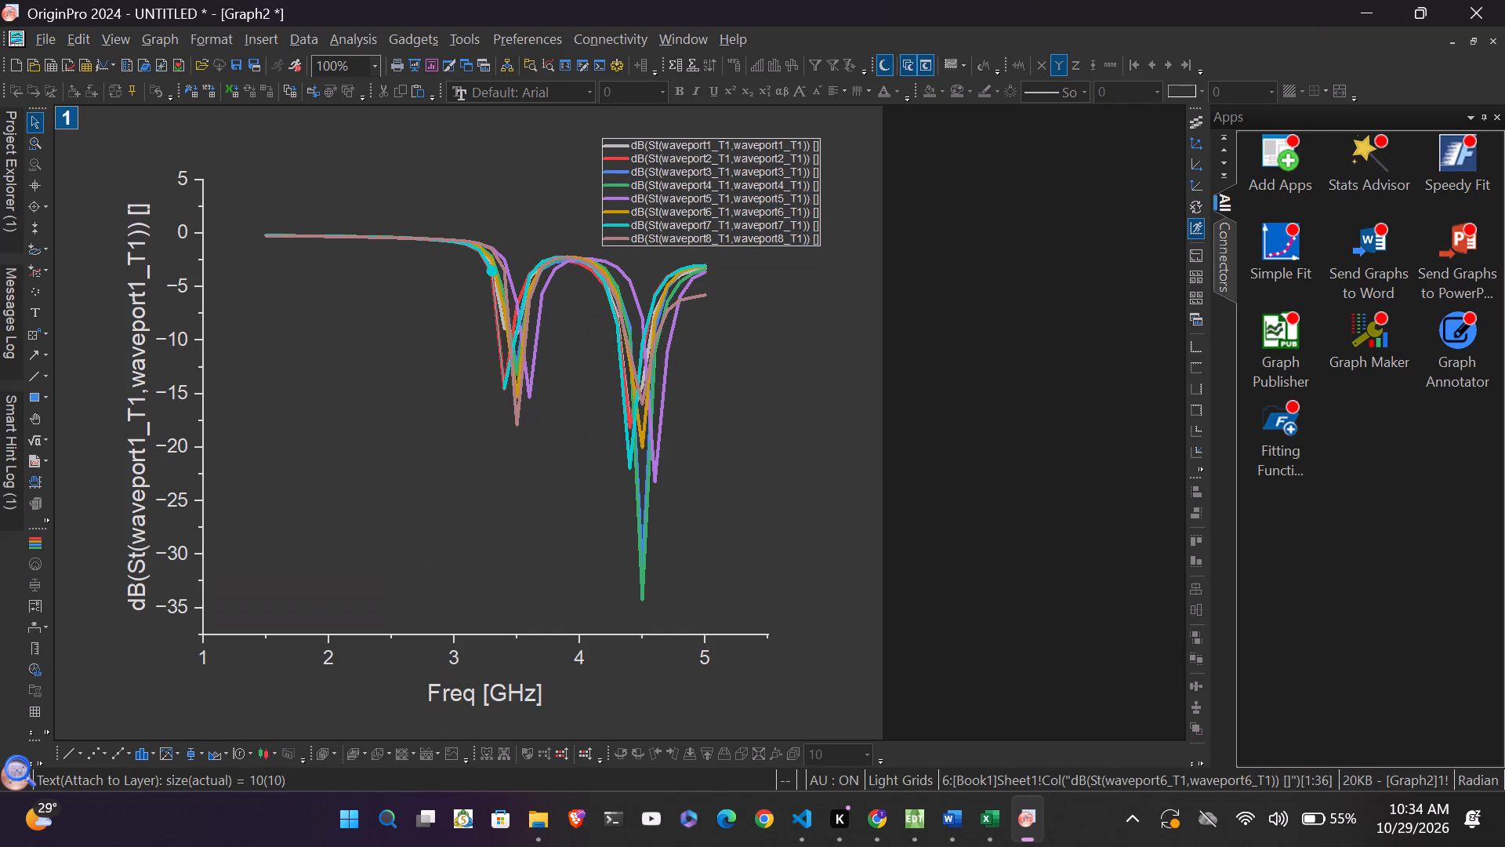
# Switch to conferencepaper.docx in Word to view the Stage3 return loss plot, and return to the Origin graph.
pyautogui.click(936, 813)
pyautogui.click(1004, 714)
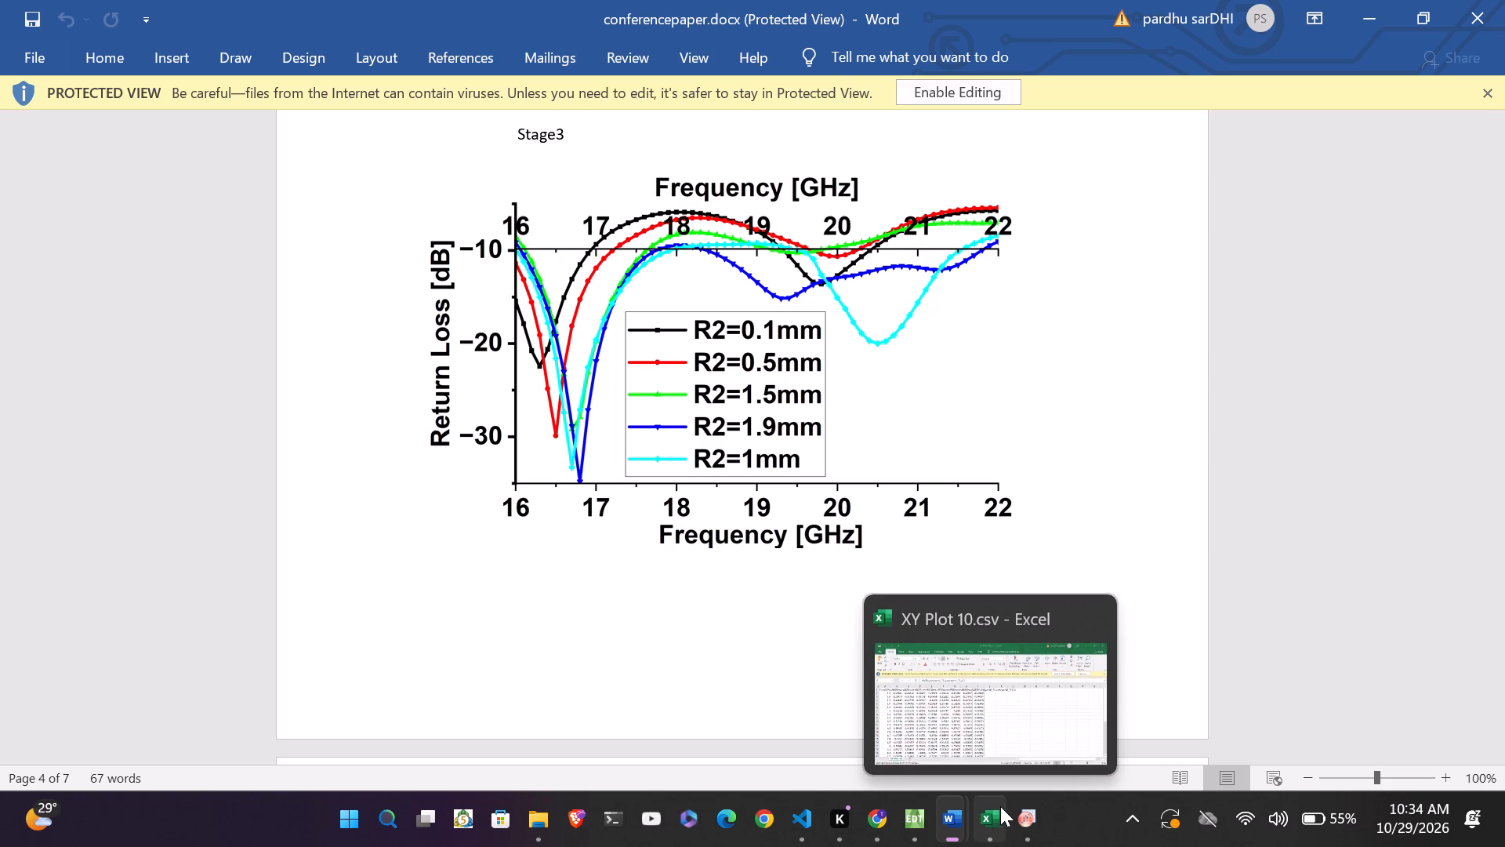
pyautogui.click(1021, 816)
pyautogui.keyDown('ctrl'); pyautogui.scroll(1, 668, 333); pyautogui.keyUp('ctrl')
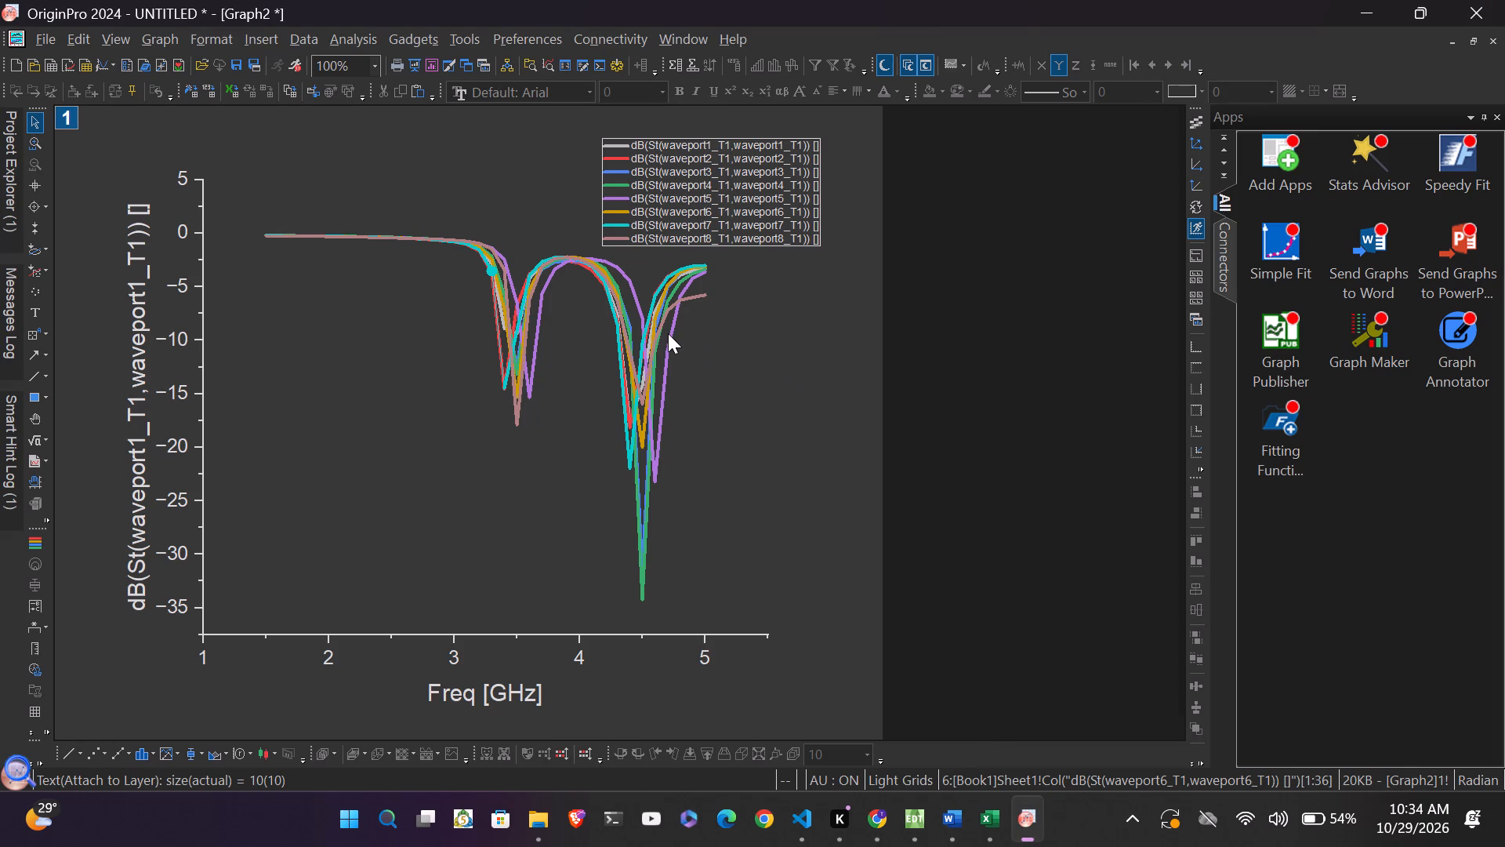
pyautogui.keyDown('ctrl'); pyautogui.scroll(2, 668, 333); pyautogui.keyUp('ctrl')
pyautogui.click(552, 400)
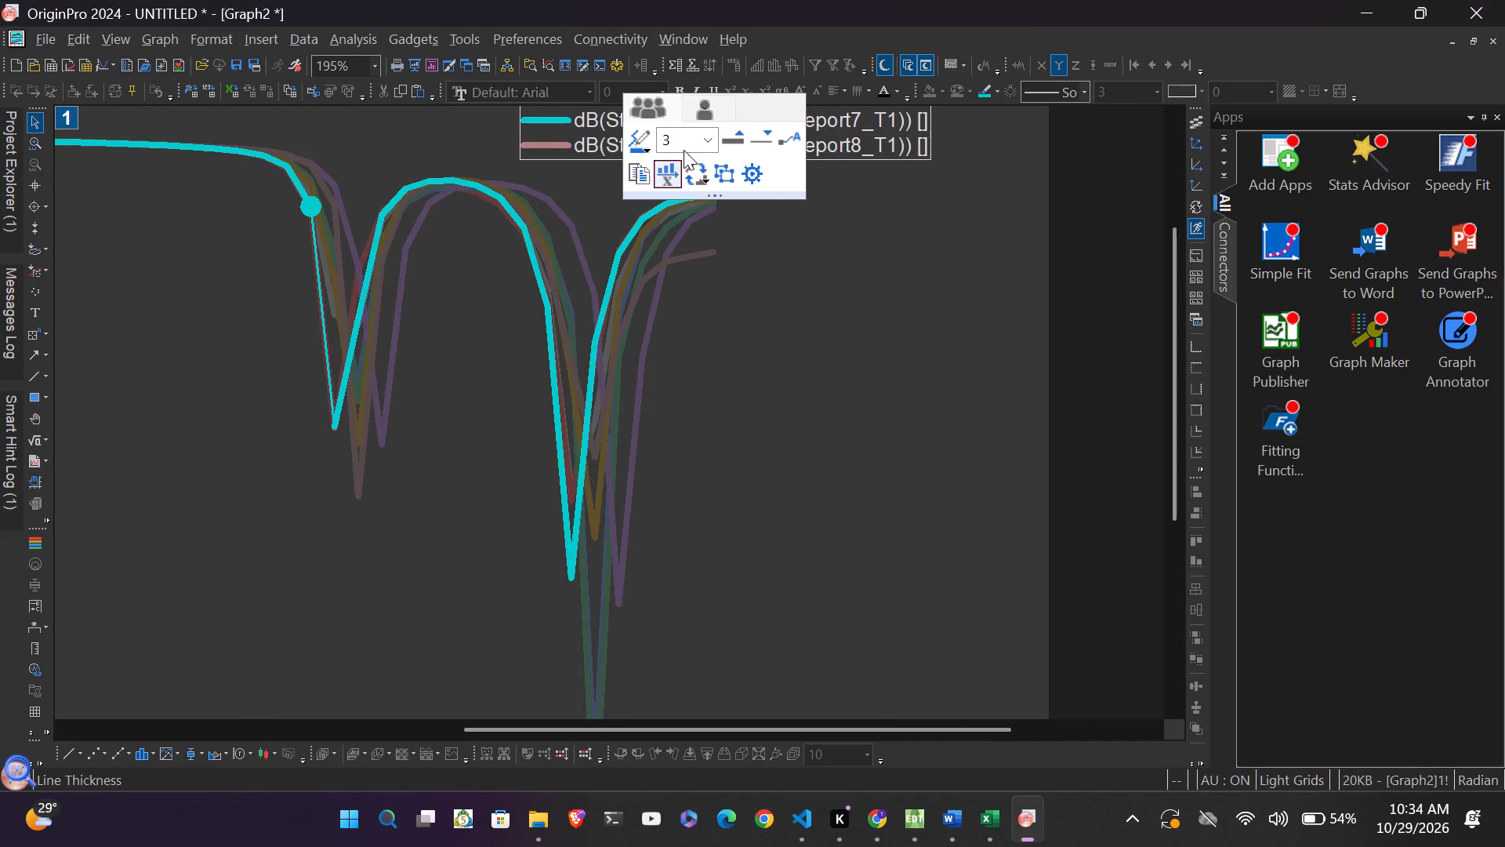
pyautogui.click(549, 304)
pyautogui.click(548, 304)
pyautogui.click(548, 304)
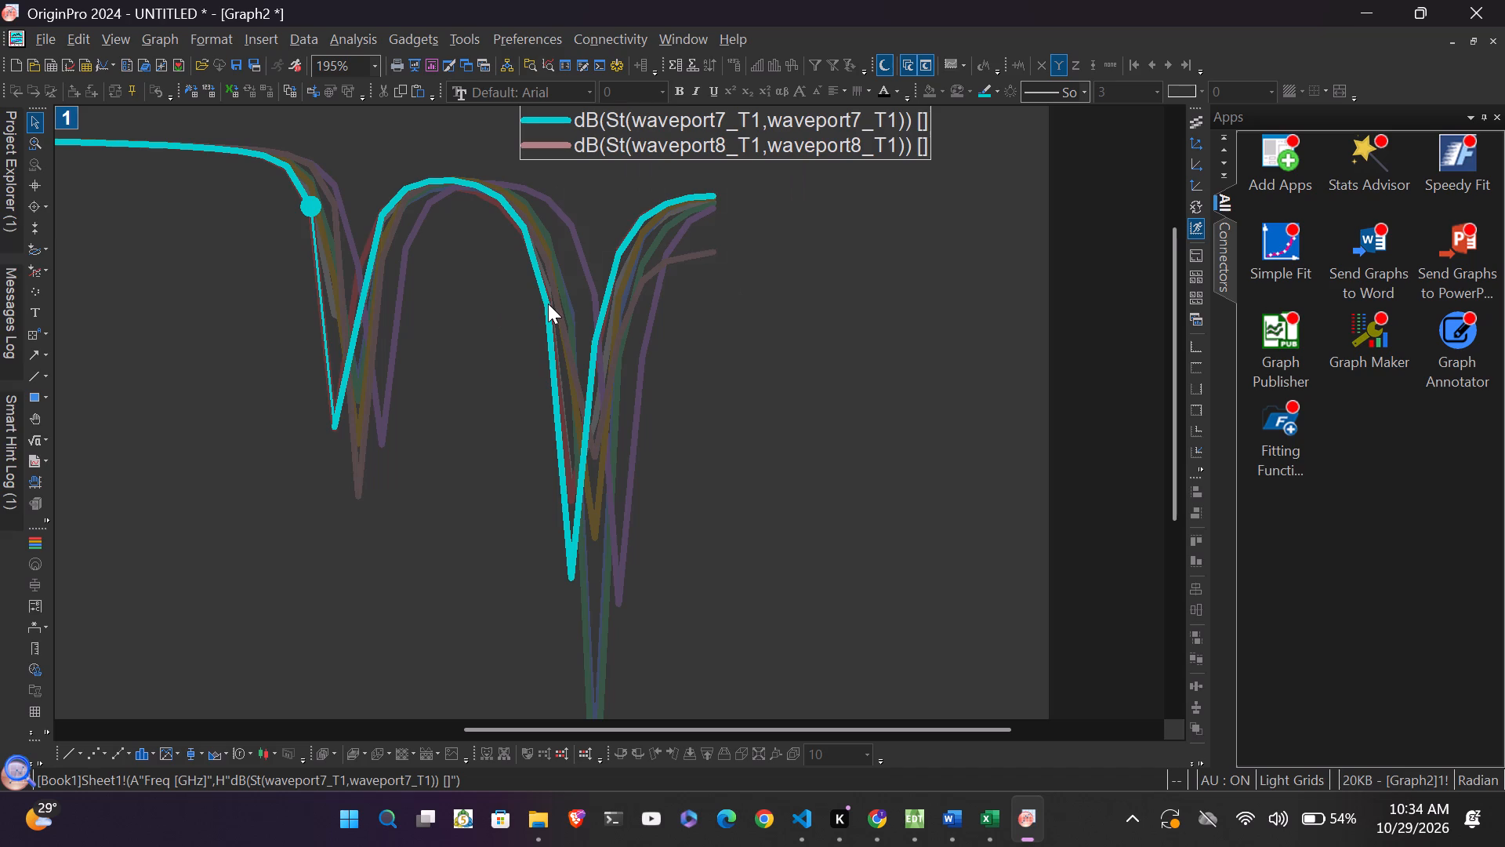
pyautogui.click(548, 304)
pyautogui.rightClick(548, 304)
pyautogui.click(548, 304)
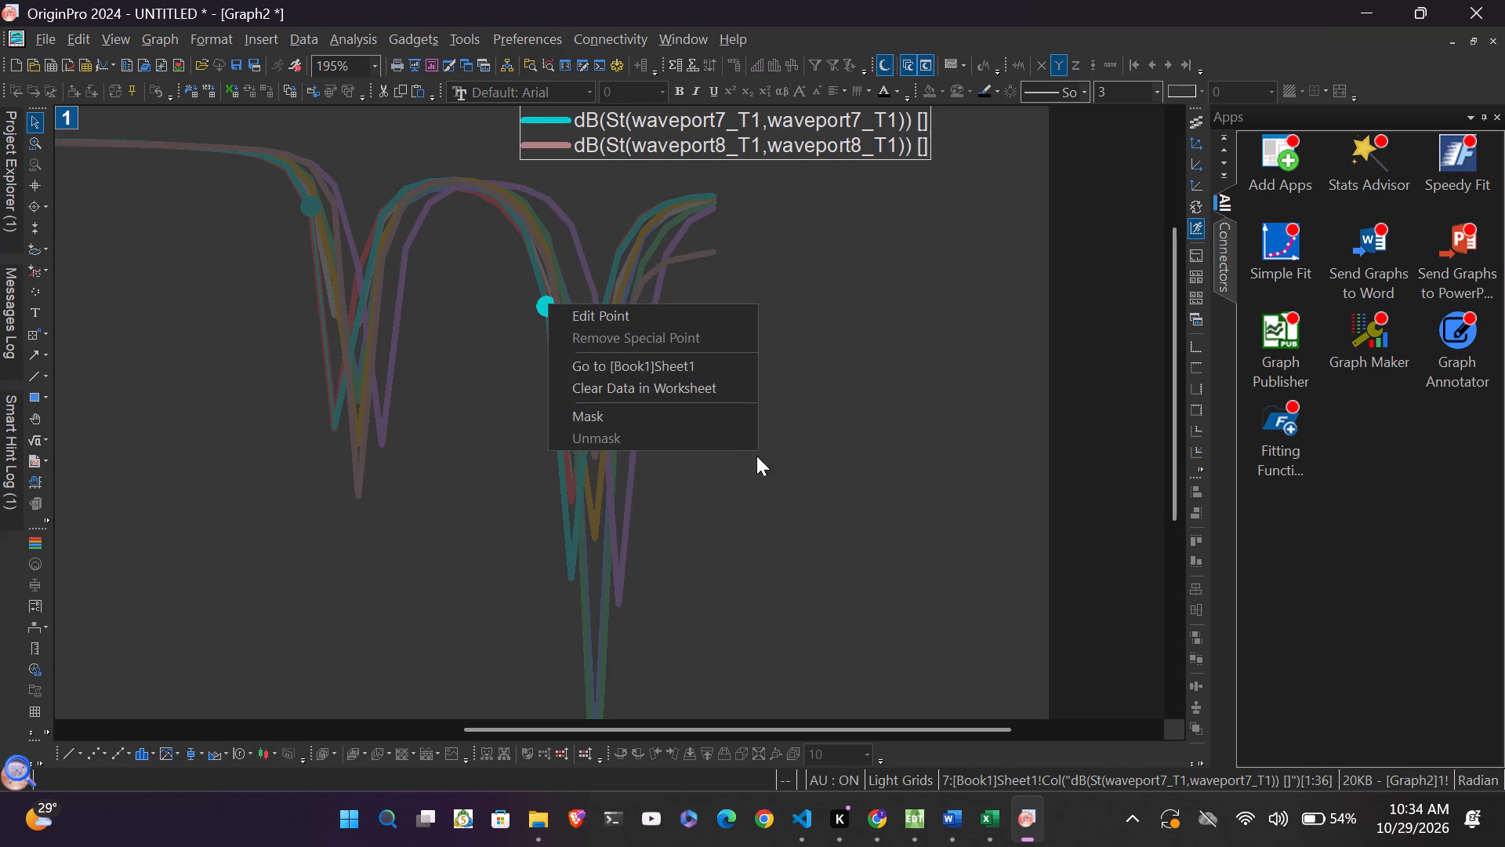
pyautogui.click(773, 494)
# Set the graph zoom to 100% and capture a rectangular screenshot of the page with its axes, curves and small legend.
pyautogui.keyDown('ctrl'); pyautogui.scroll(-5, 773, 494); pyautogui.keyUp('ctrl')
pyautogui.scroll(2, 890, 380)
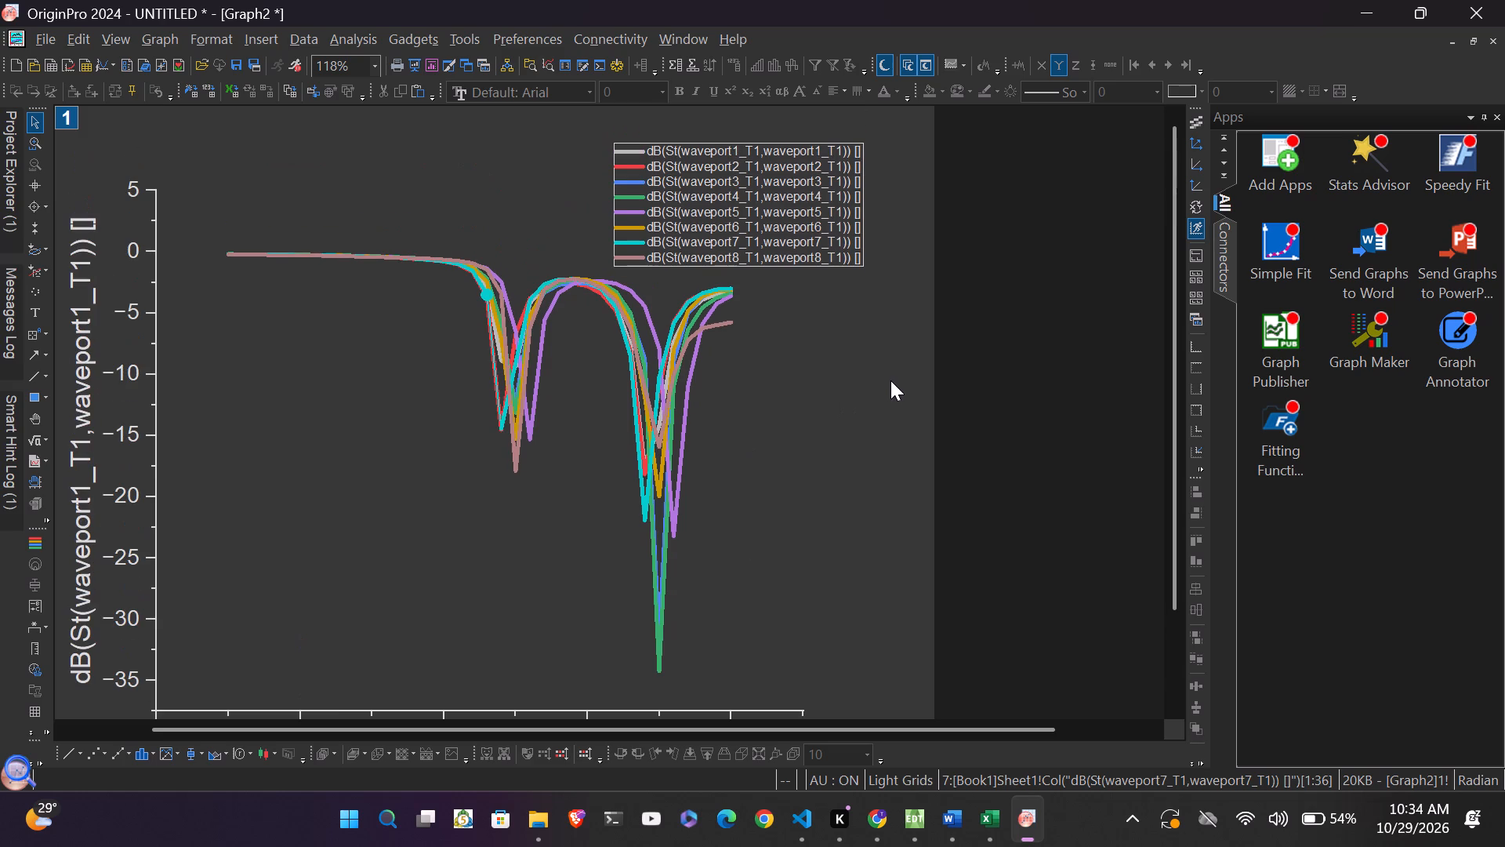
pyautogui.hscroll(-2, 890, 380)
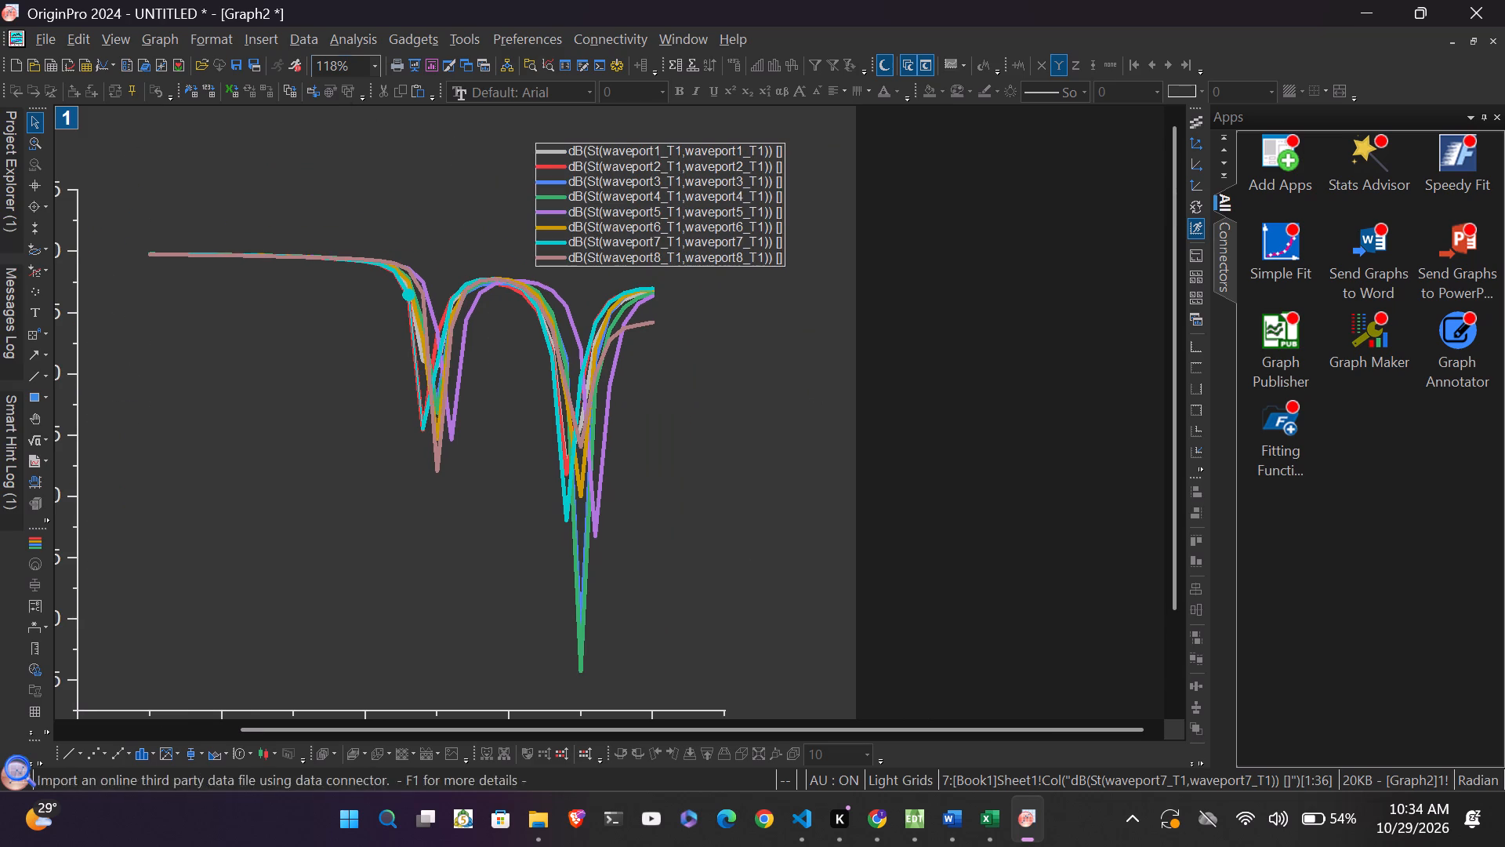
pyautogui.click(371, 64)
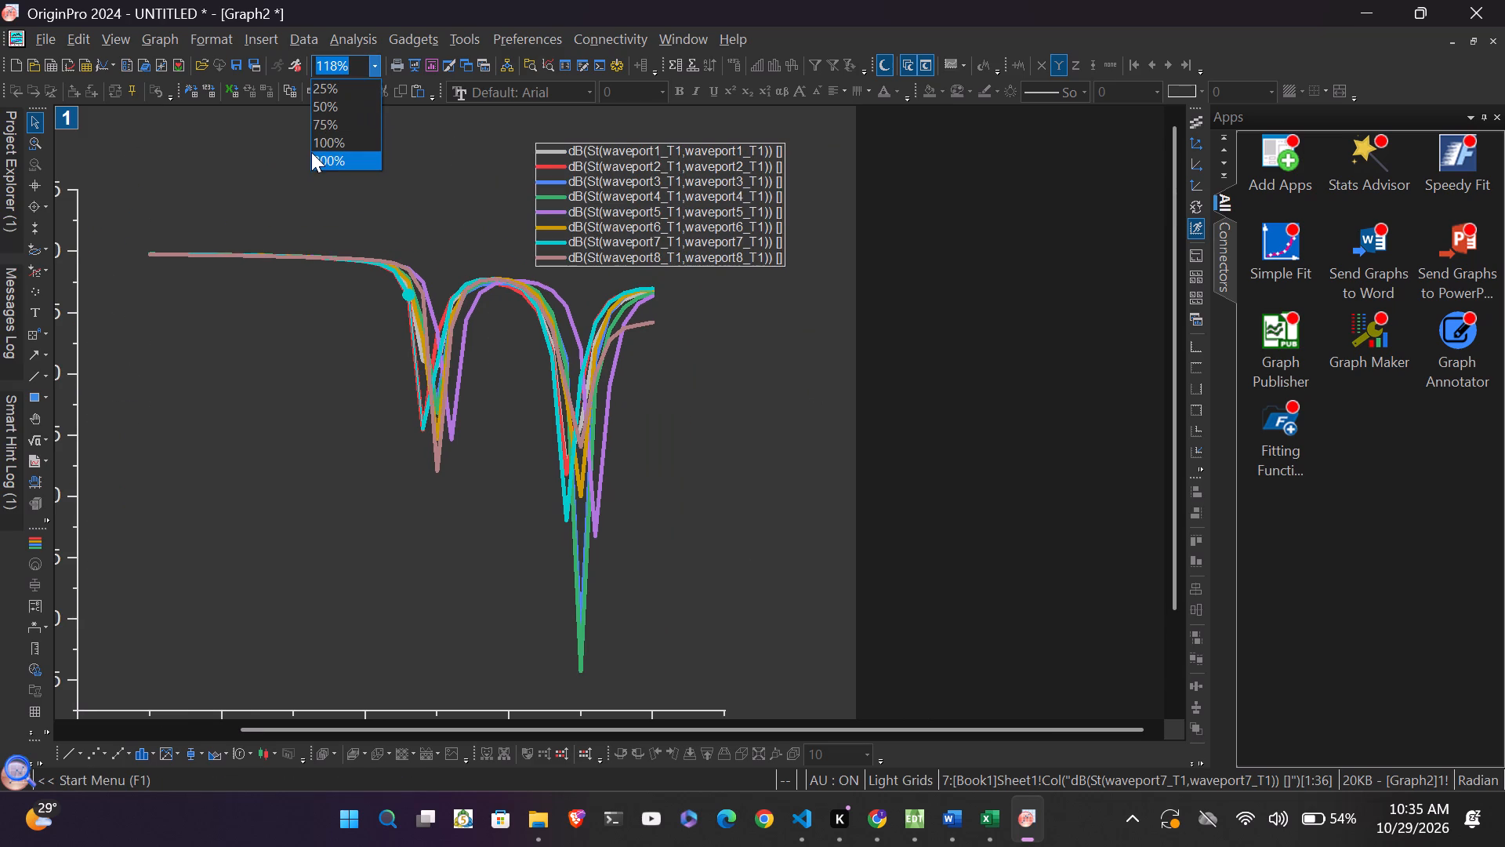
pyautogui.click(314, 141)
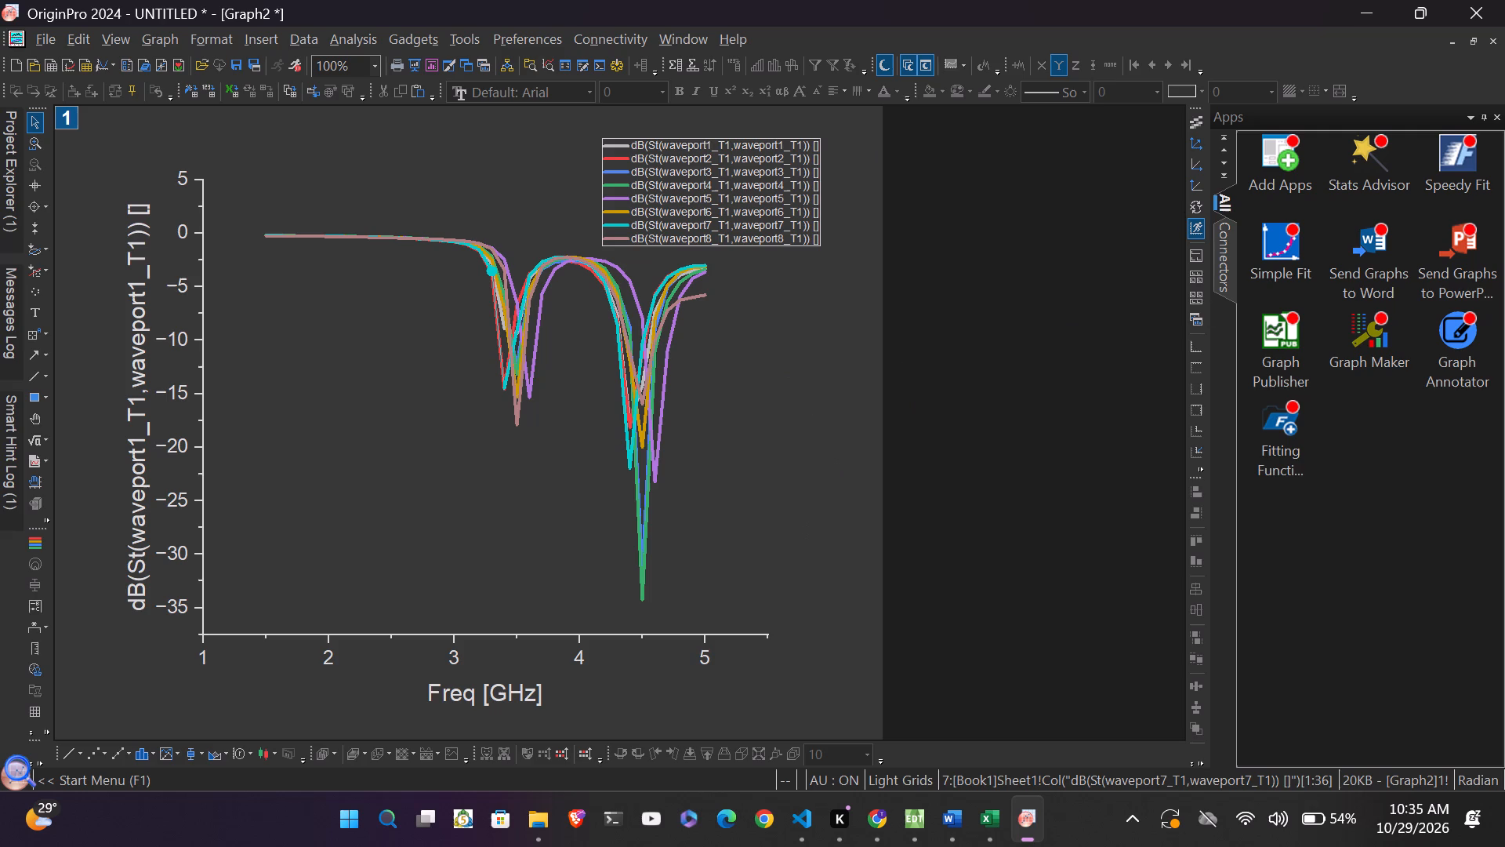
pyautogui.press('shift+super+s')
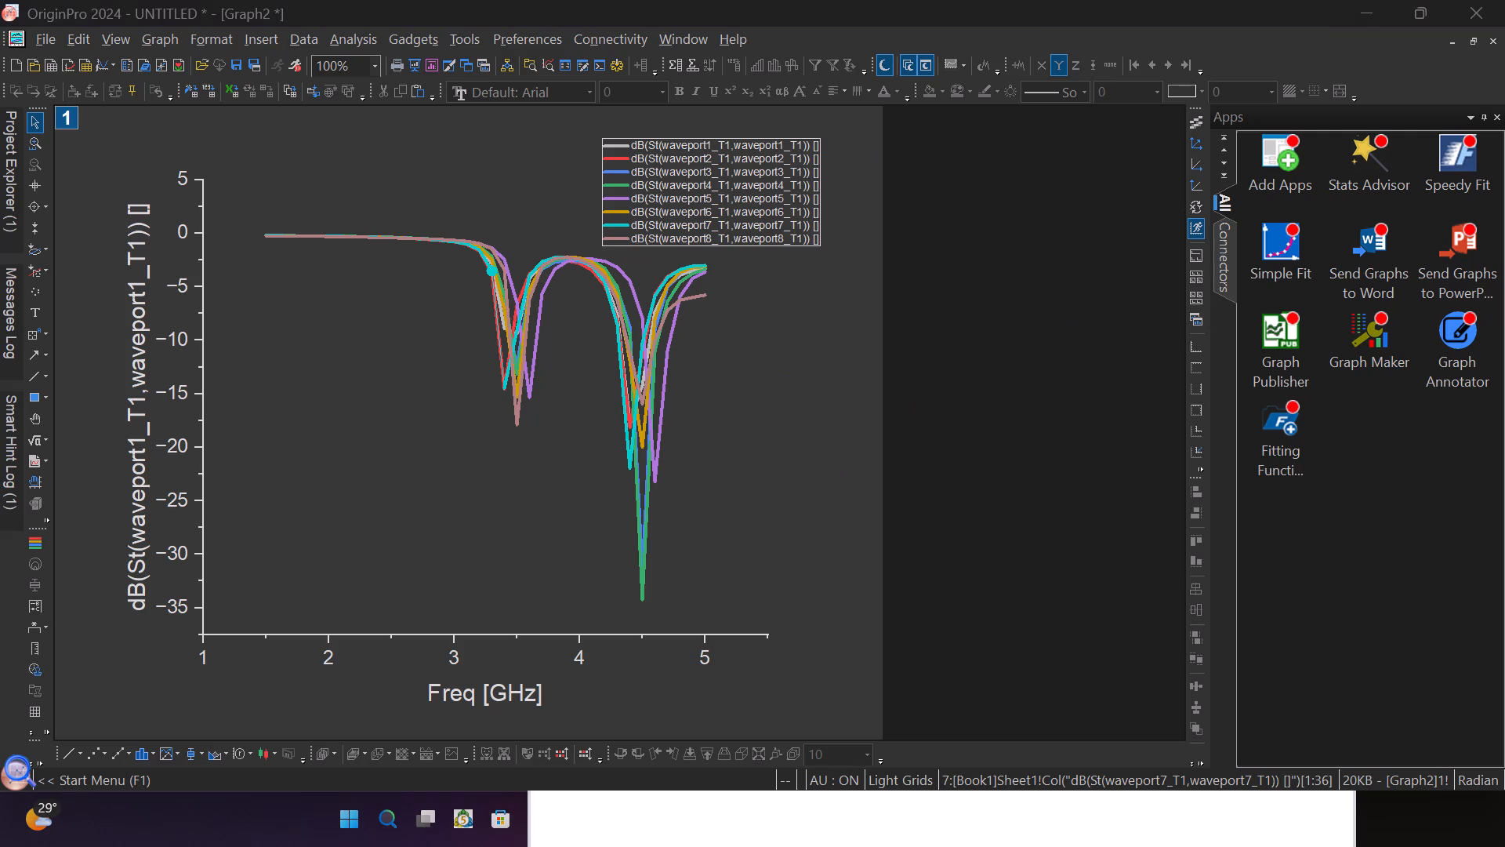
pyautogui.moveTo(60, 111); pyautogui.dragTo(361, 376)
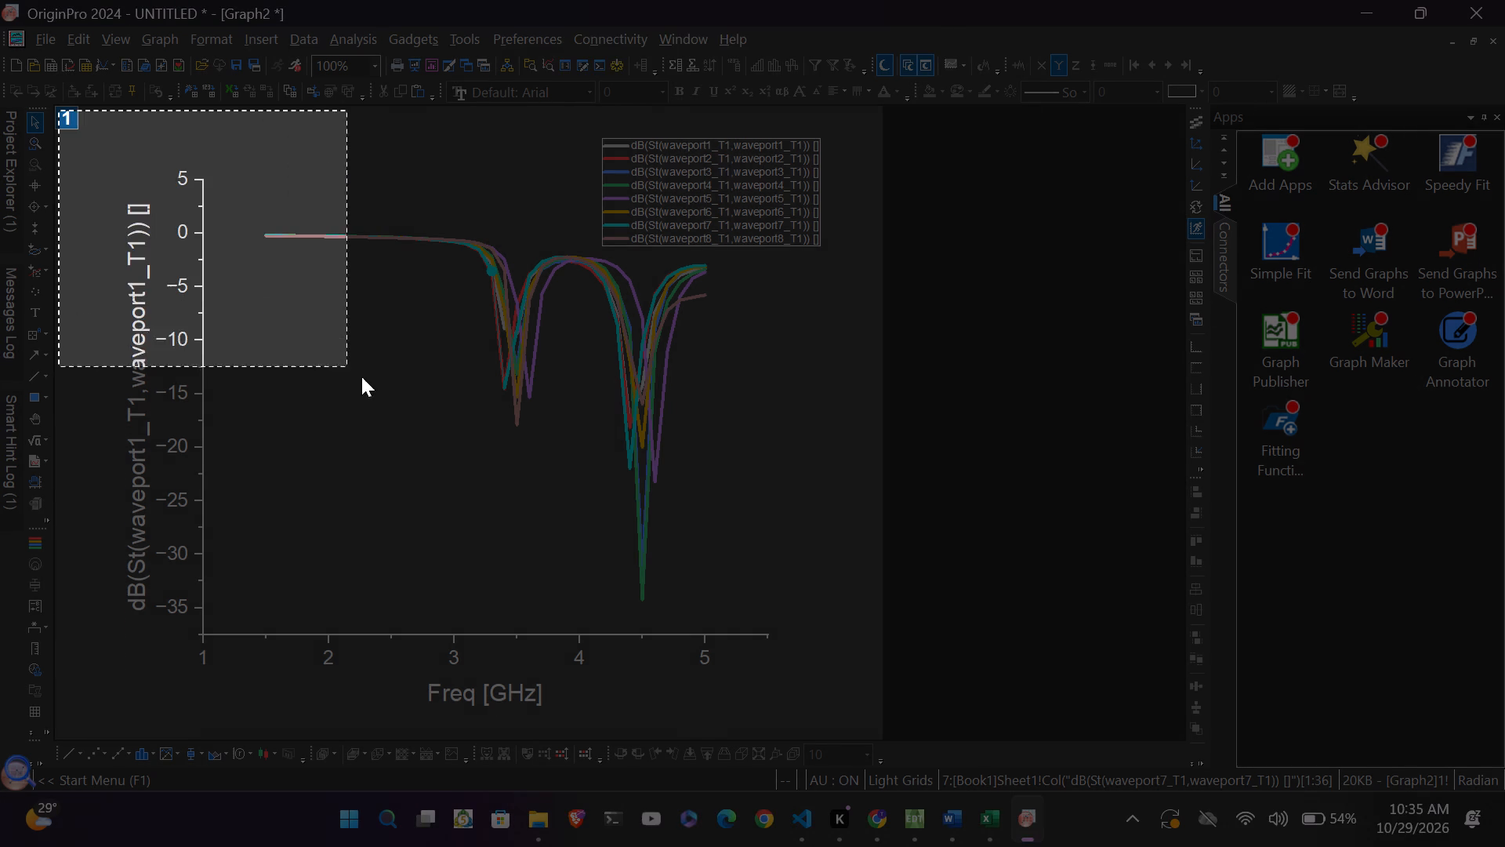
pyautogui.moveTo(361, 376); pyautogui.dragTo(901, 718)
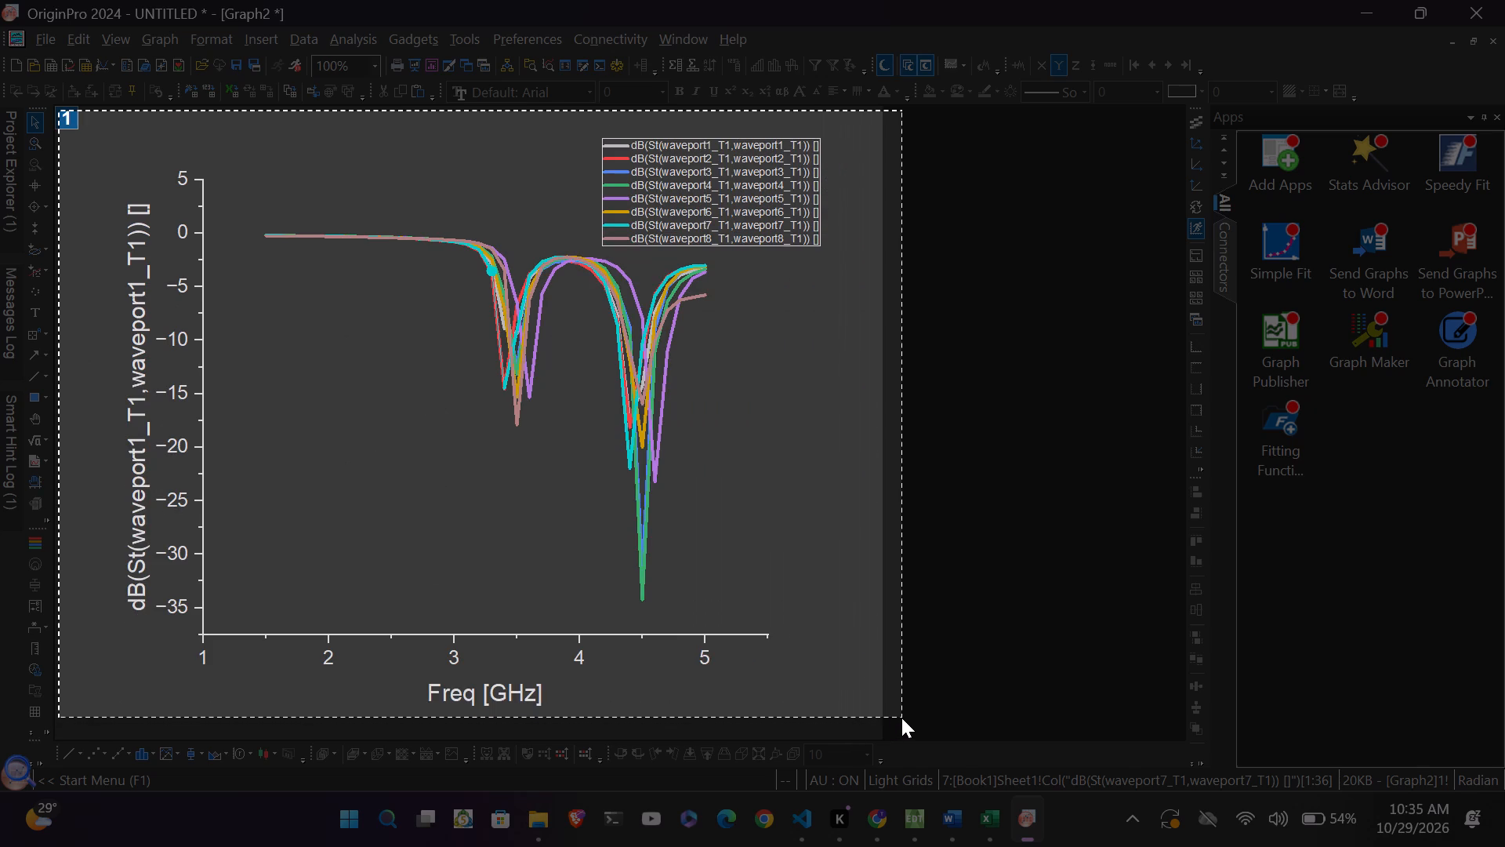
pyautogui.moveTo(901, 718); pyautogui.dragTo(865, 740)
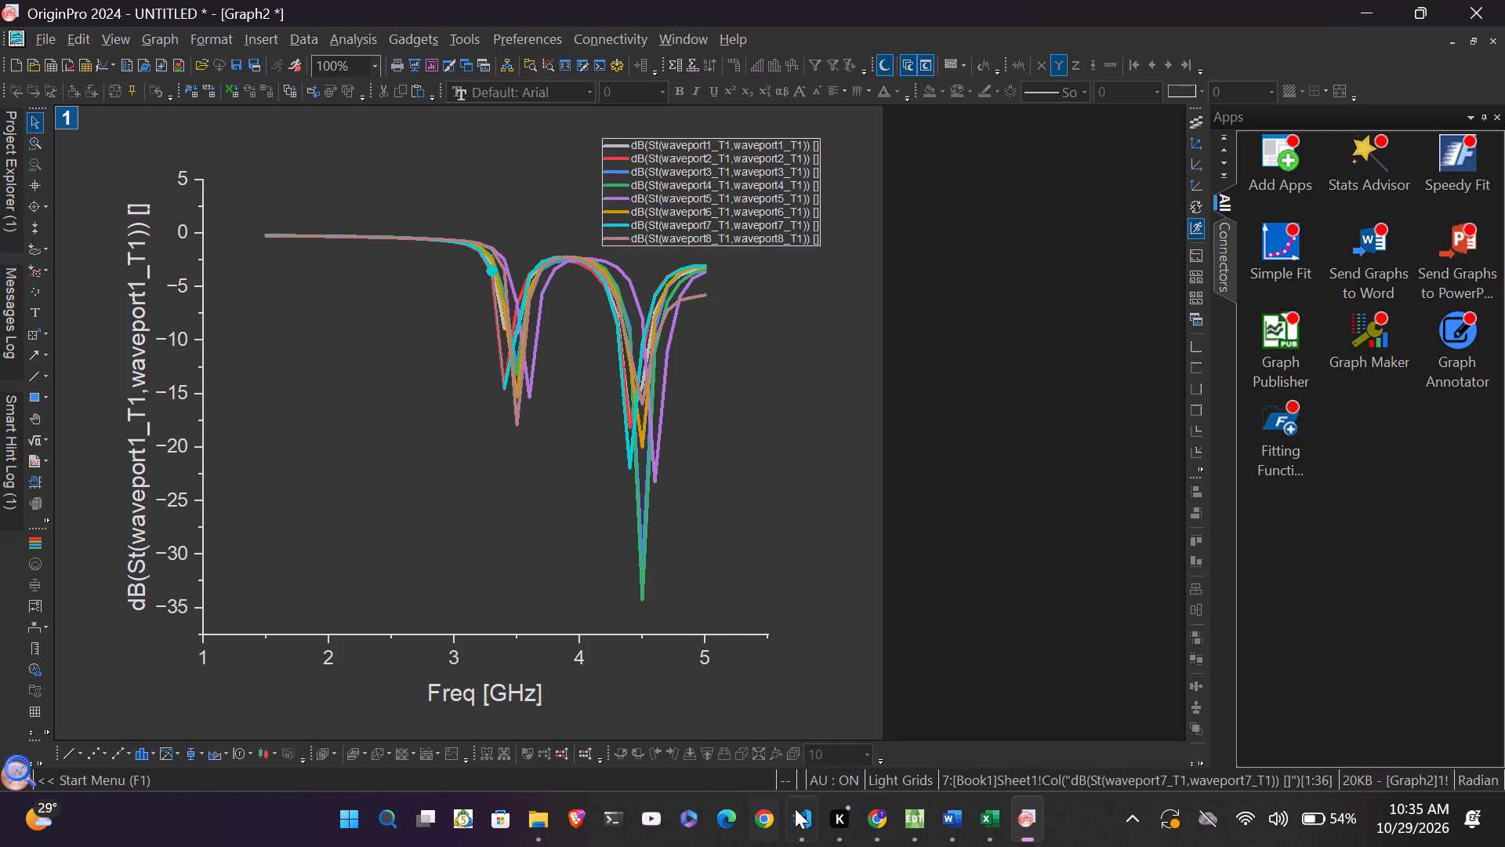
# Switch to Excel and view the waveport dB data in XY Plot 10.csv.
pyautogui.click(985, 819)
pyautogui.click(974, 690)
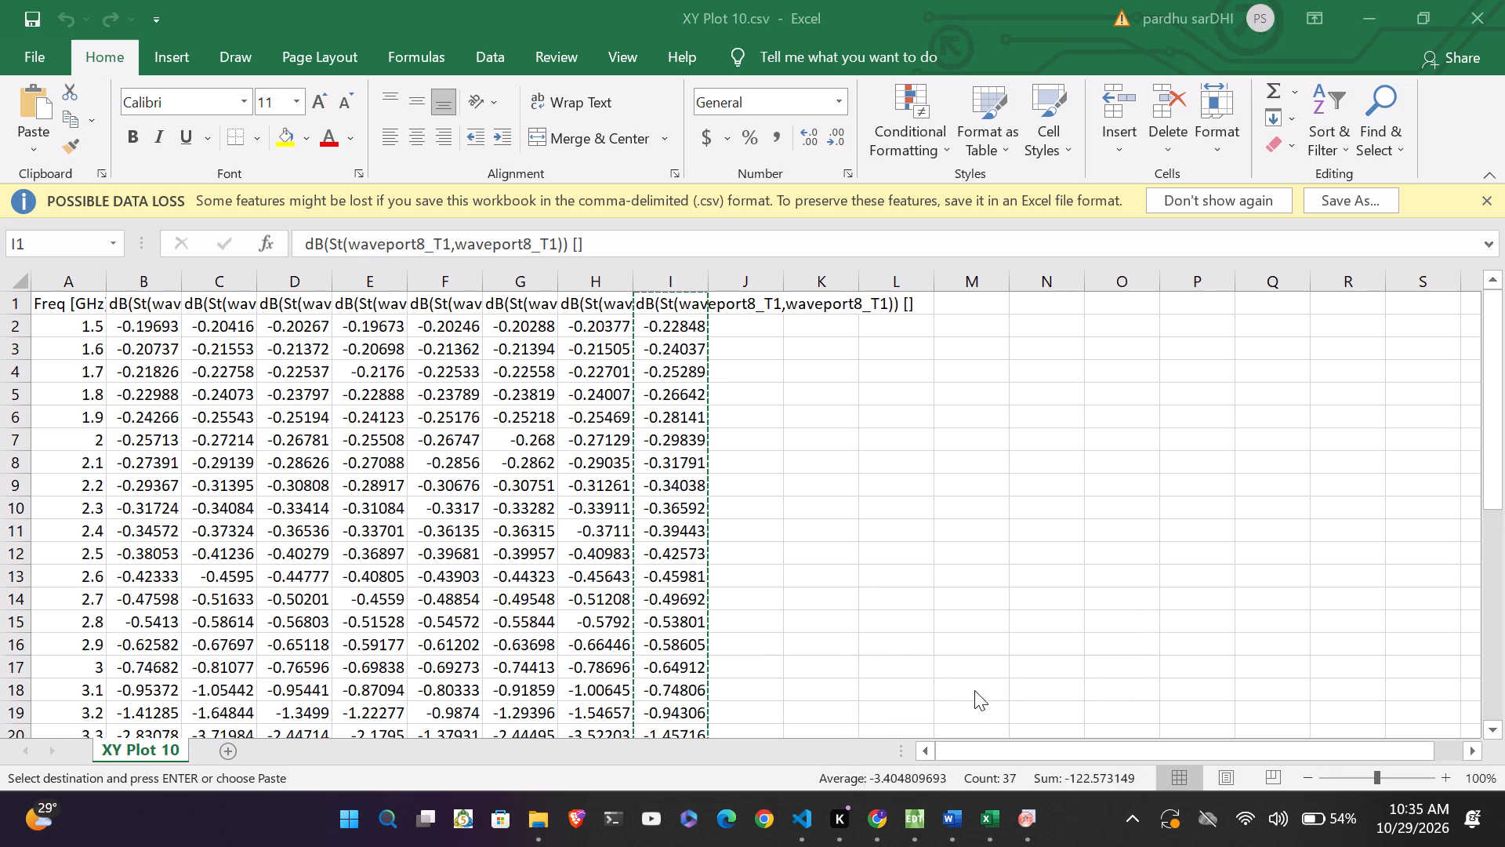
# Switch to ANSYS Electronics Desktop to view the HFSSDesign1 model.
pyautogui.click(916, 812)
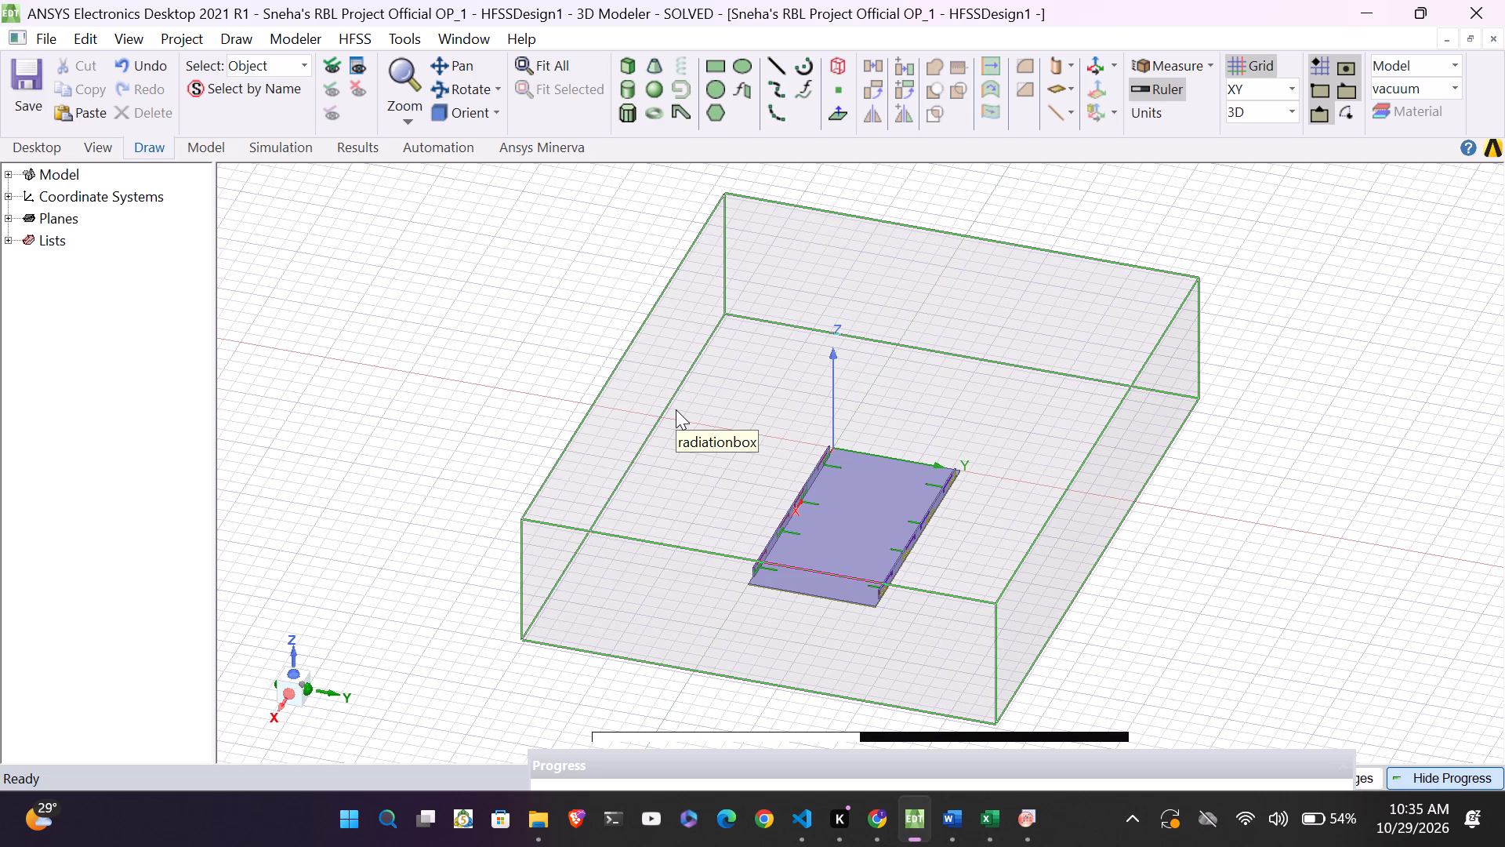
pyautogui.click(375, 147)
pyautogui.click(429, 152)
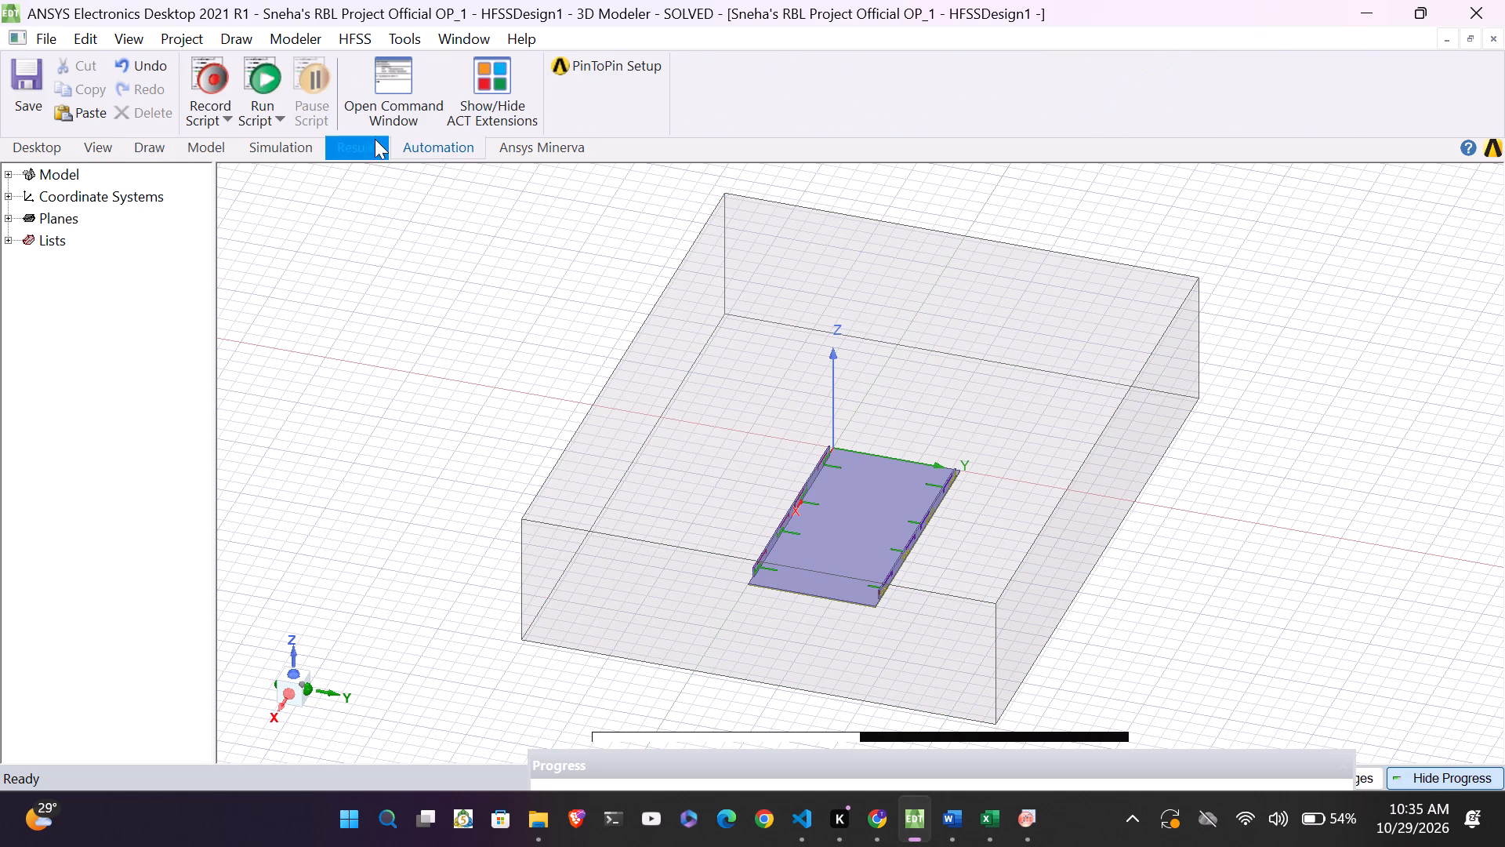
pyautogui.click(374, 144)
pyautogui.click(439, 146)
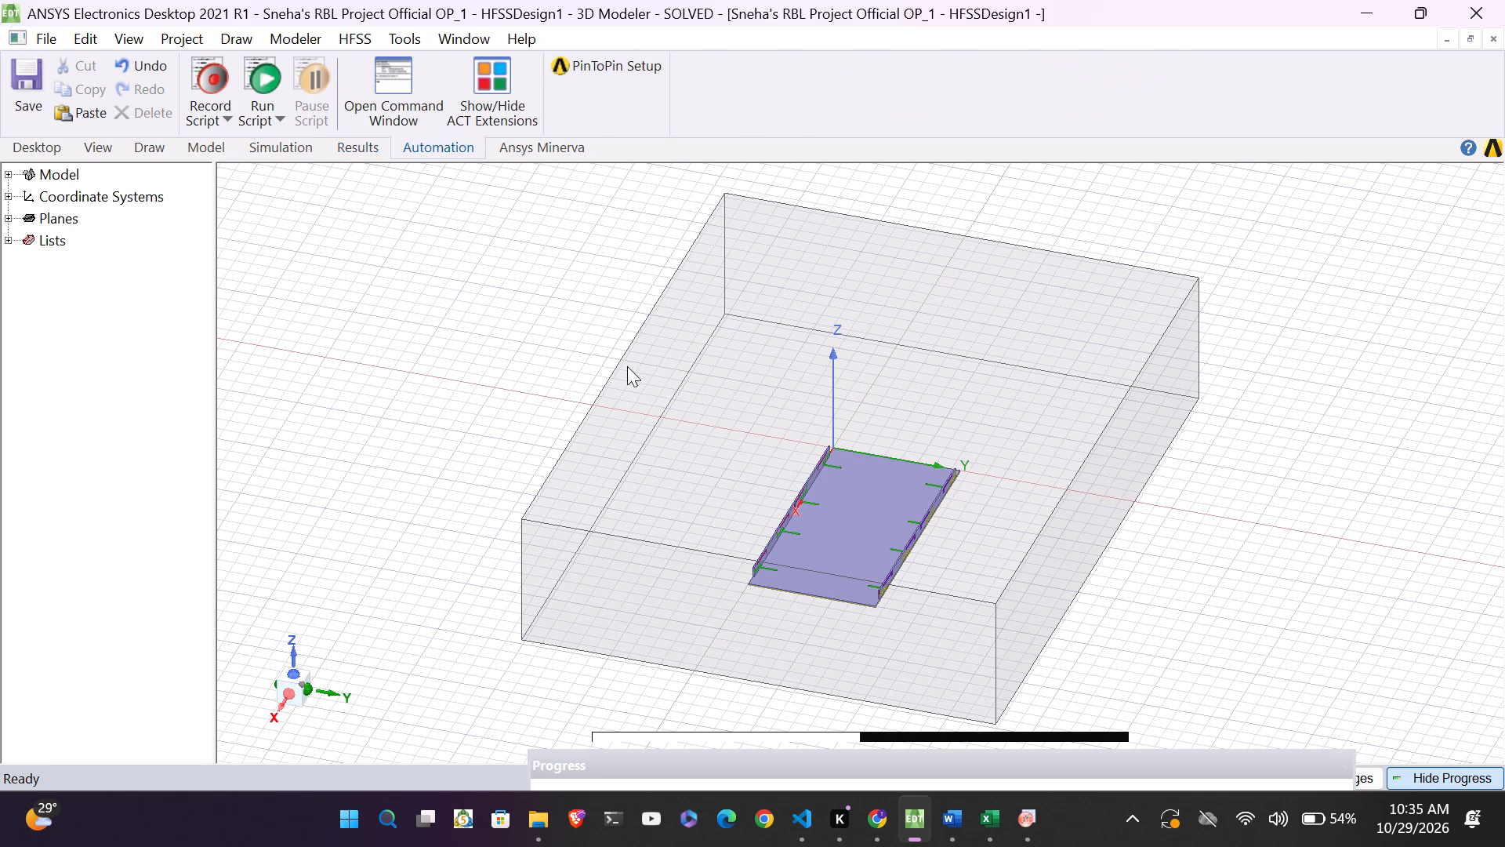
# Examine the substrate, its two side substrates and the antenna strips up close from several angles.
pyautogui.keyDown('ctrl'); pyautogui.scroll(4, 822, 535); pyautogui.keyUp('ctrl')
pyautogui.scroll(-1, 822, 535)
pyautogui.keyDown('ctrl'); pyautogui.scroll(20, 822, 535); pyautogui.keyUp('ctrl')
pyautogui.keyDown('ctrl'); pyautogui.scroll(1, 822, 535); pyautogui.keyUp('ctrl')
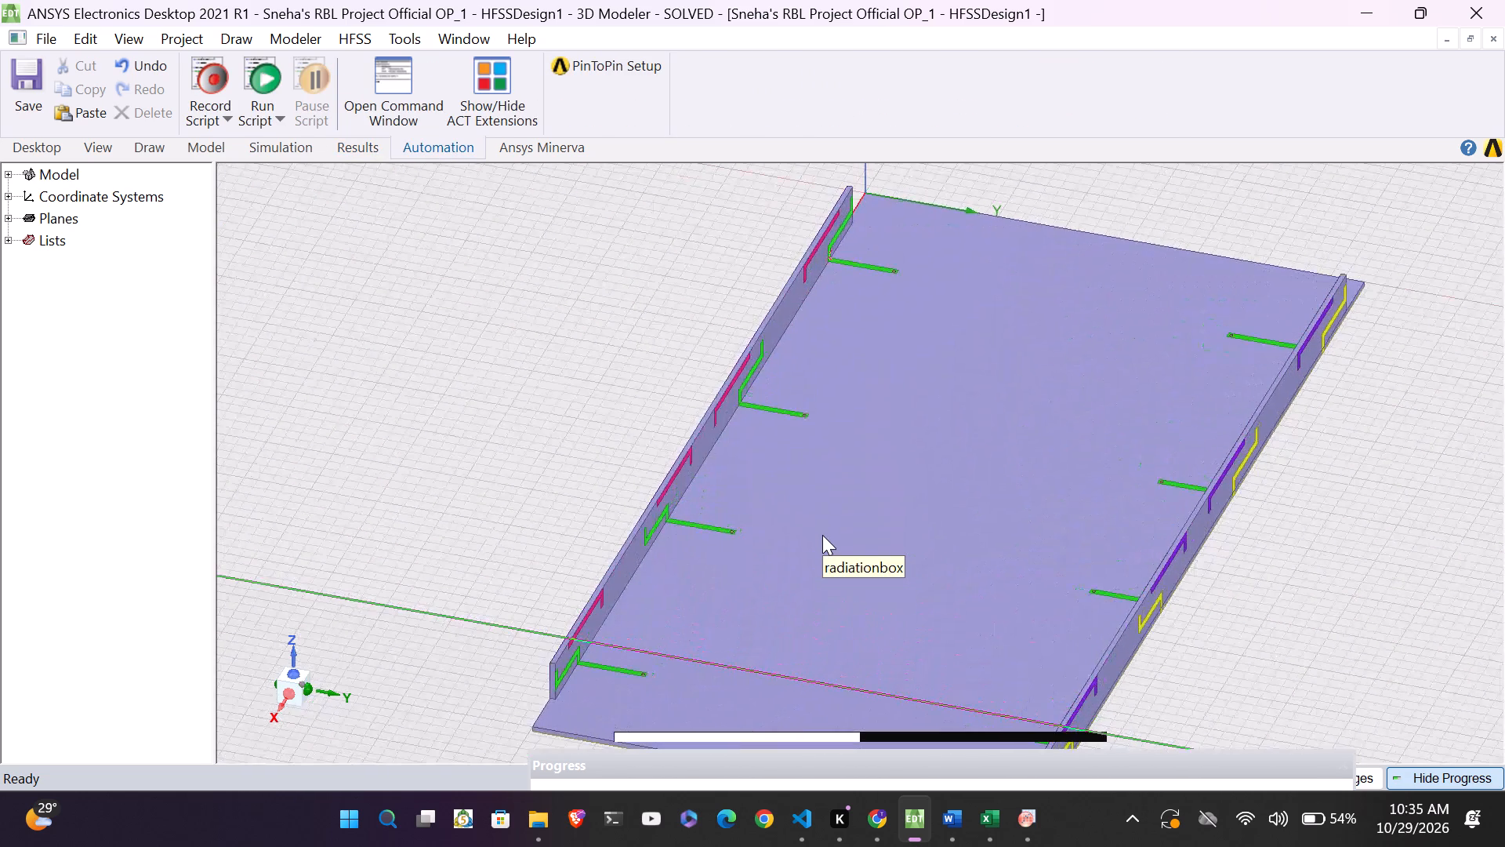
pyautogui.moveTo(259, 686); pyautogui.dragTo(271, 686)
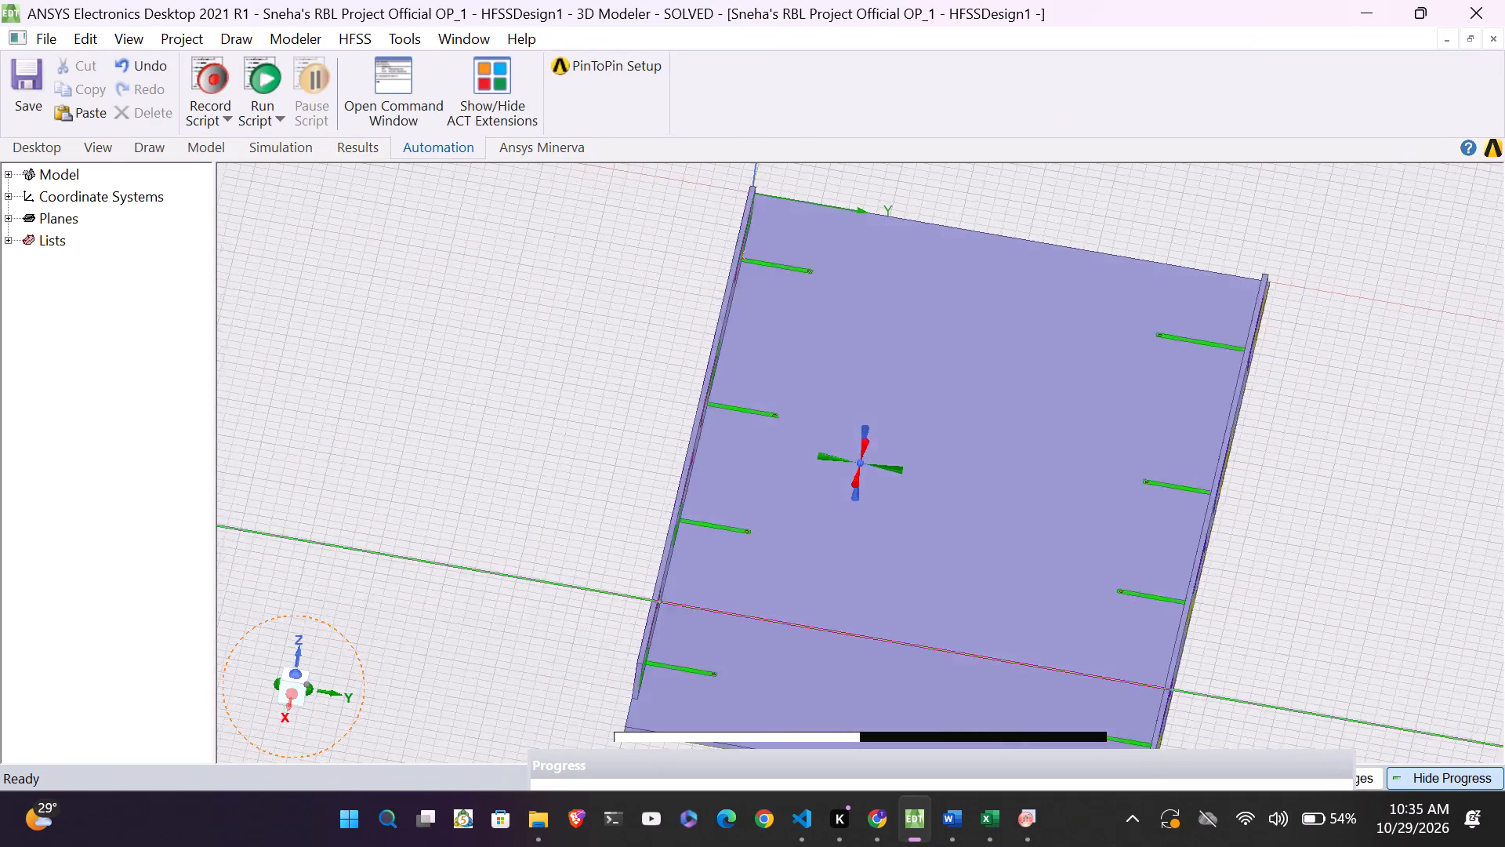
pyautogui.moveTo(271, 686); pyautogui.dragTo(256, 683)
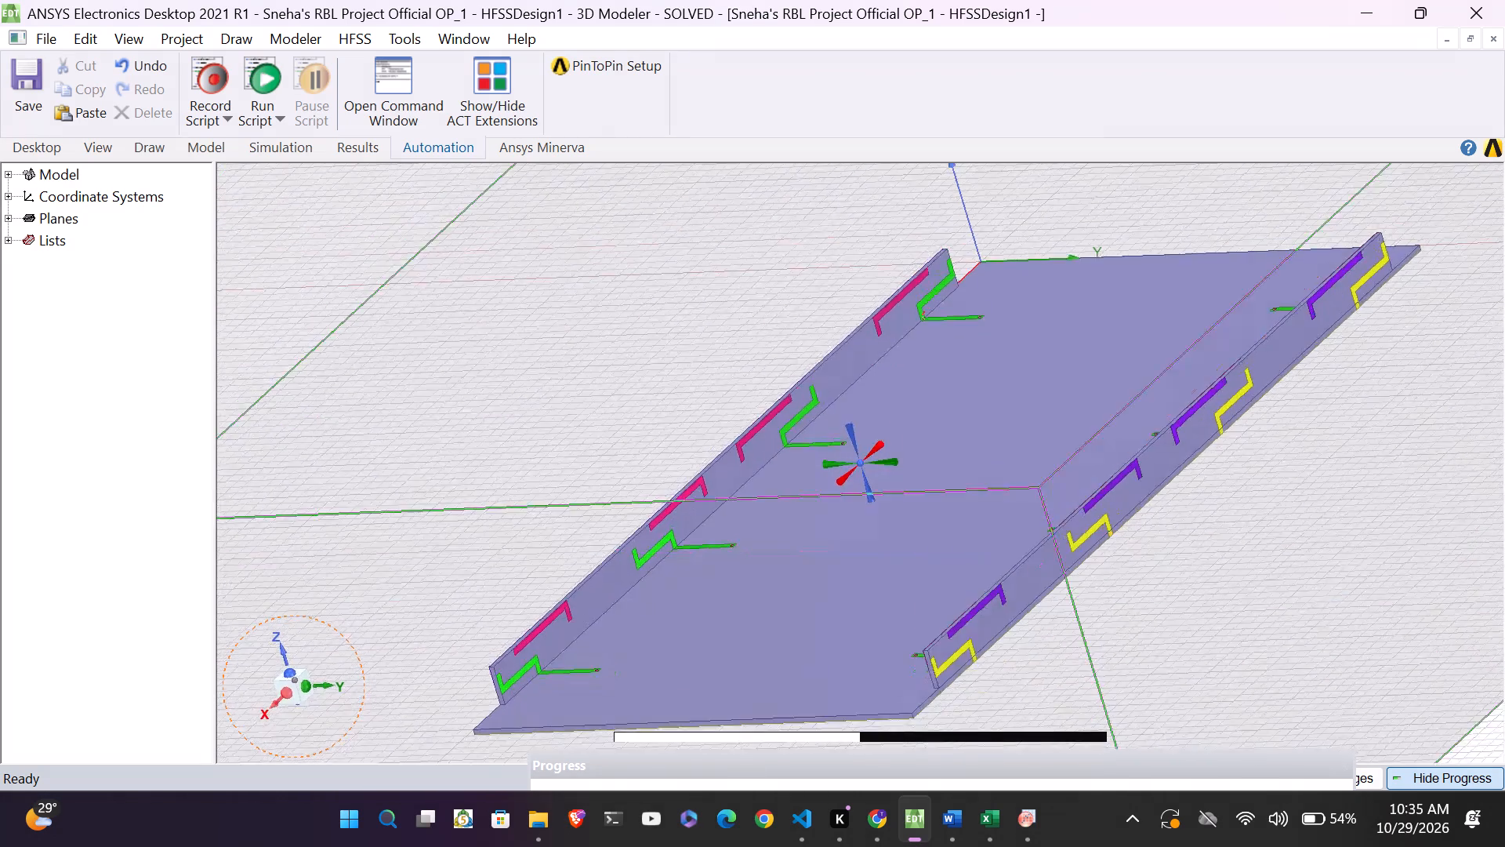
pyautogui.moveTo(256, 683); pyautogui.dragTo(252, 679)
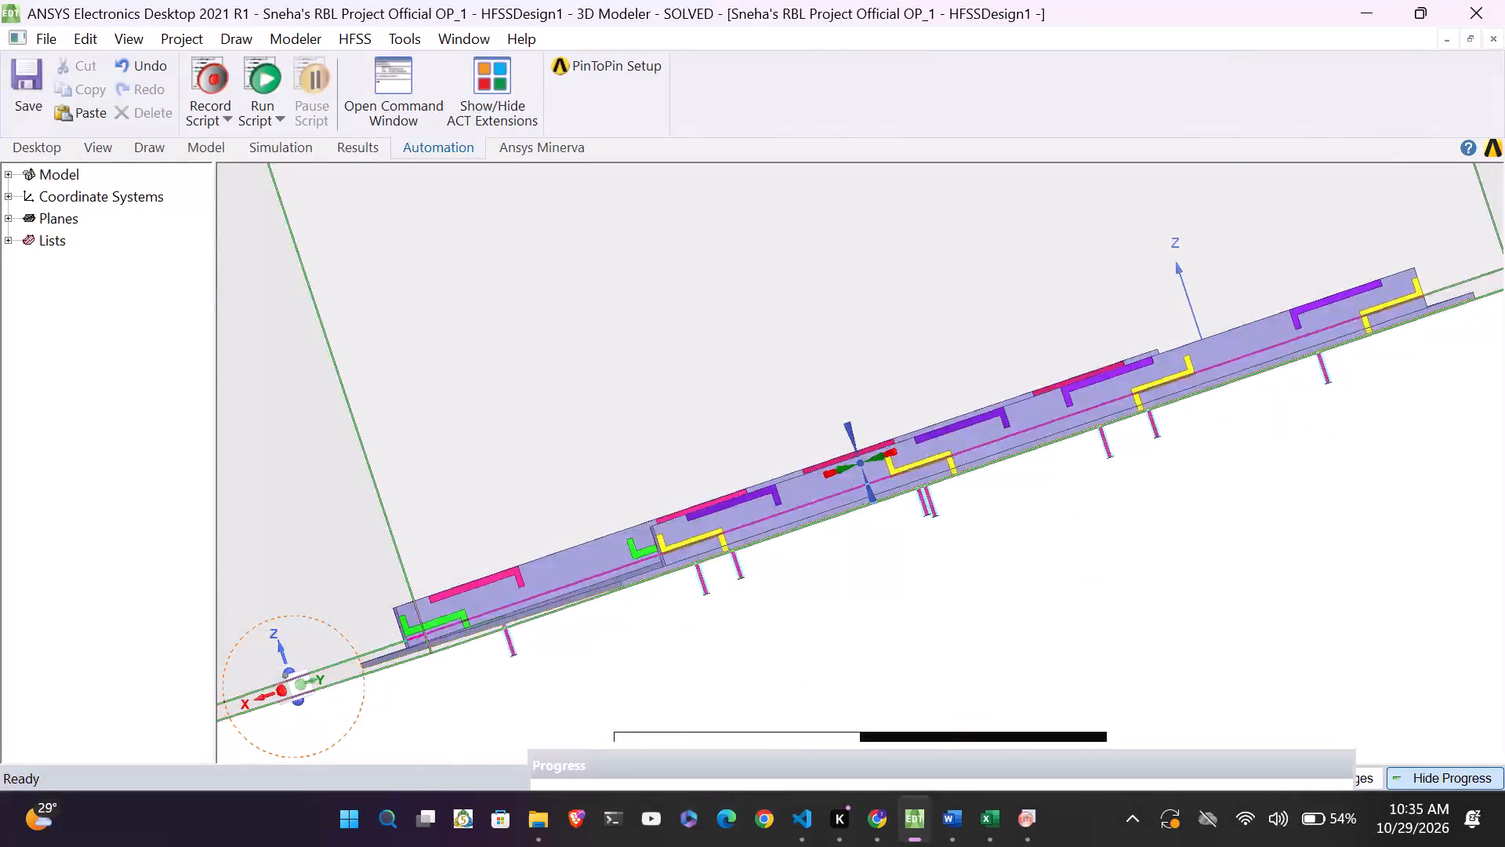
pyautogui.moveTo(252, 679); pyautogui.dragTo(267, 679)
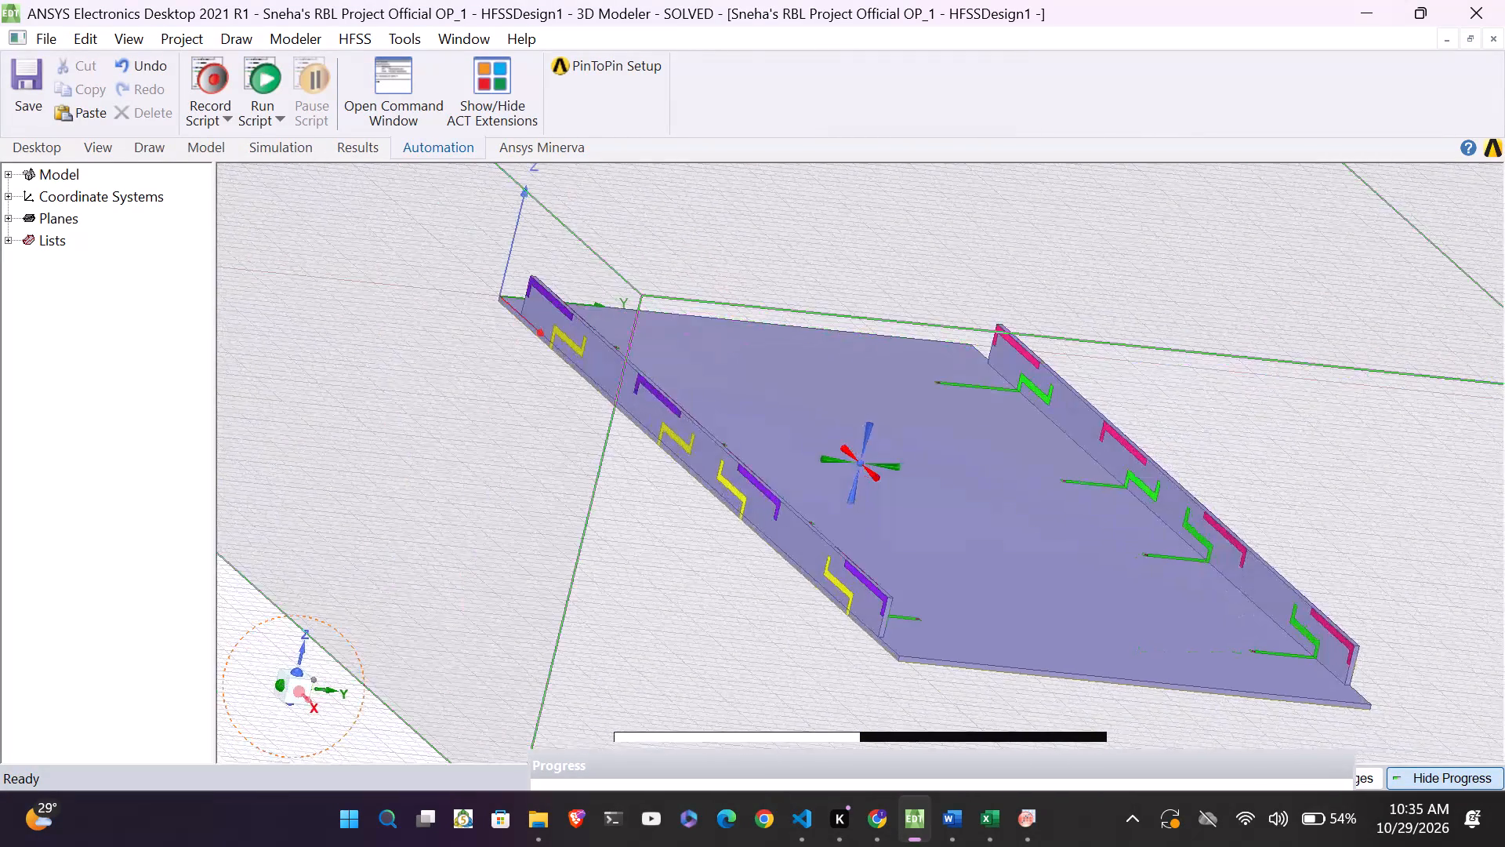
pyautogui.moveTo(267, 679); pyautogui.dragTo(238, 680)
pyautogui.moveTo(238, 680); pyautogui.dragTo(261, 680)
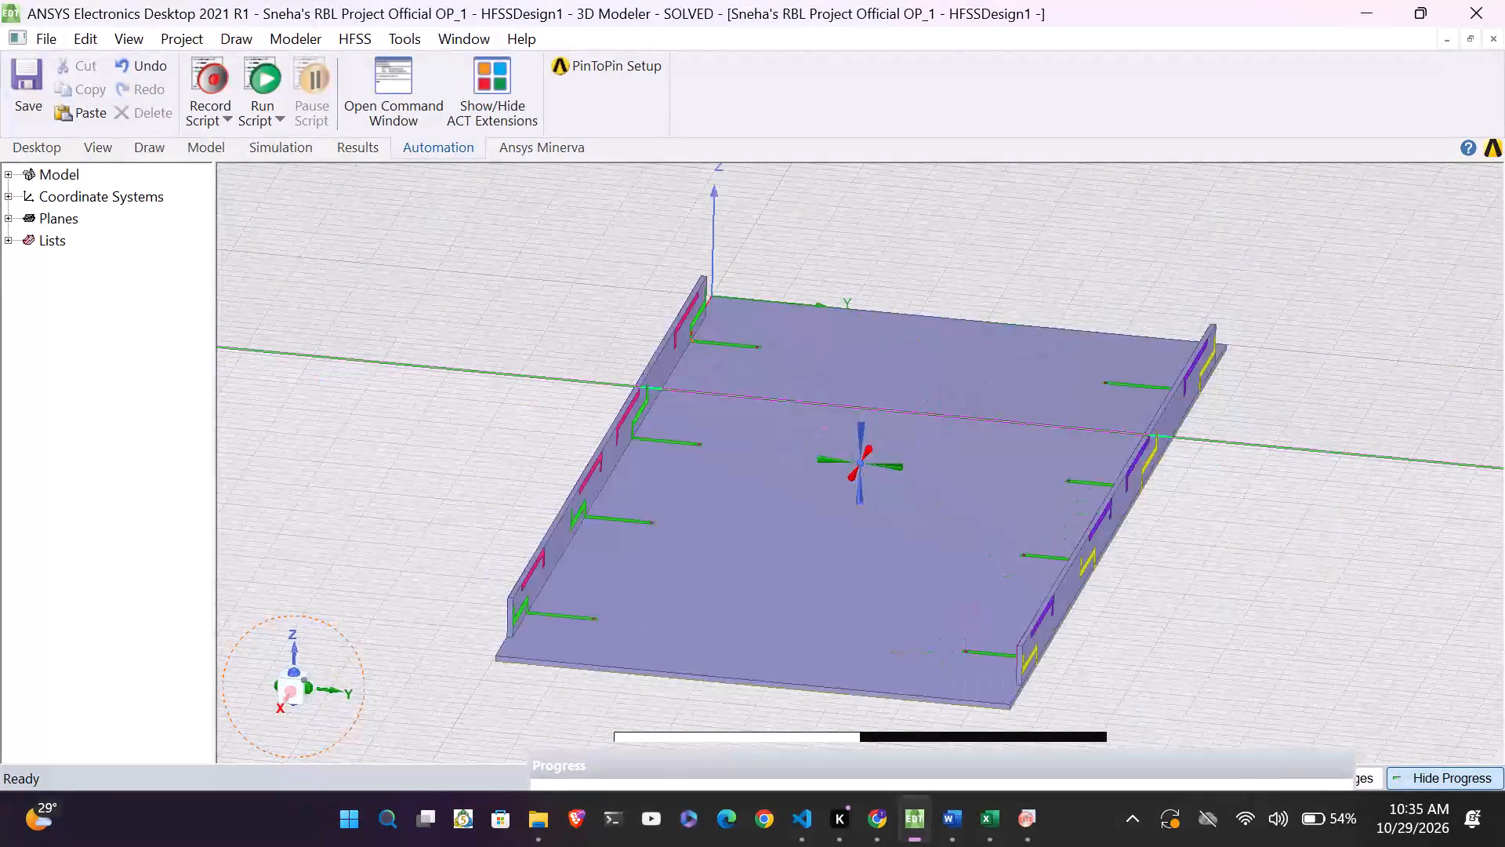
pyautogui.moveTo(261, 680); pyautogui.dragTo(258, 678)
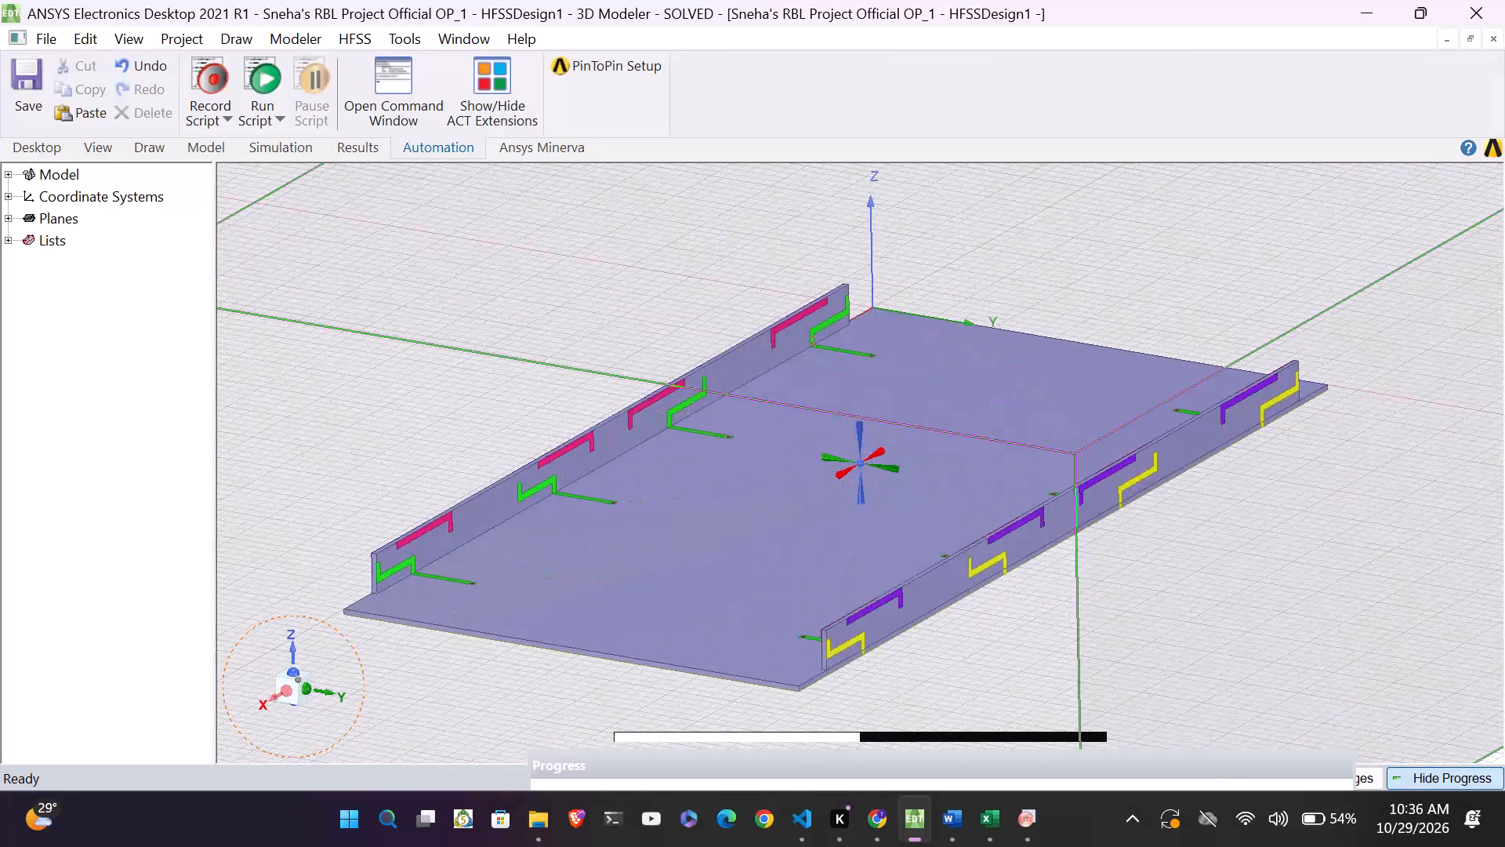
pyautogui.moveTo(258, 678); pyautogui.dragTo(273, 678)
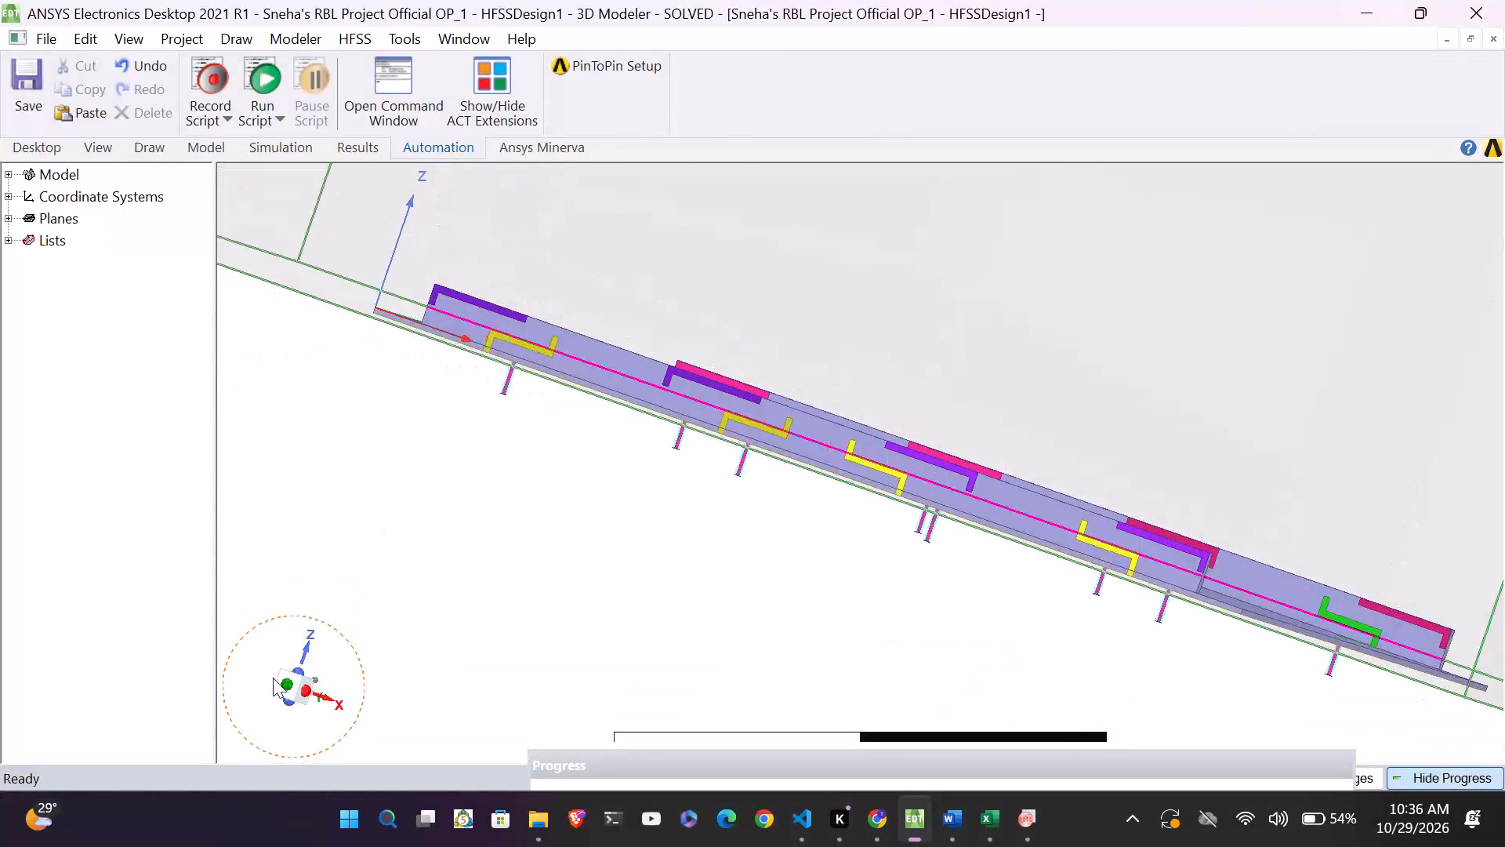
pyautogui.moveTo(292, 663); pyautogui.dragTo(282, 671)
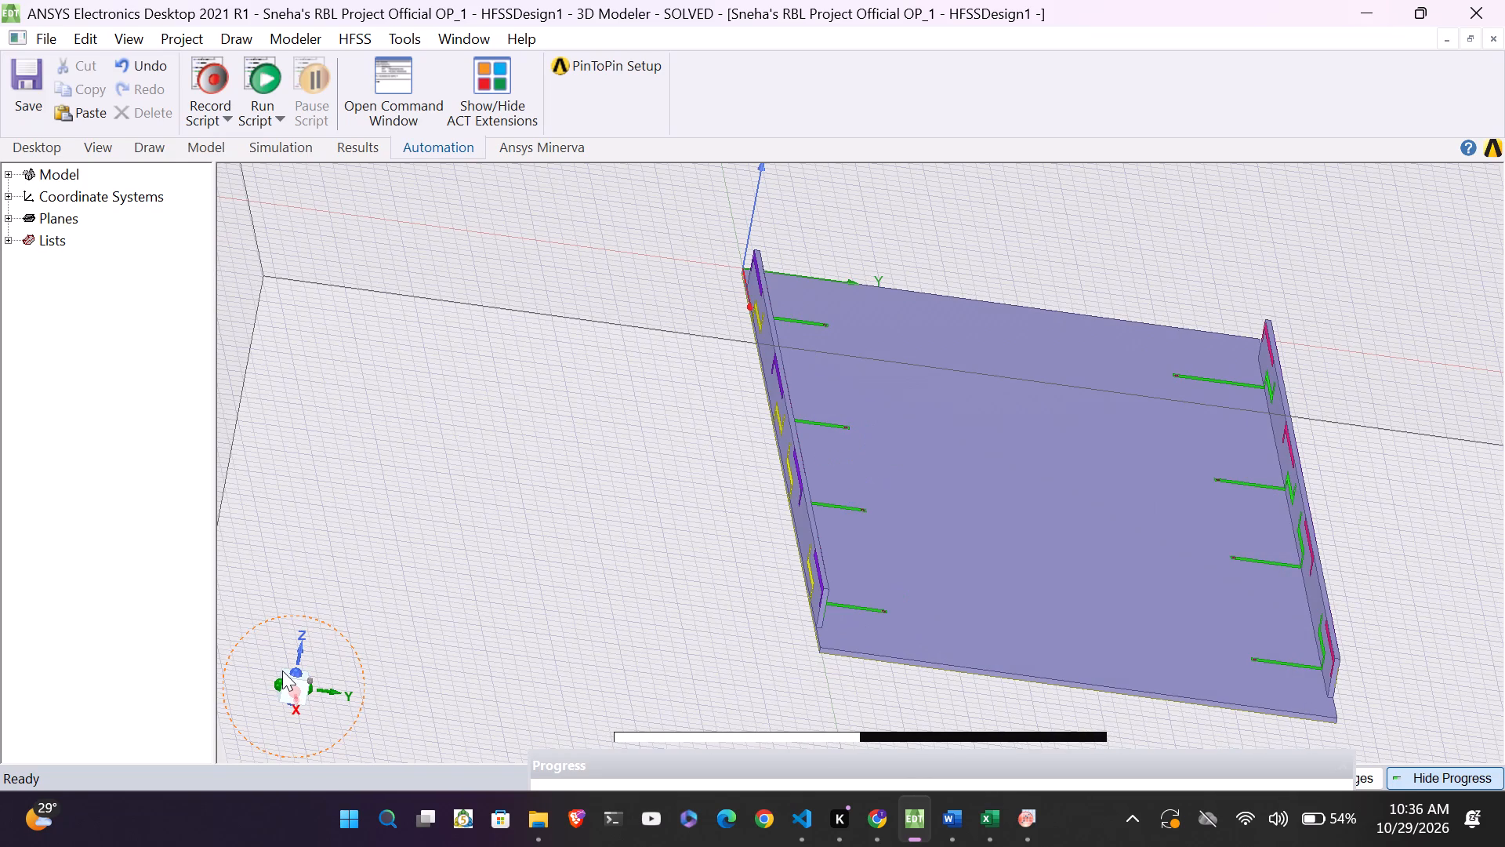
# Expand the air and FR4_epoxy solids in the model history and inspect side_substrate1 and its Move operations.
pyautogui.click(5, 167)
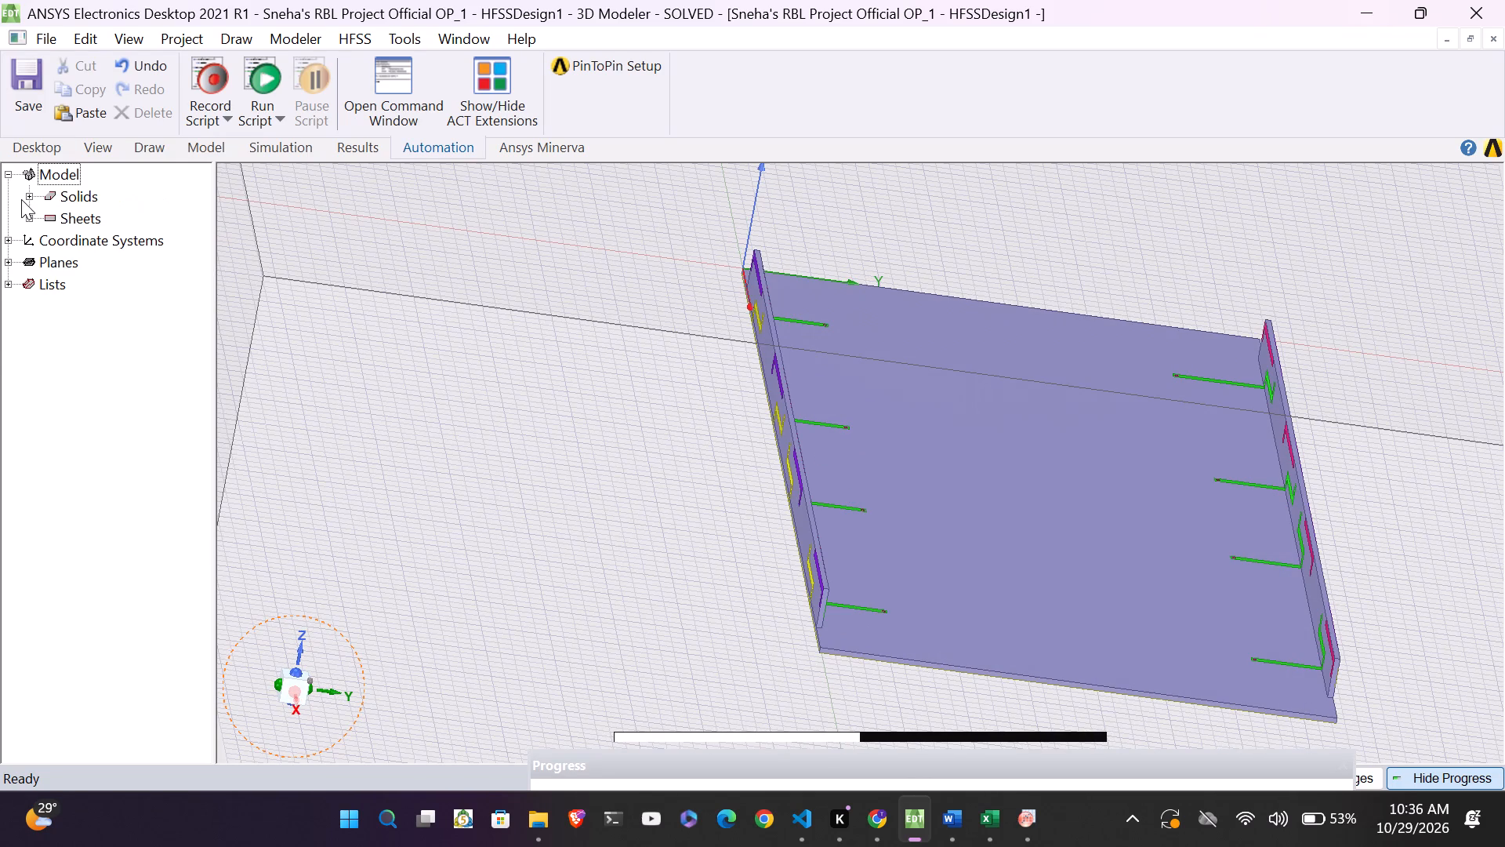
pyautogui.click(33, 196)
pyautogui.click(47, 221)
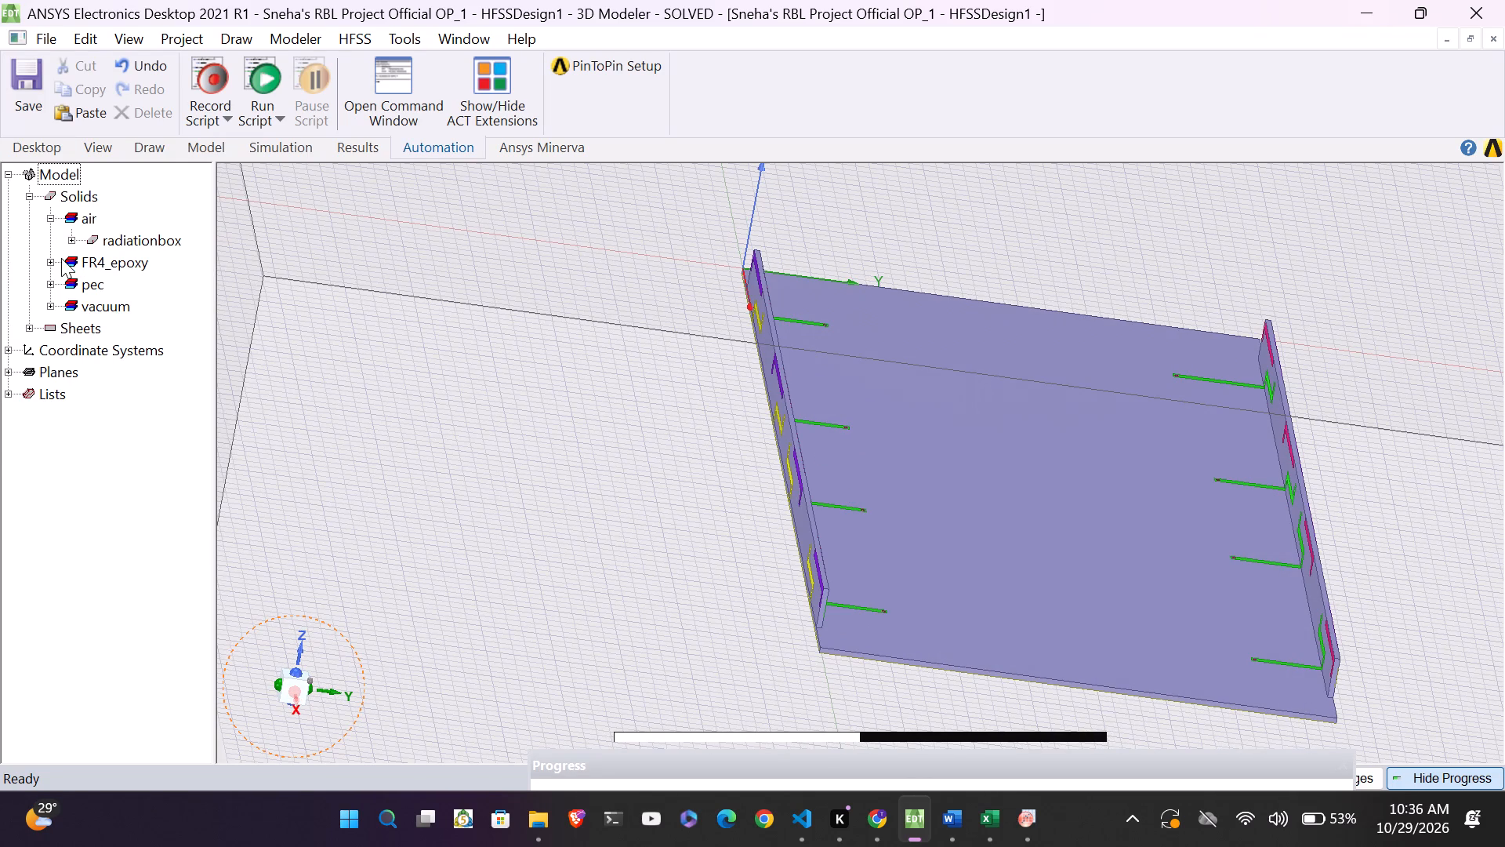
pyautogui.click(59, 260)
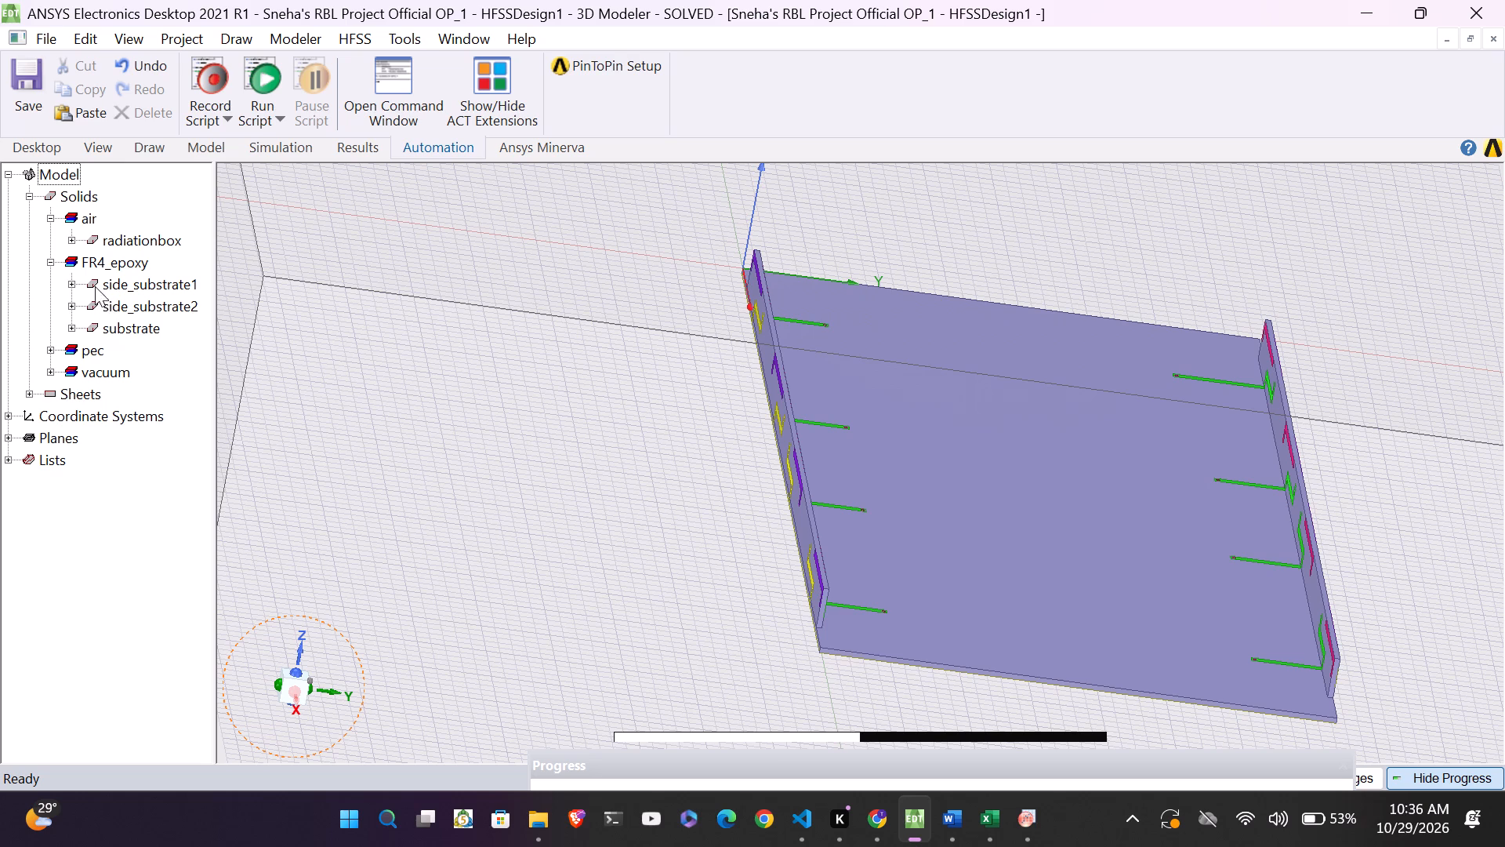
pyautogui.click(106, 283)
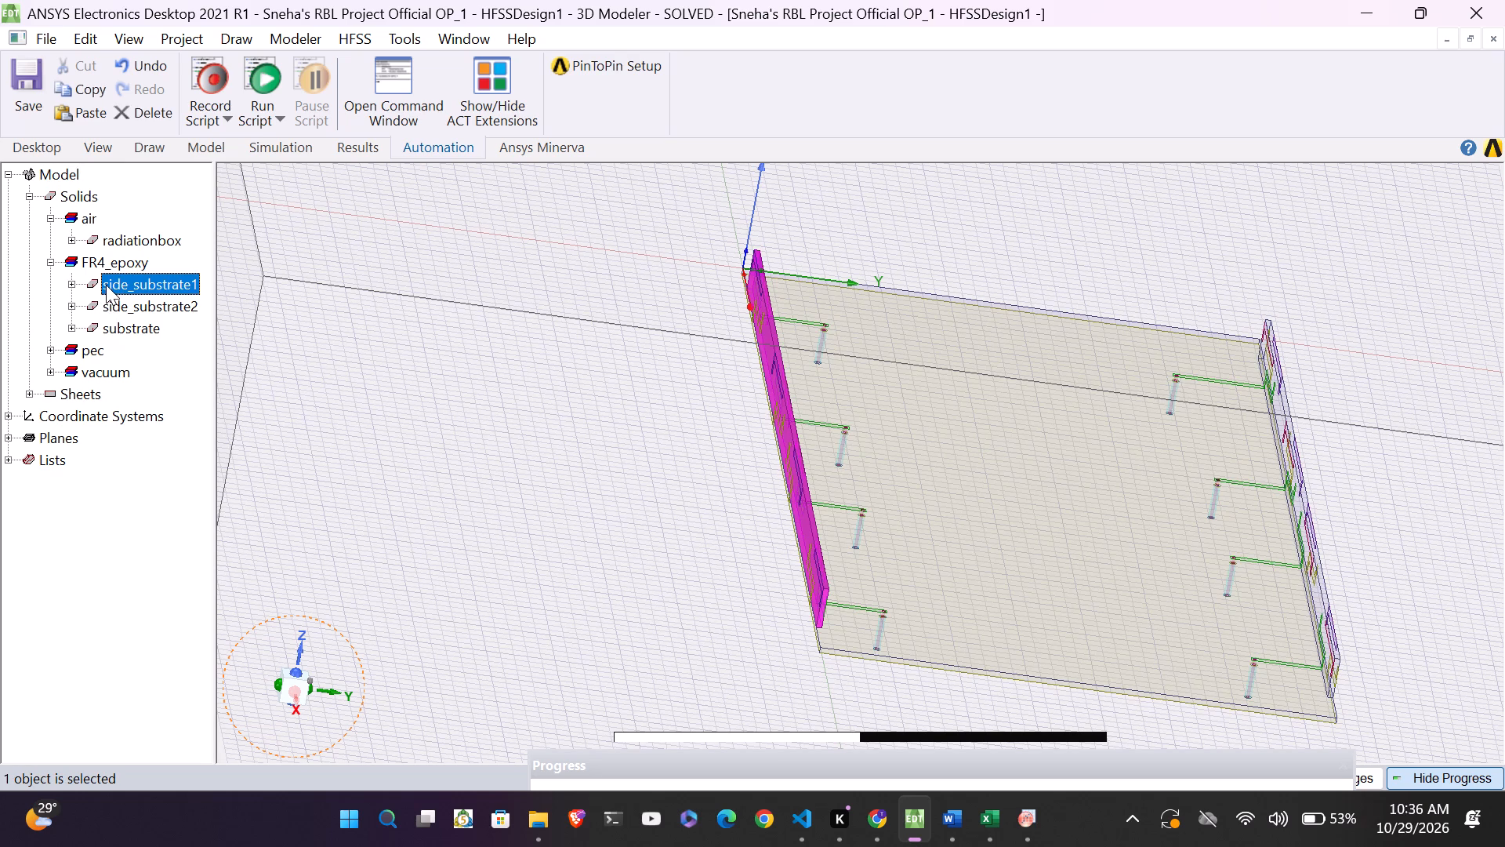
pyautogui.click(68, 277)
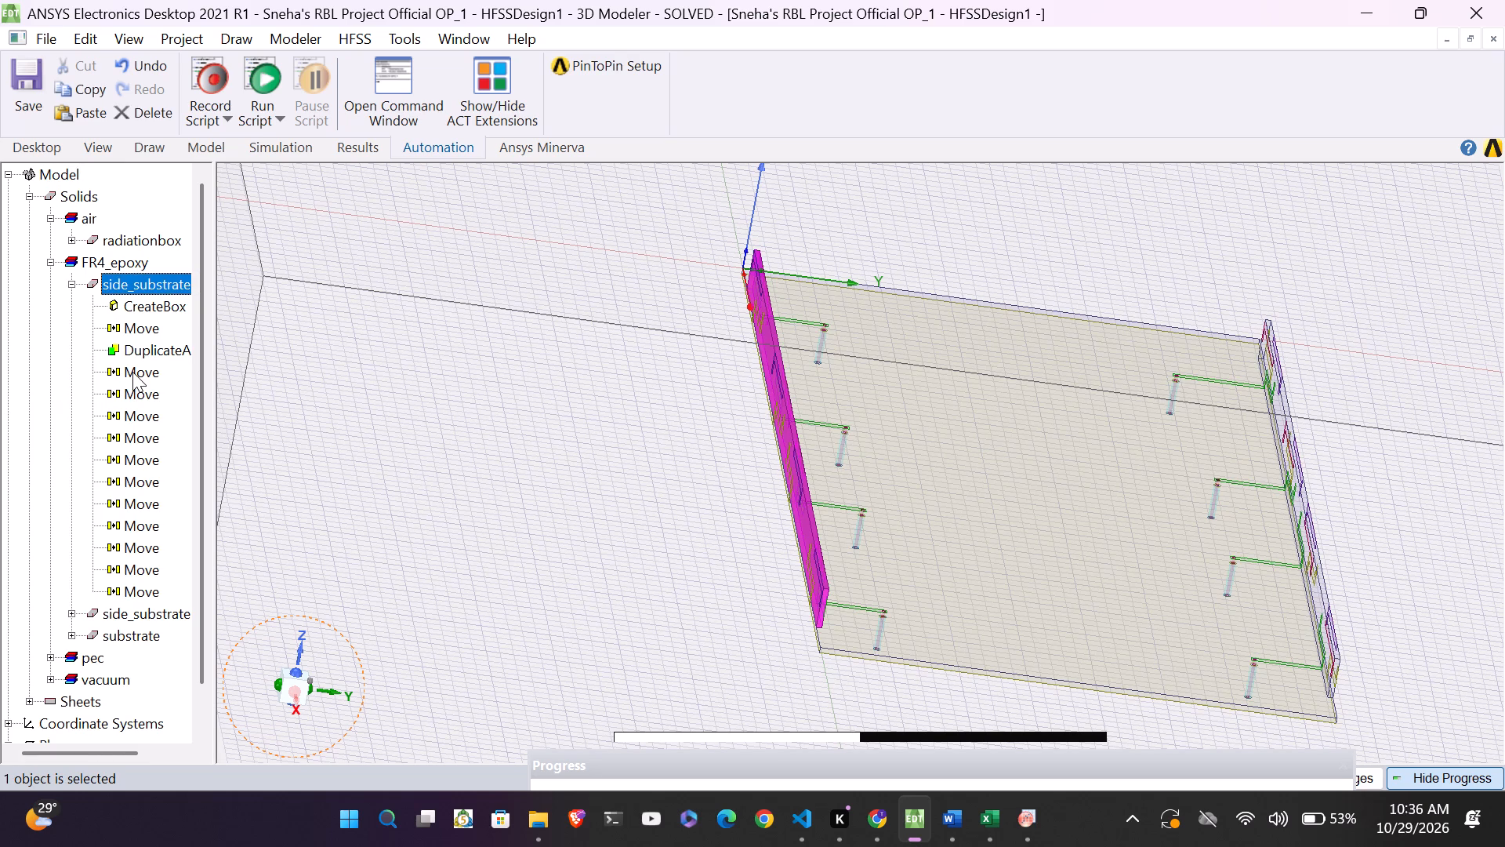
pyautogui.click(140, 377)
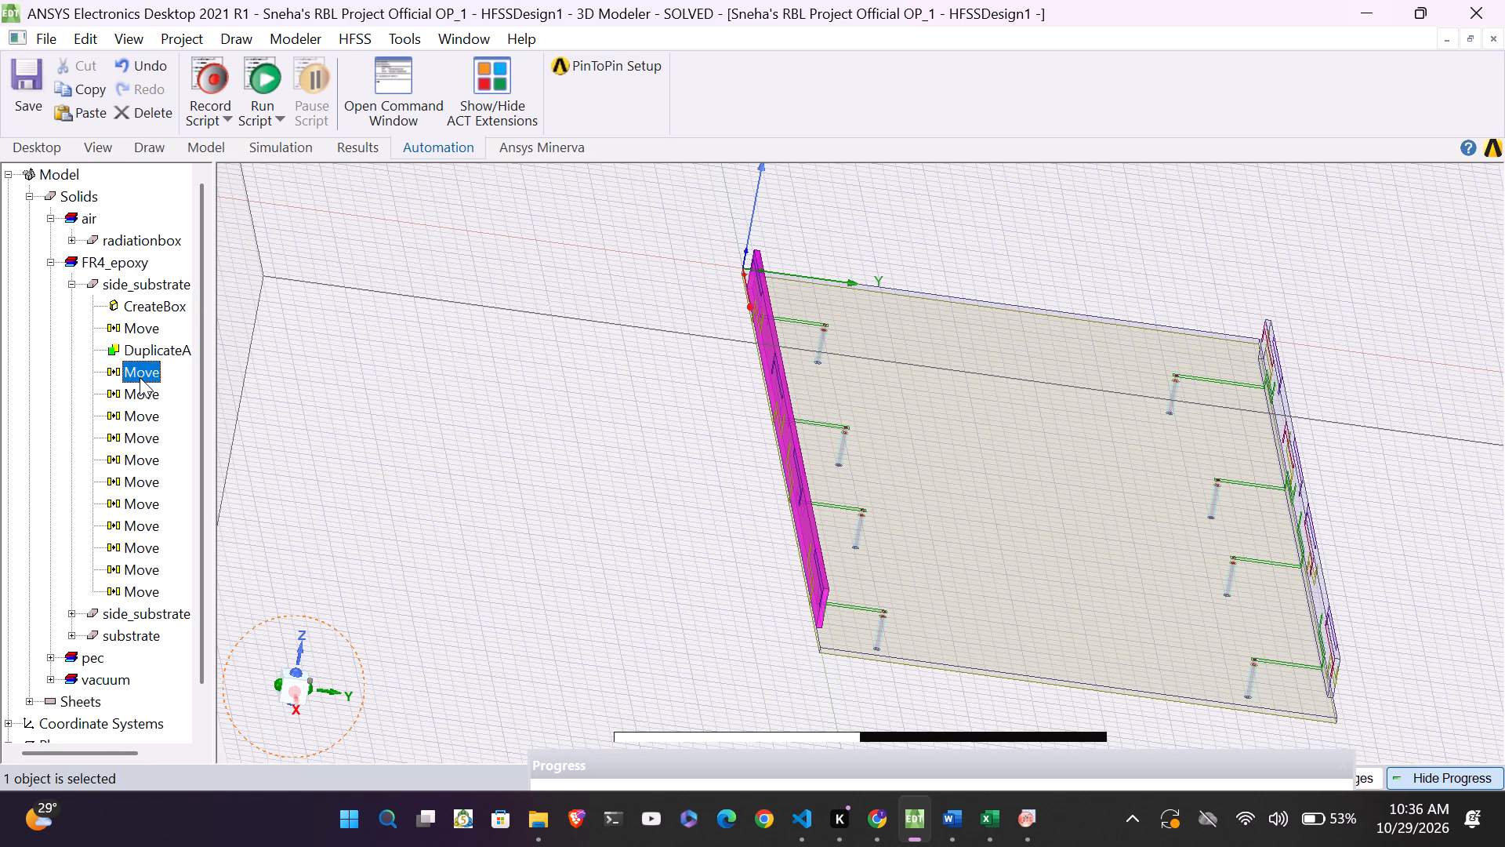
pyautogui.click(131, 377)
pyautogui.click(131, 377)
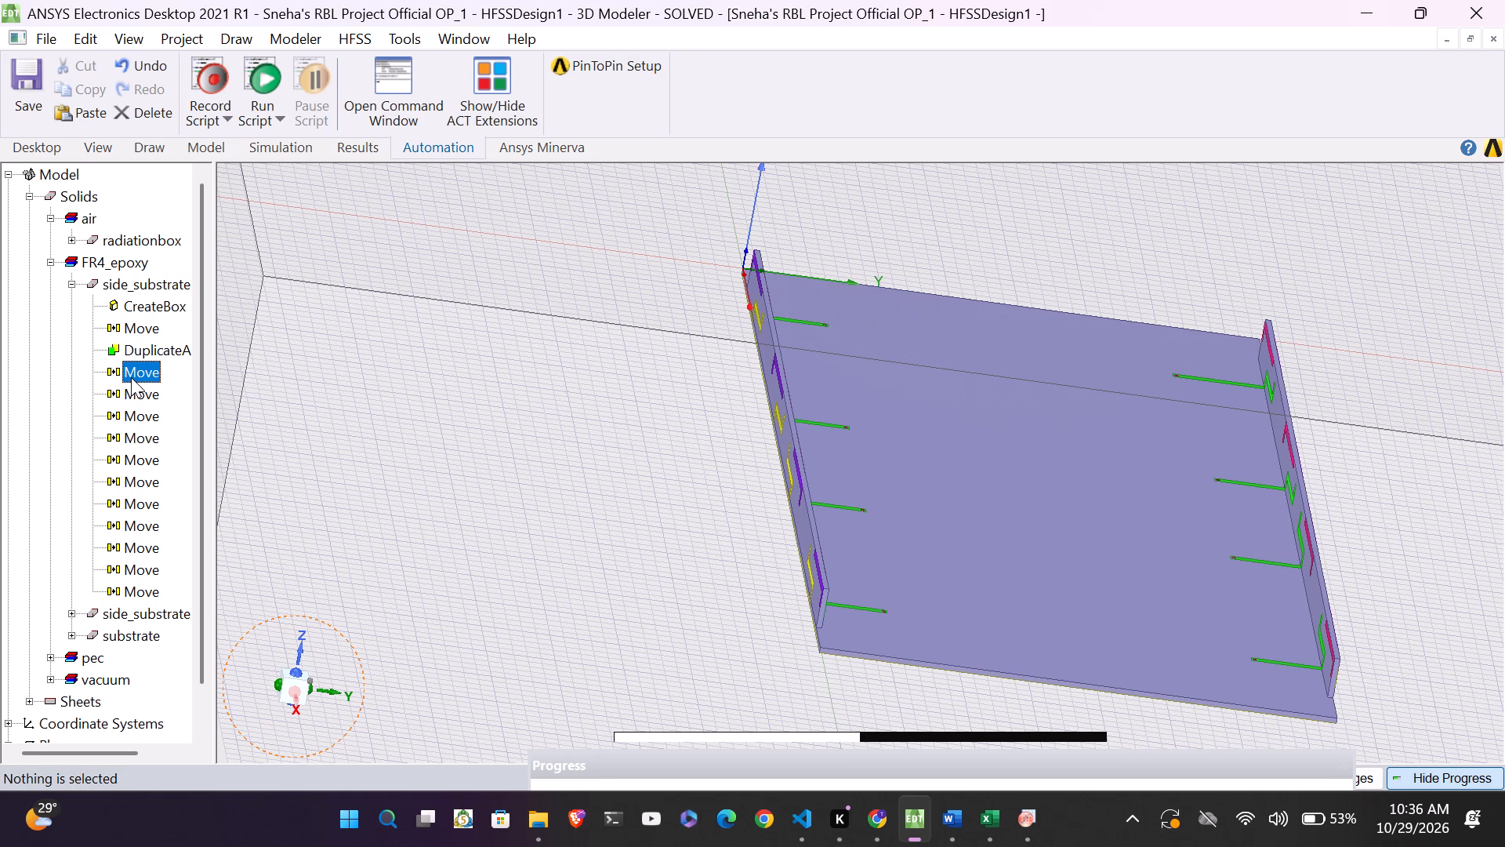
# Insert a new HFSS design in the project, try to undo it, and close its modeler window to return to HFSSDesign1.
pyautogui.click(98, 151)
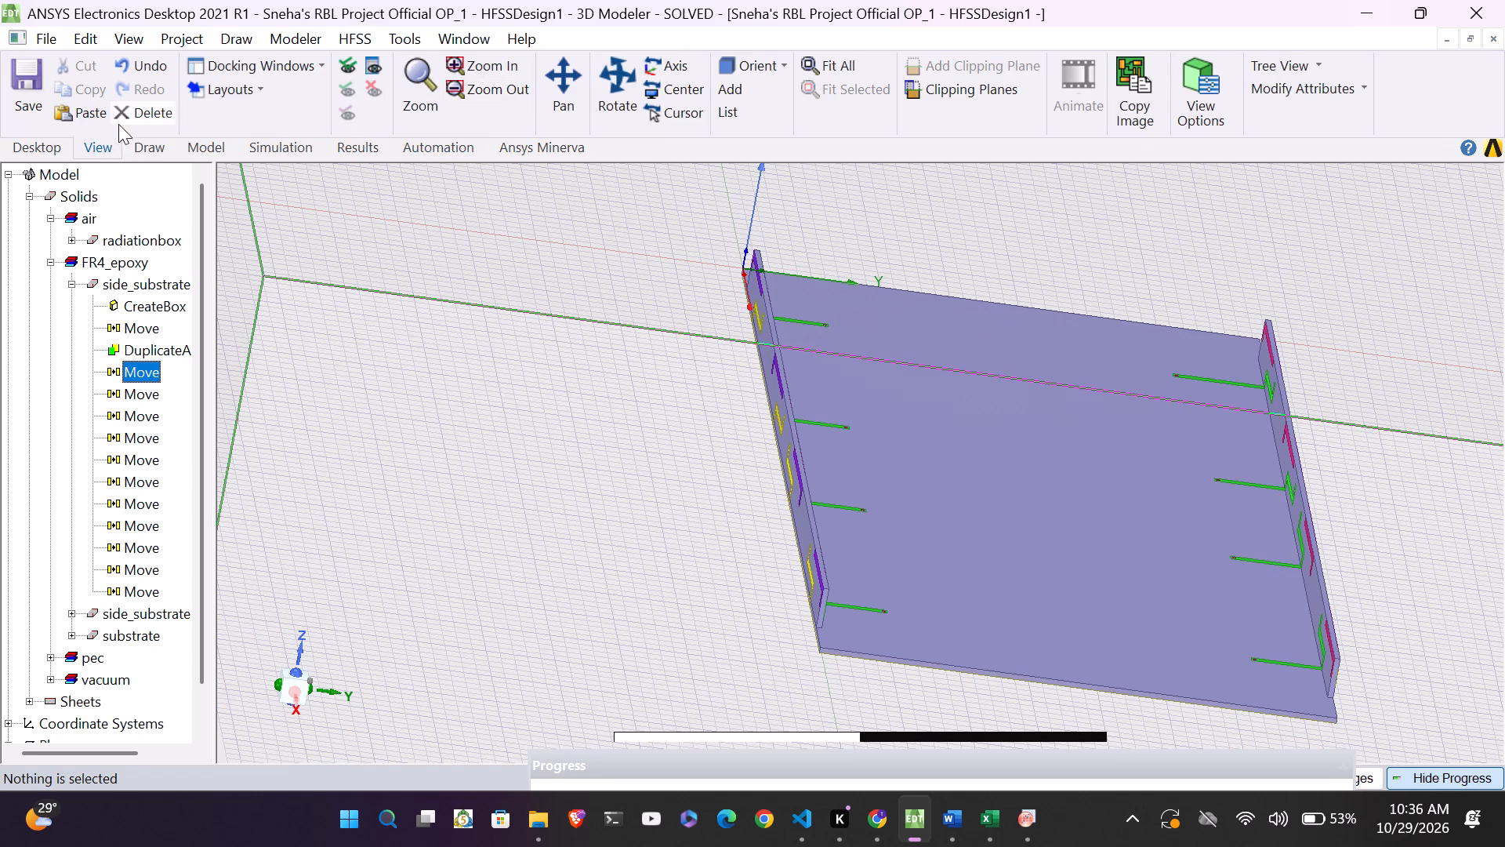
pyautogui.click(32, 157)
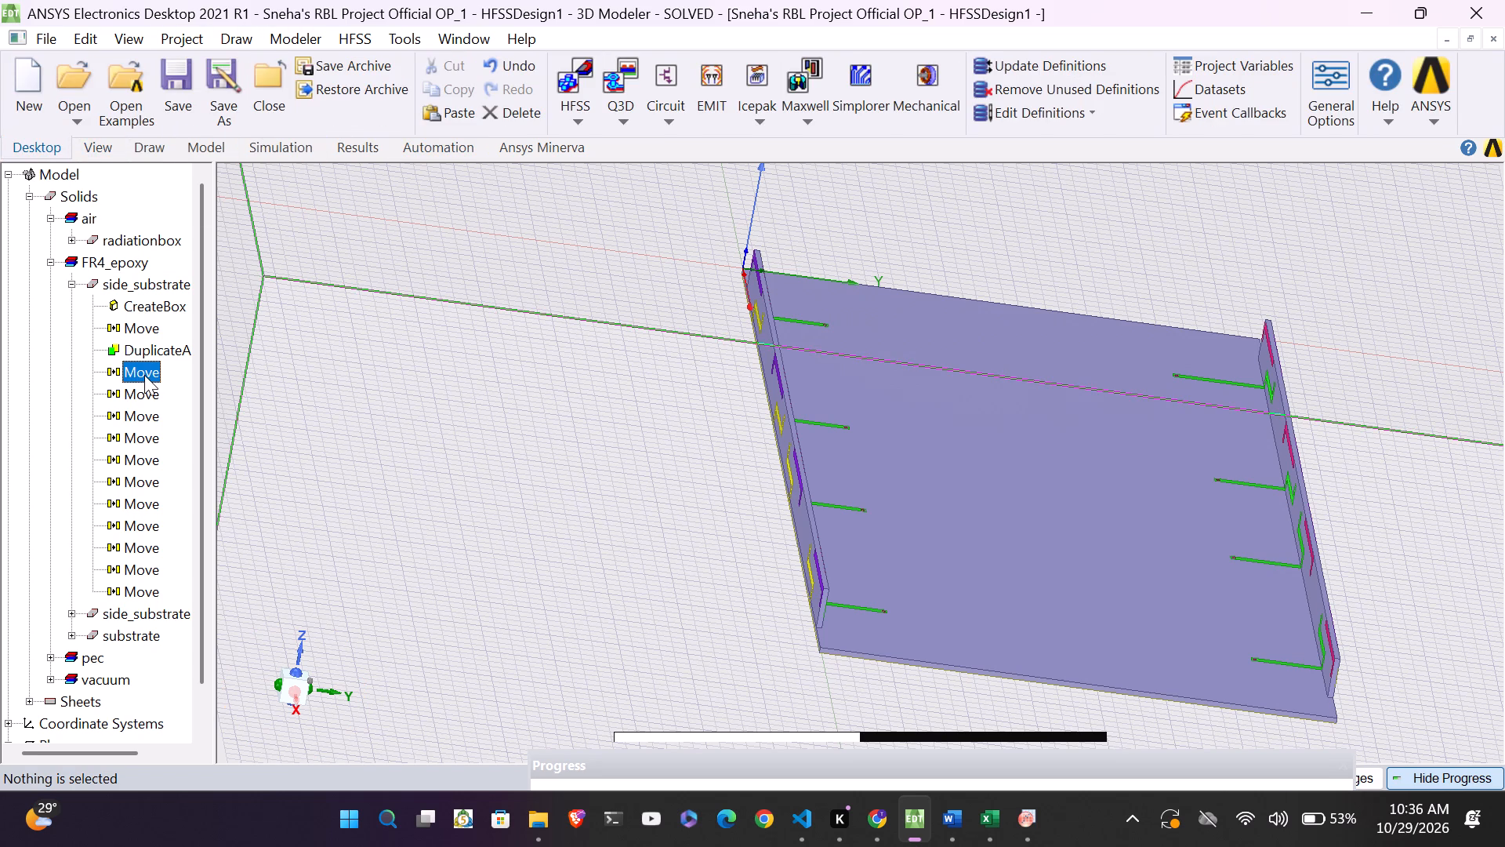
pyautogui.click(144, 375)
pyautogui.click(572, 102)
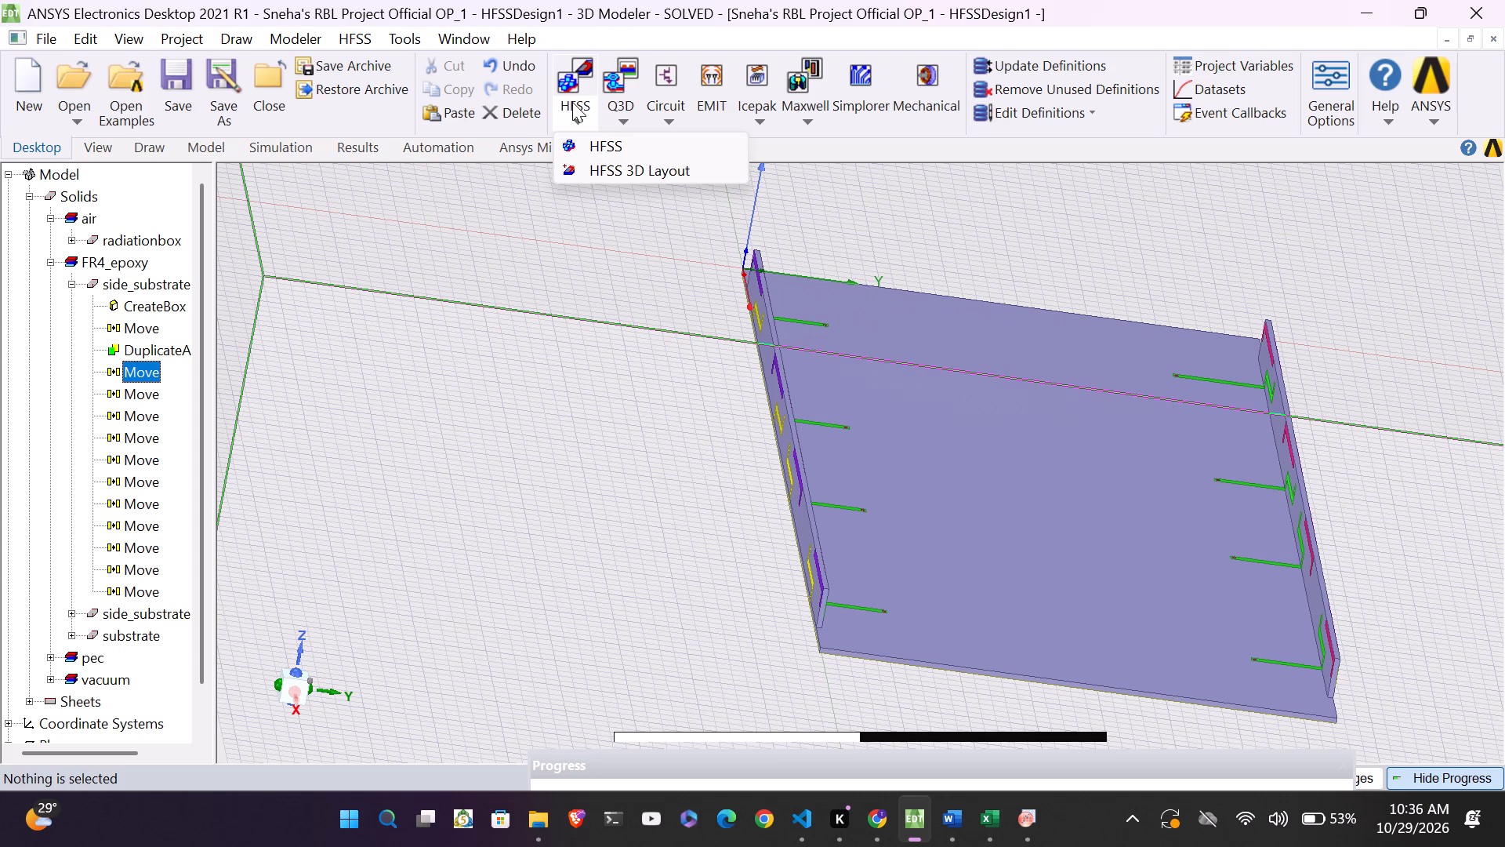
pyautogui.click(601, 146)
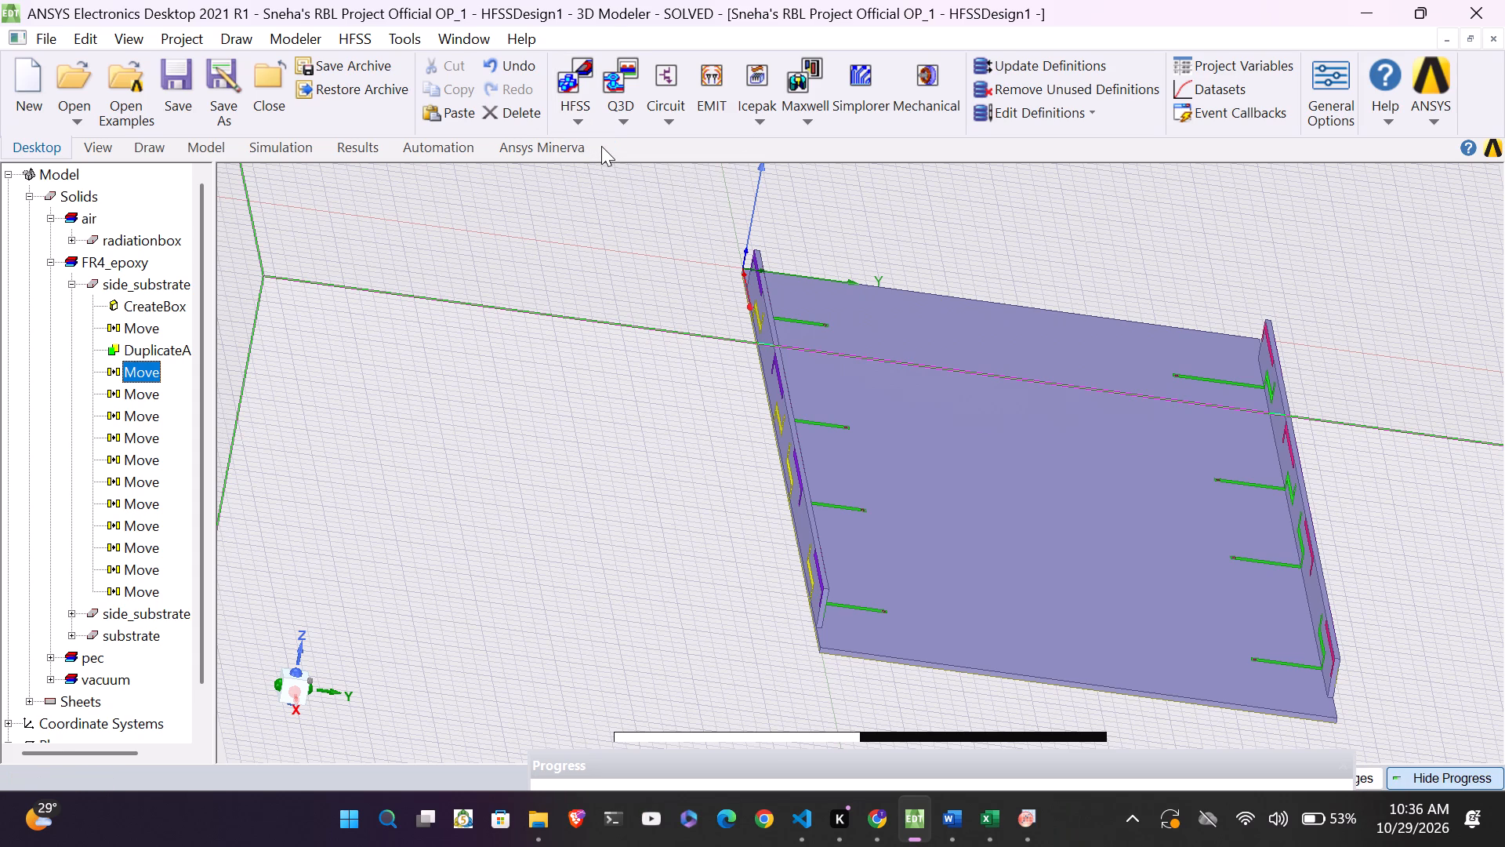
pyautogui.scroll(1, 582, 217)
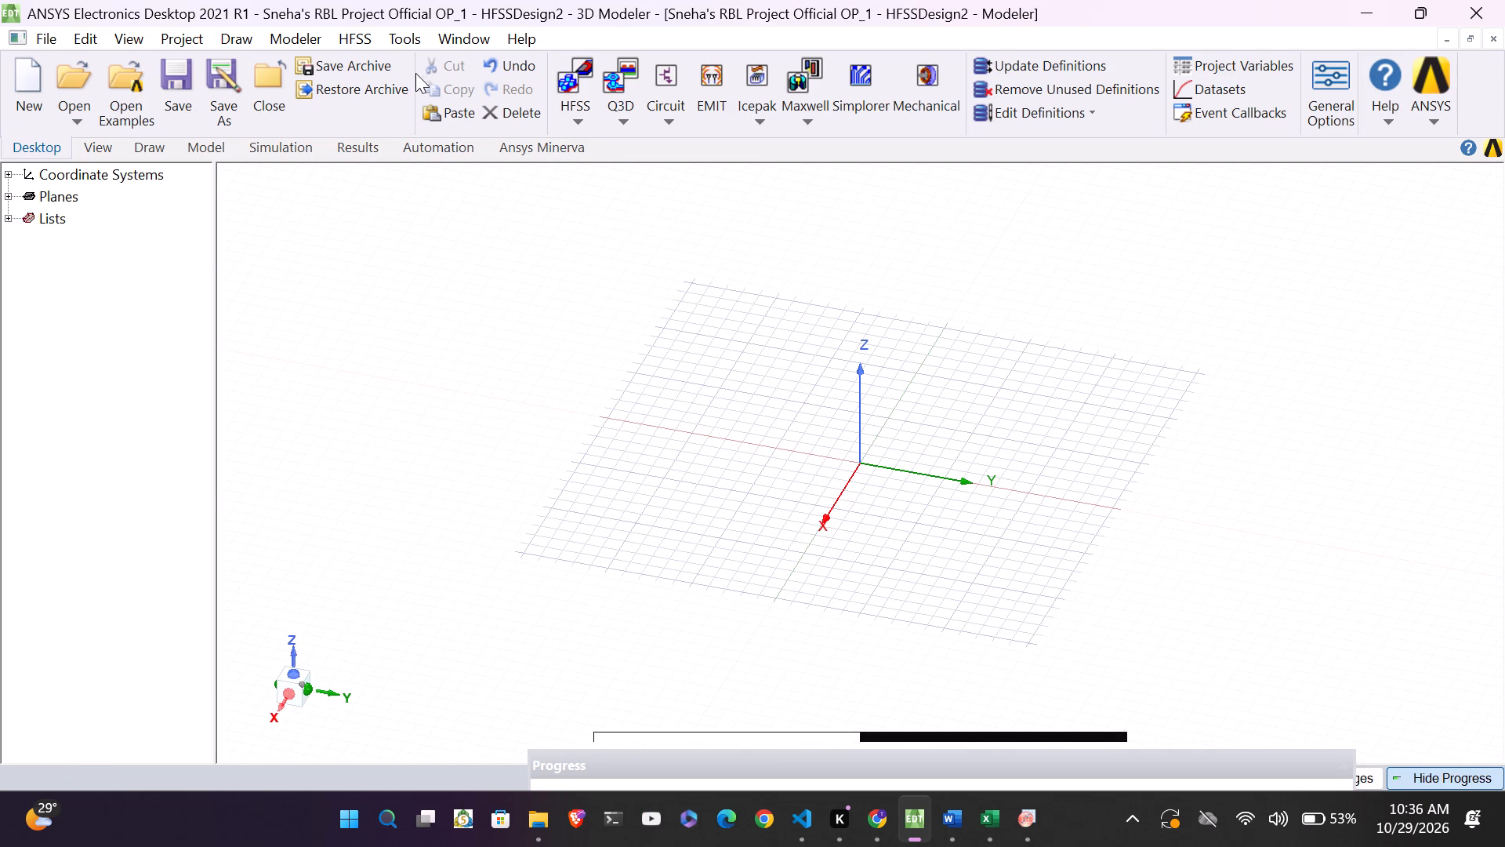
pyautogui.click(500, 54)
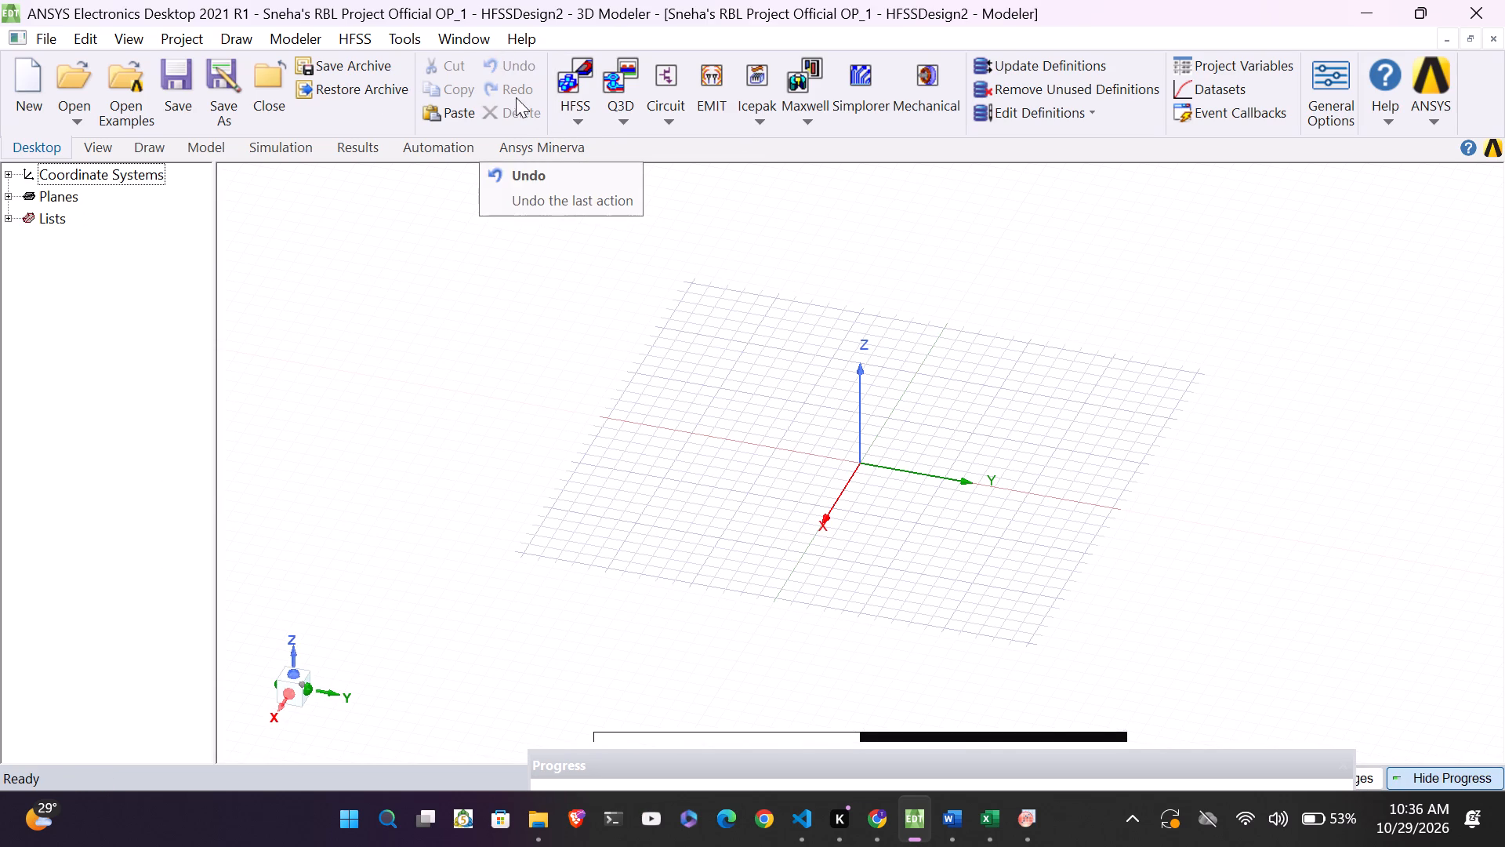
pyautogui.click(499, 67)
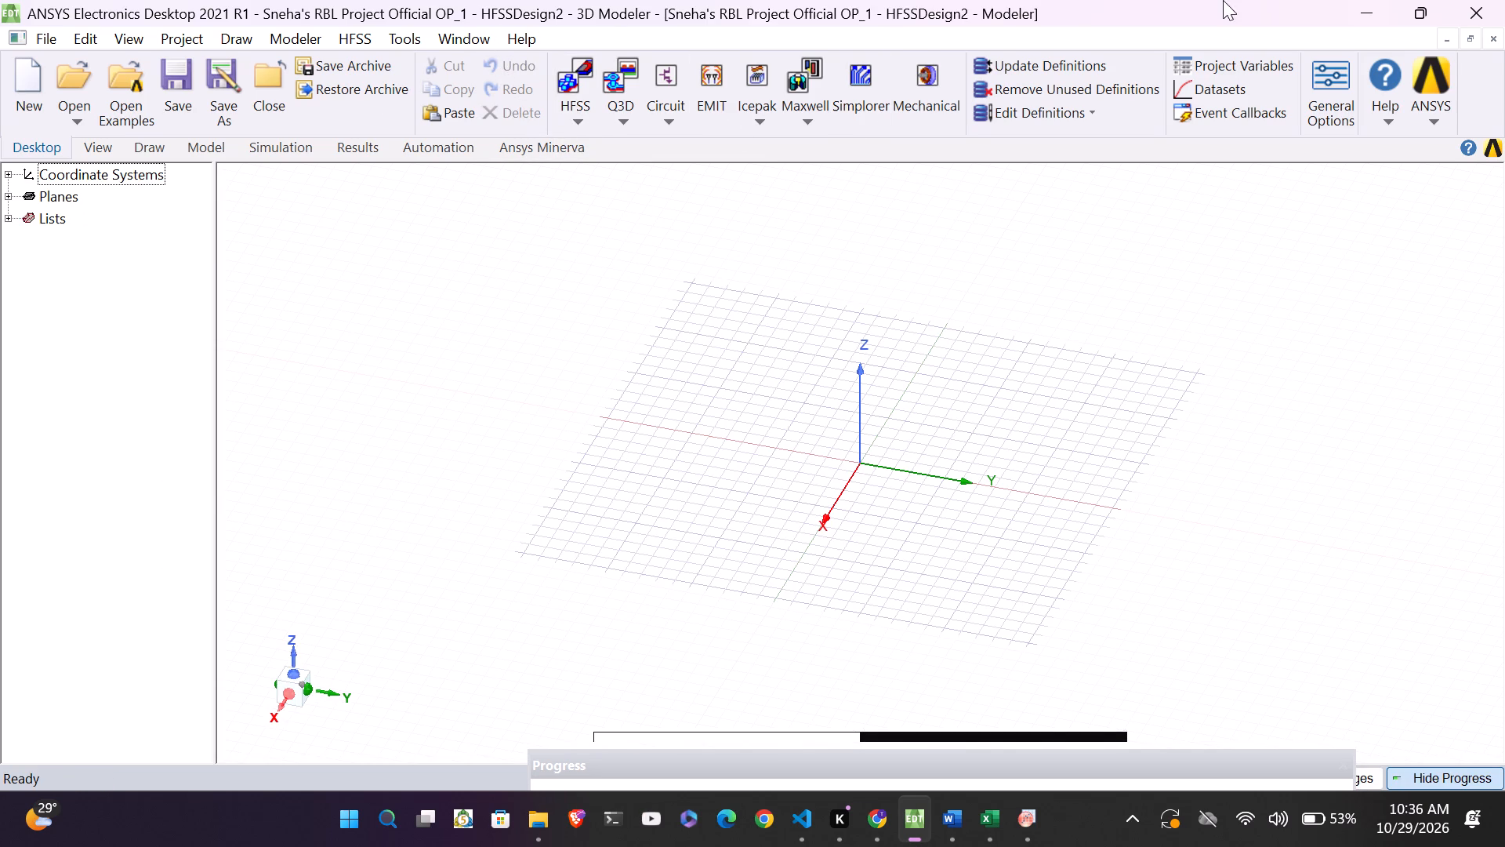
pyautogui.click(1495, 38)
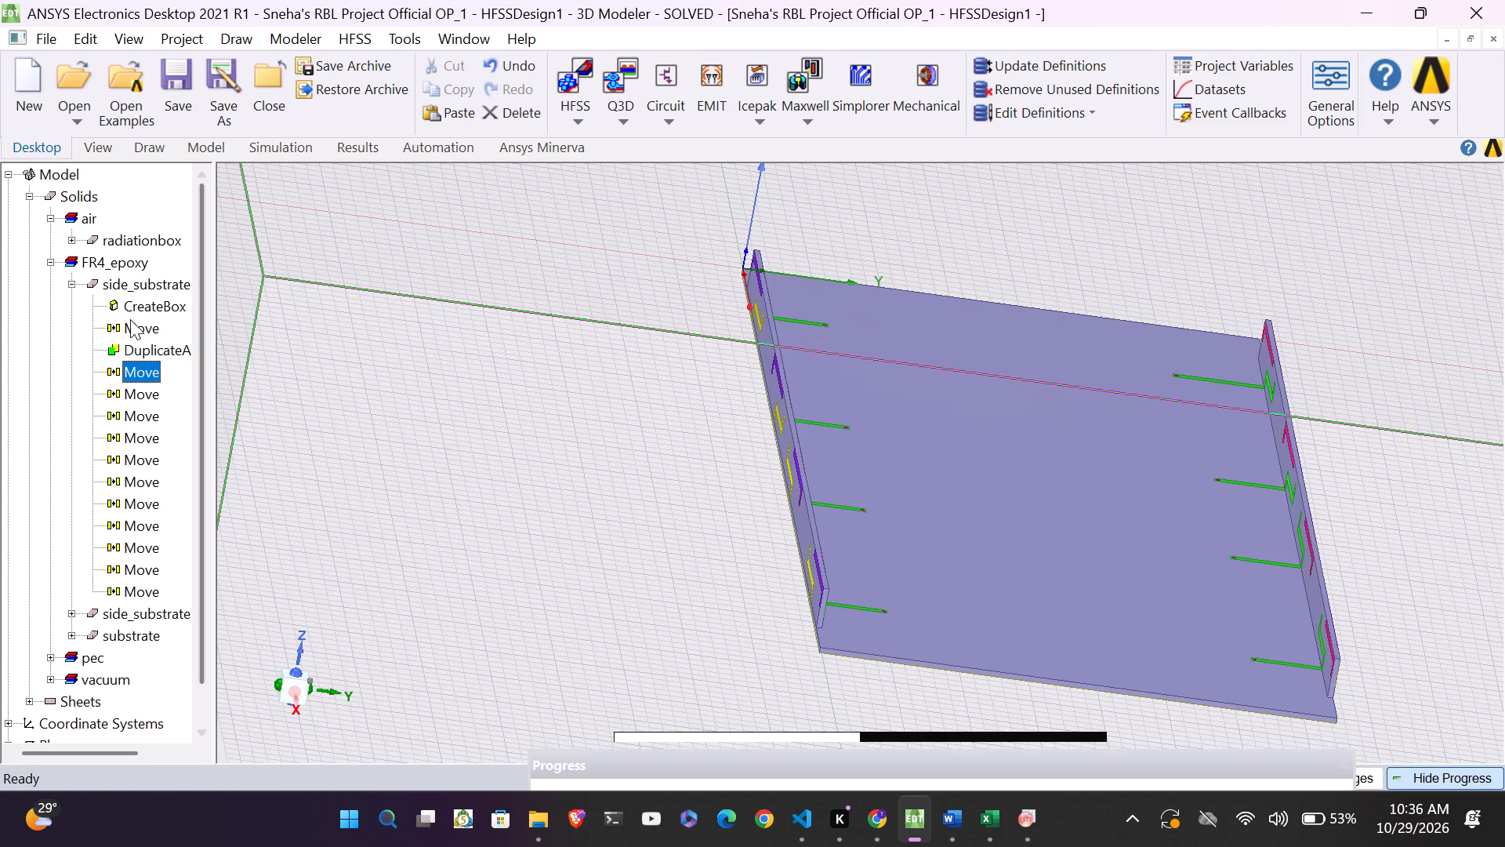
# Inspect the Move operations of side_substrate1 and the history of side_substrate2, and collapse both histories.
pyautogui.click(120, 481)
pyautogui.hscroll(1, 645, 446)
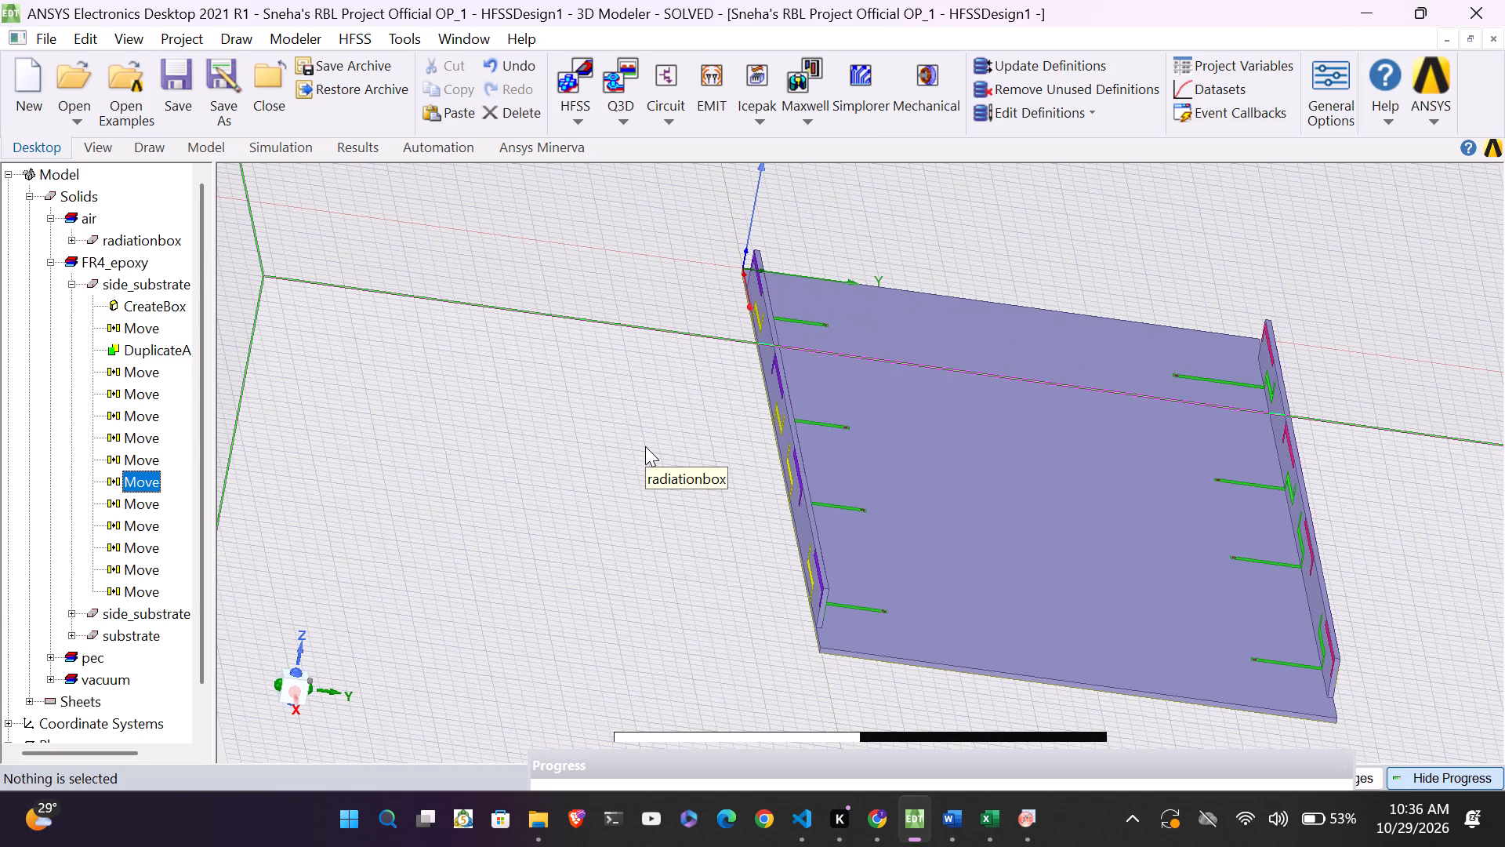
pyautogui.keyDown('ctrl'); pyautogui.scroll(6, 645, 446); pyautogui.keyUp('ctrl')
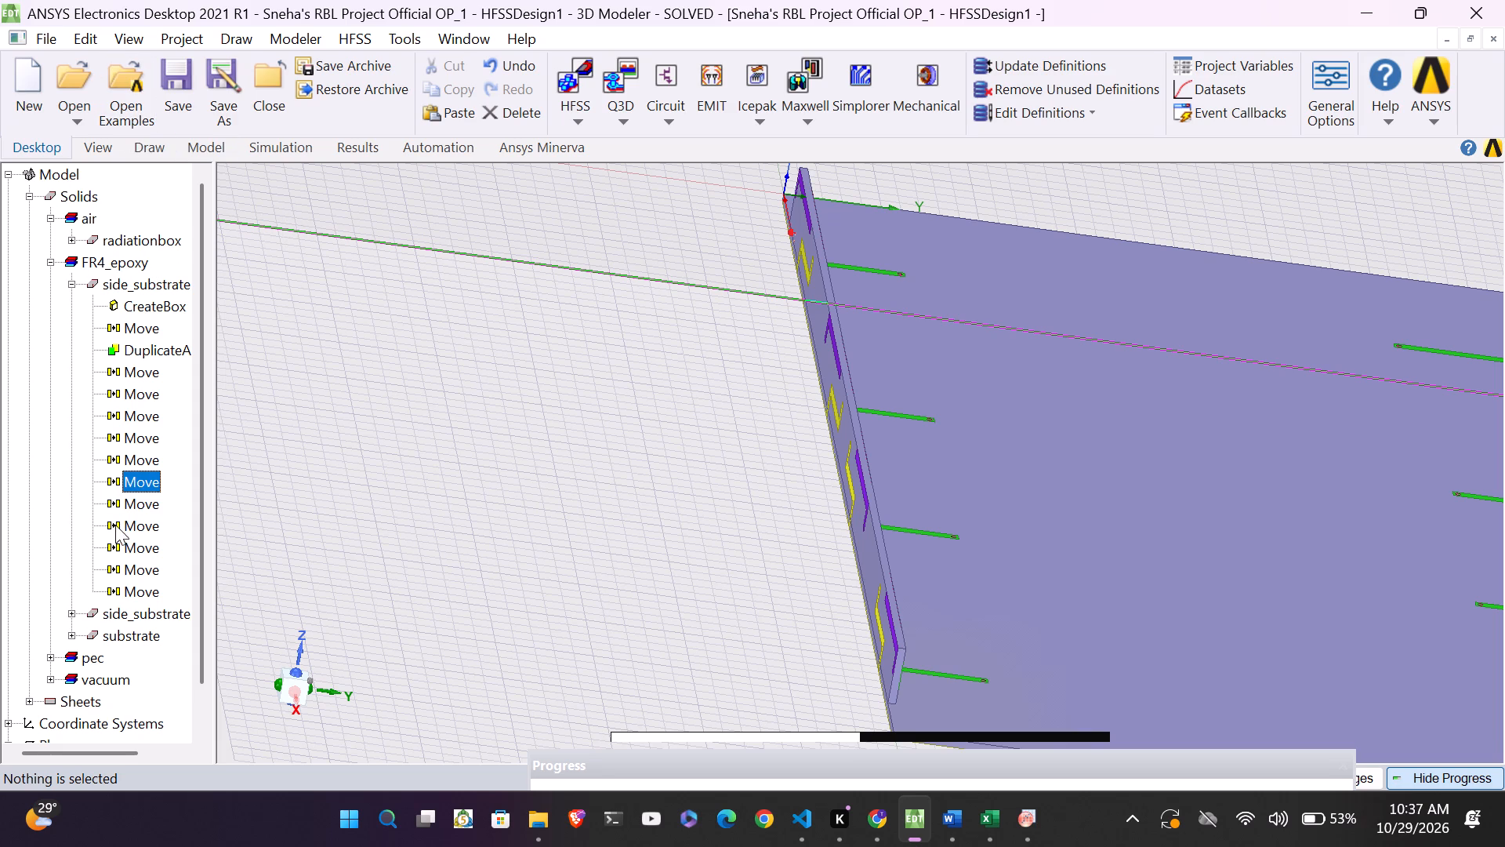
pyautogui.click(125, 500)
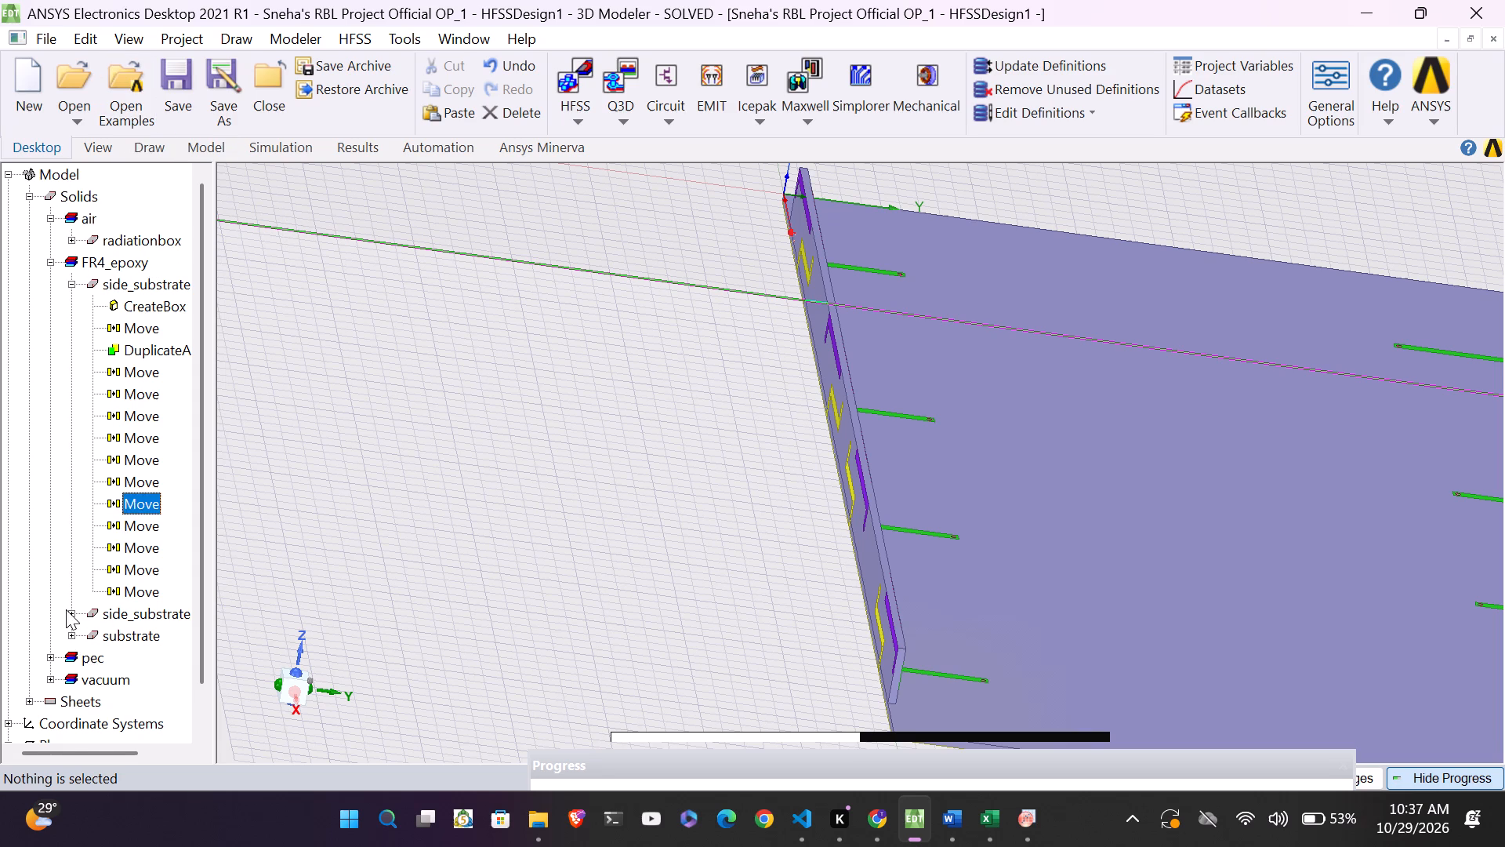
pyautogui.click(66, 609)
pyautogui.click(69, 460)
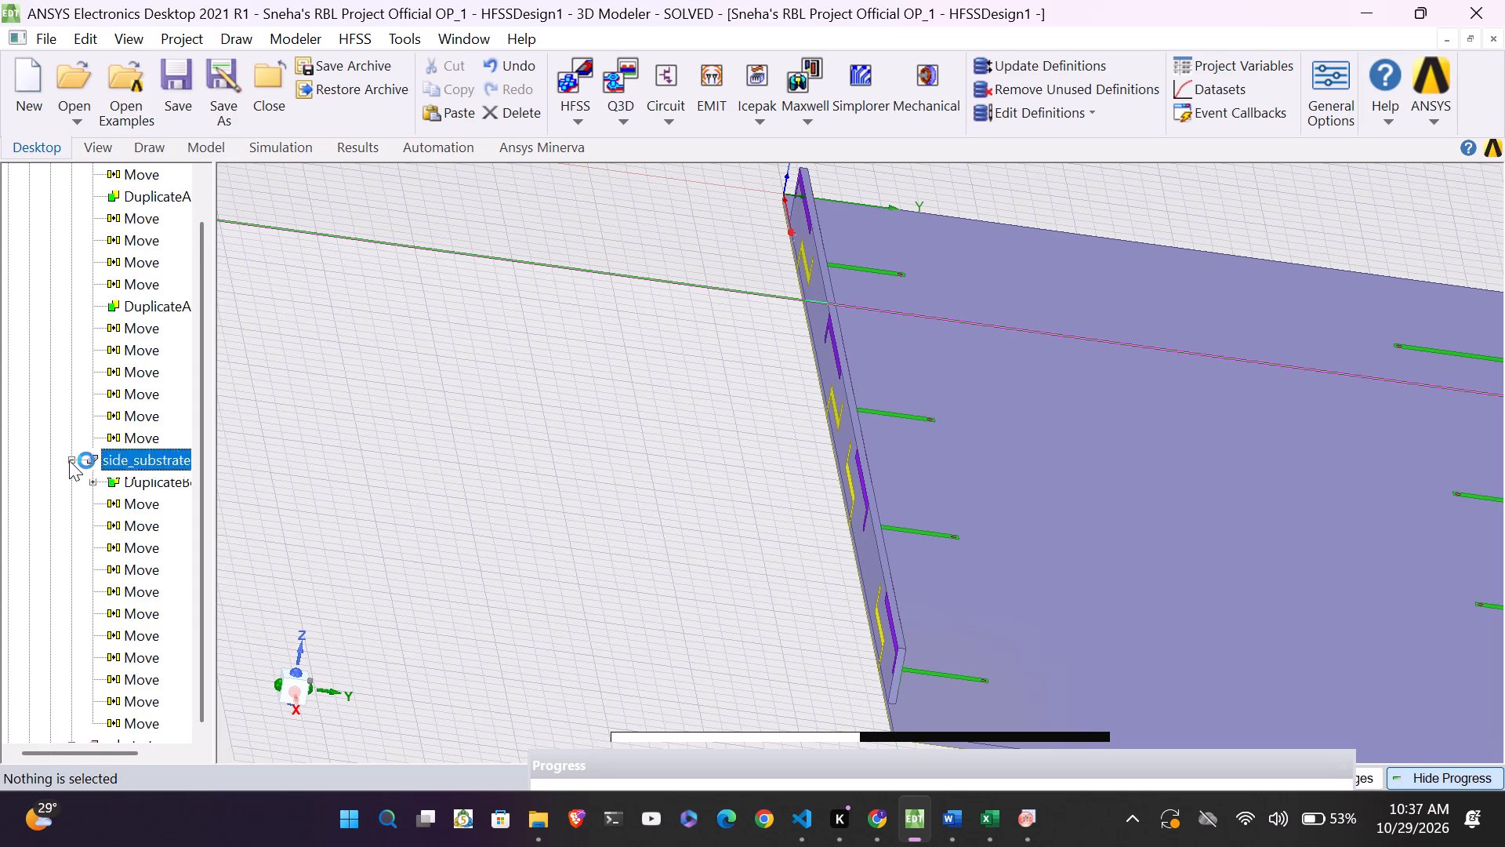
pyautogui.click(69, 242)
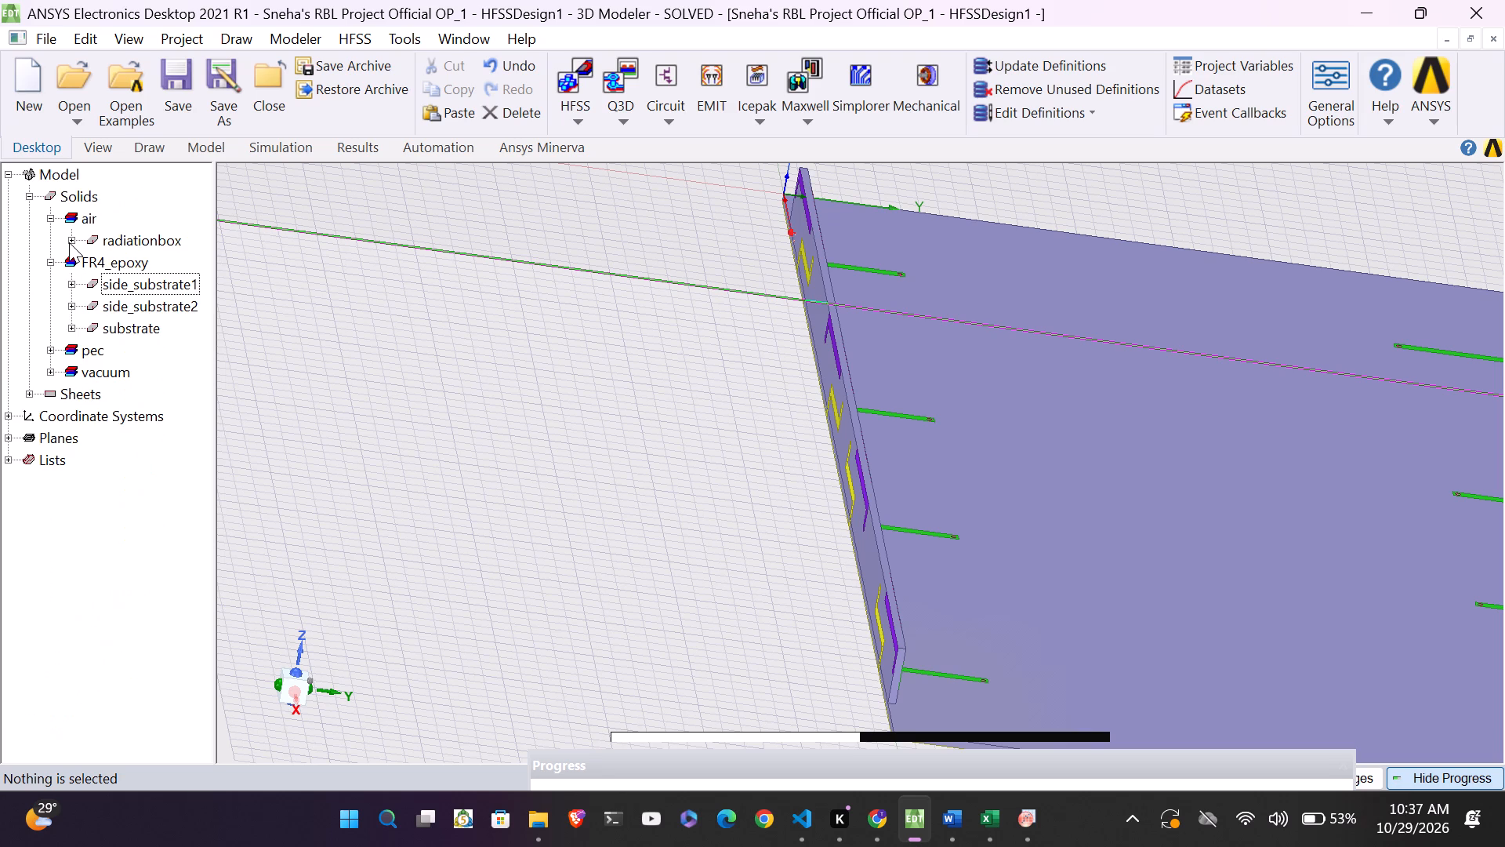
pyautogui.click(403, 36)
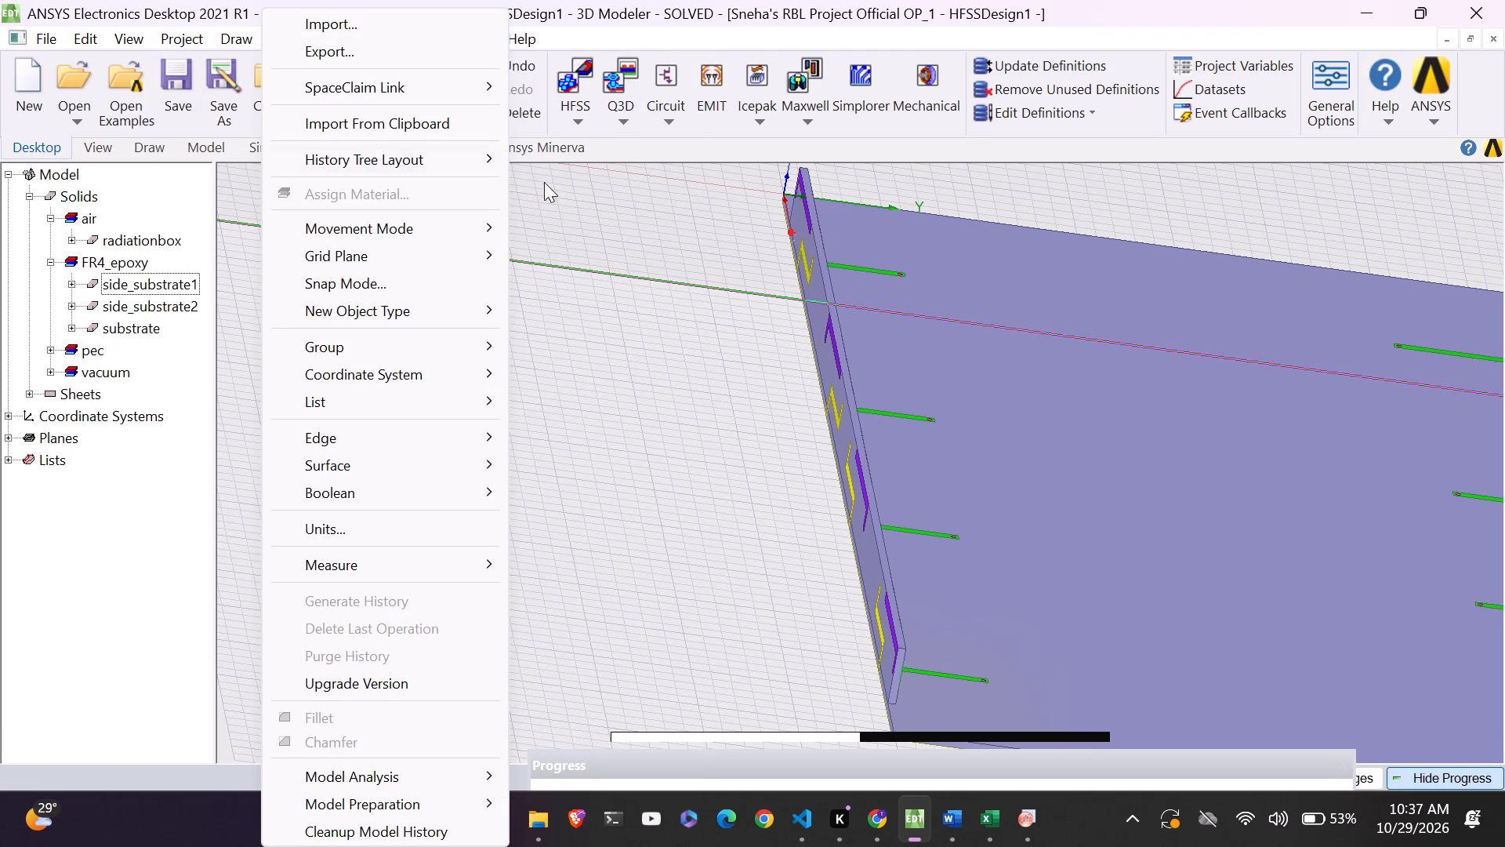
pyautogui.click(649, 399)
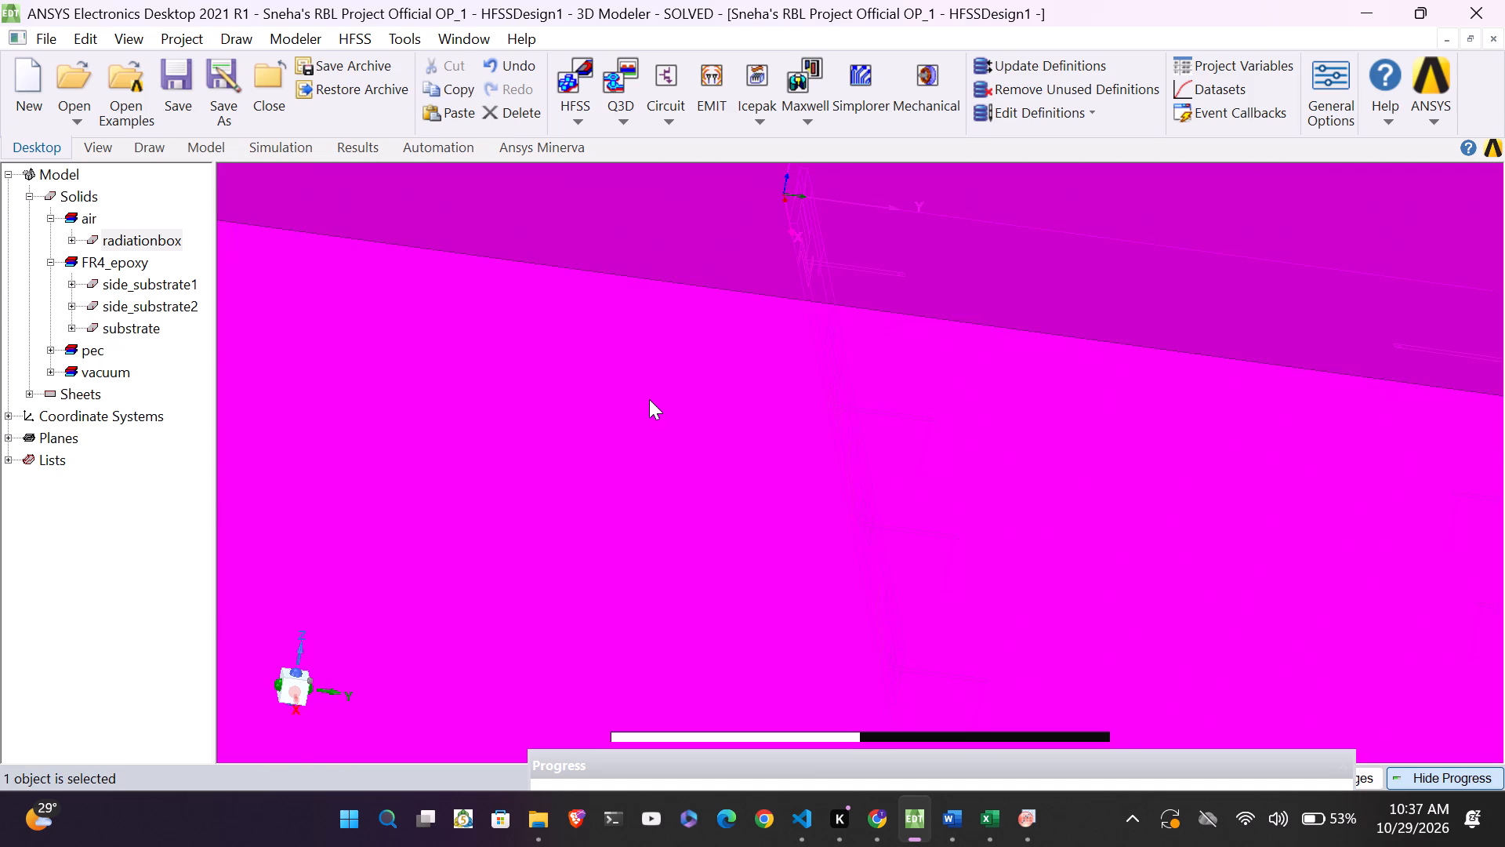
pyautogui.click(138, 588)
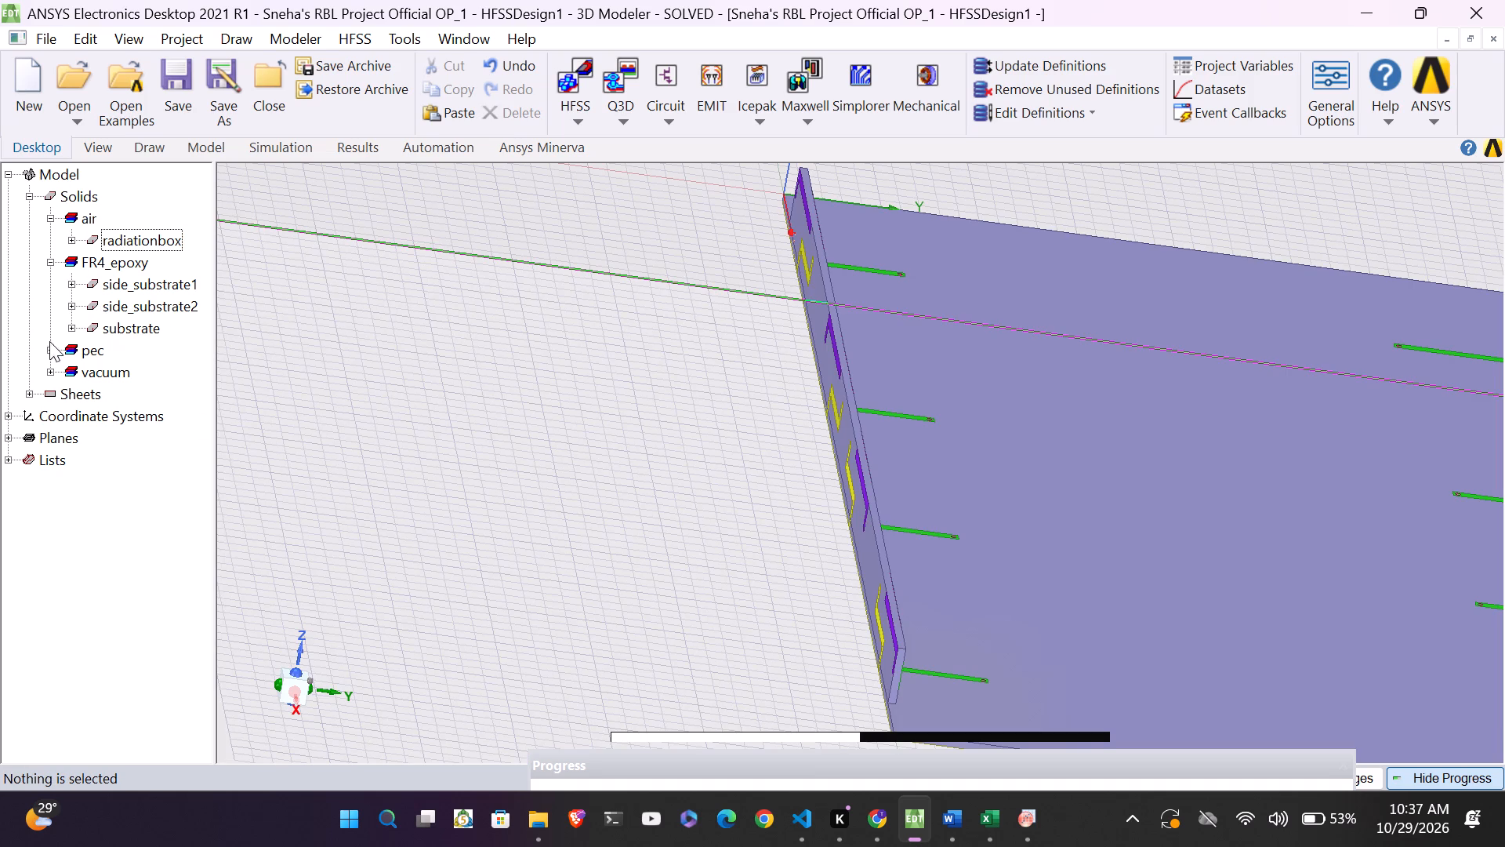
# Select the substrate, expand the pec solids and examine cylinder_substrate_upper2 in the model from several angles.
pyautogui.click(99, 332)
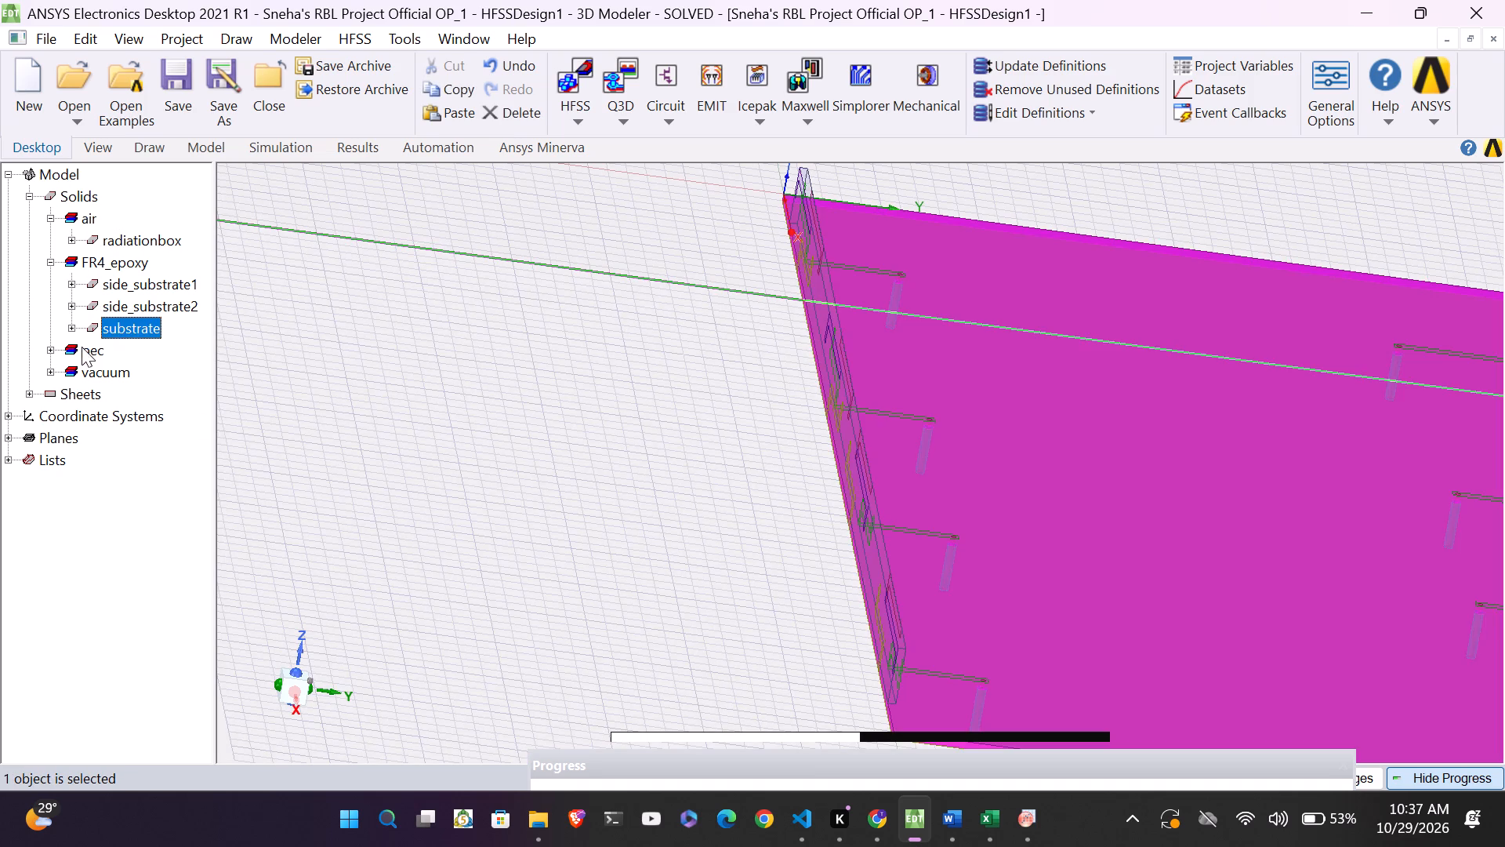
pyautogui.click(82, 350)
pyautogui.click(57, 350)
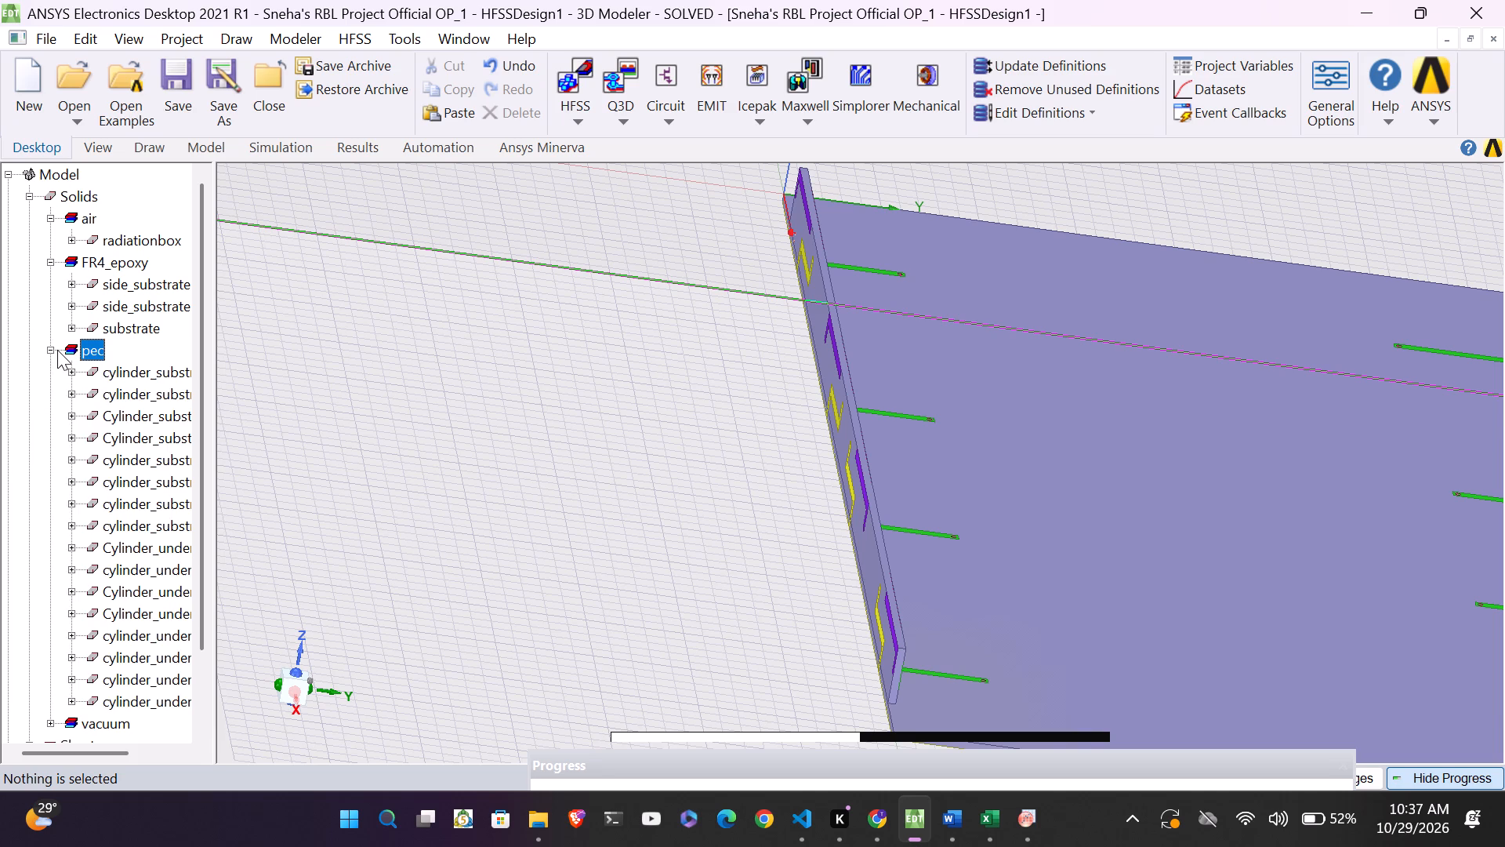
pyautogui.click(154, 390)
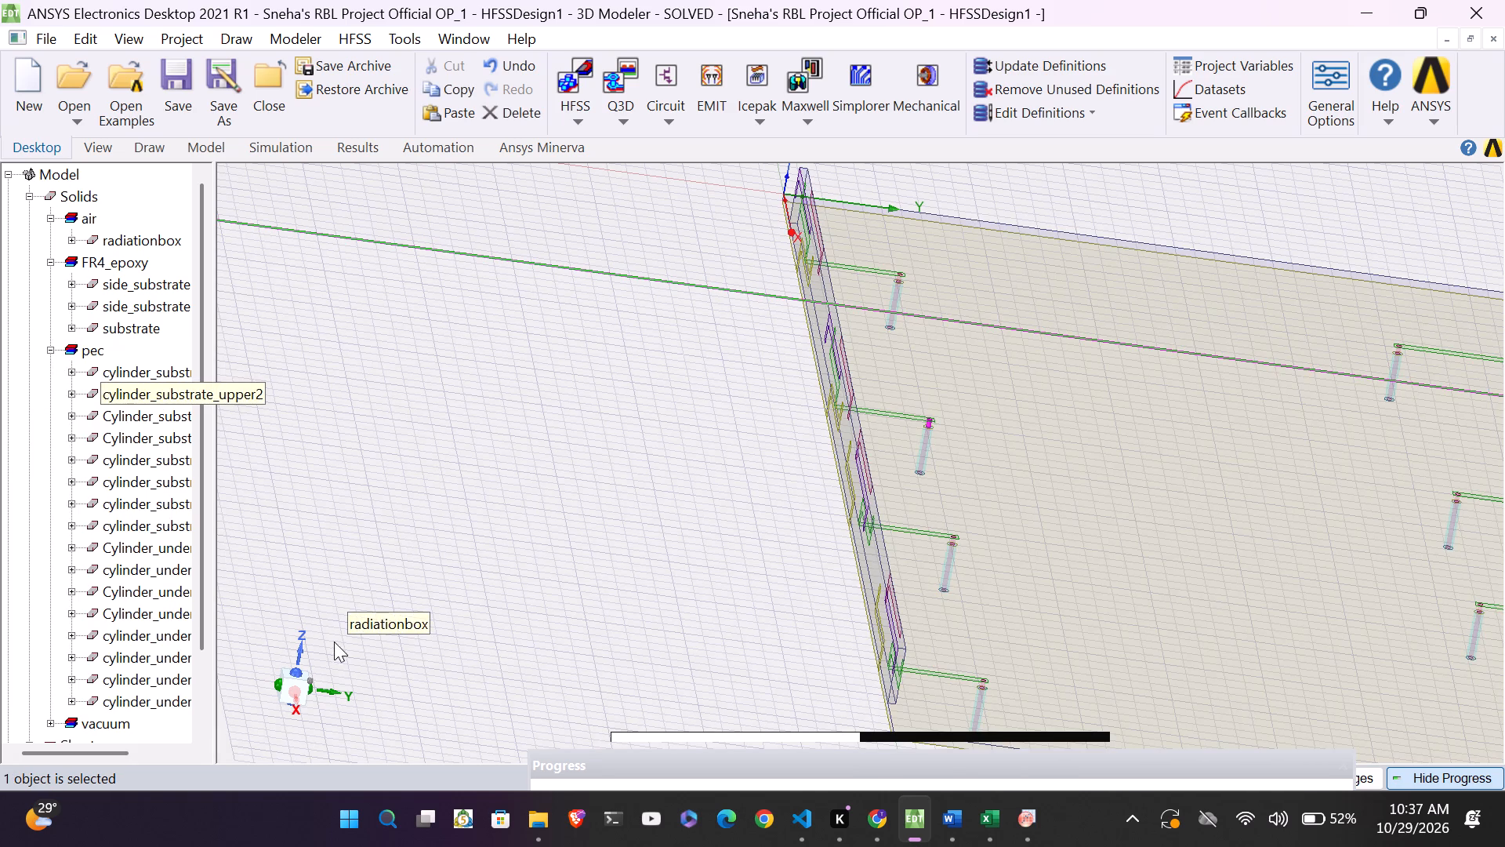
pyautogui.moveTo(317, 666); pyautogui.dragTo(341, 647)
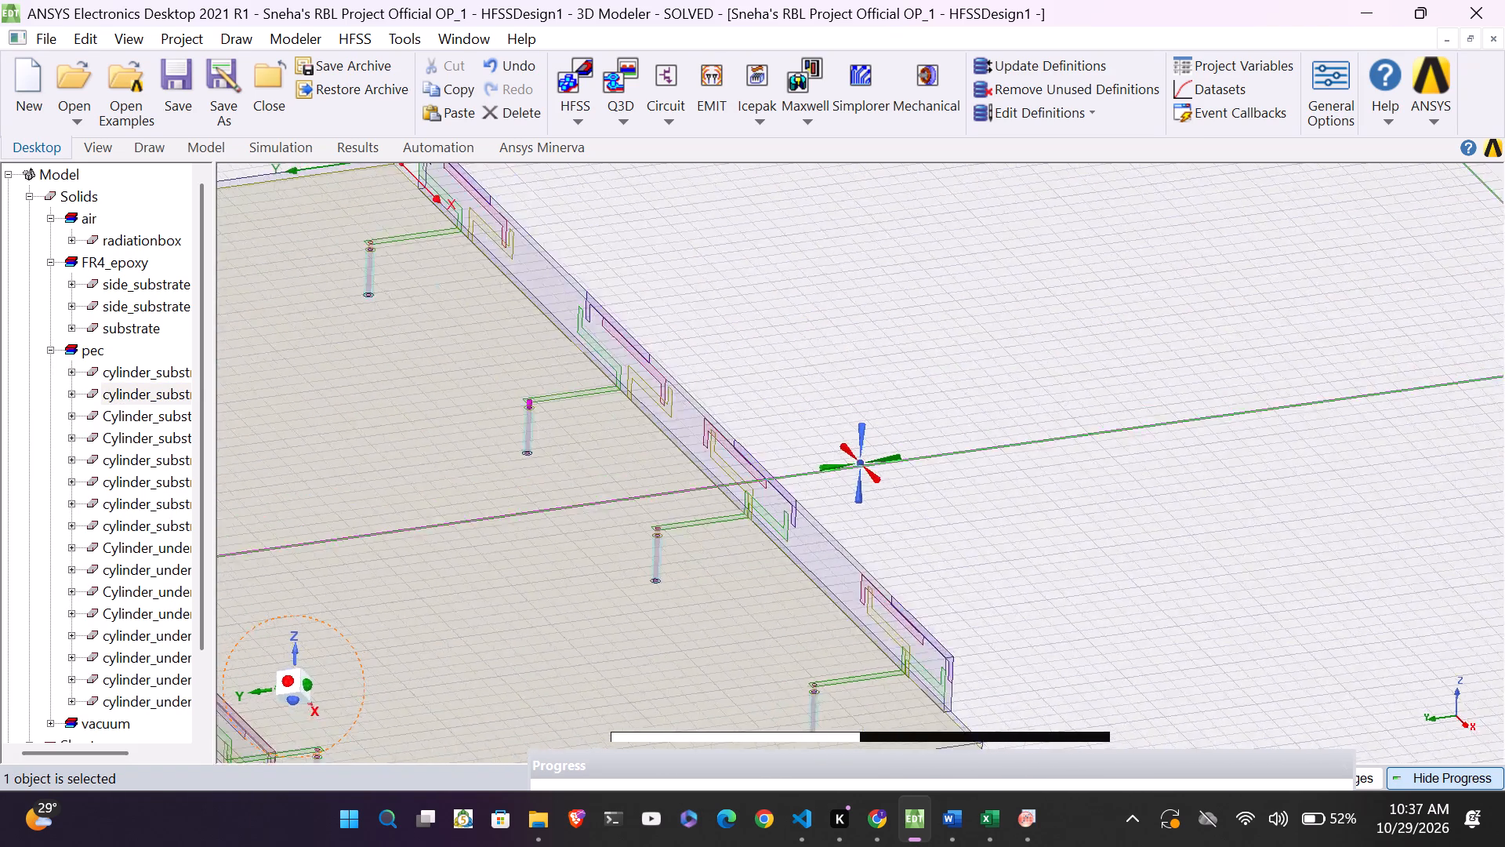
pyautogui.moveTo(341, 647); pyautogui.dragTo(332, 642)
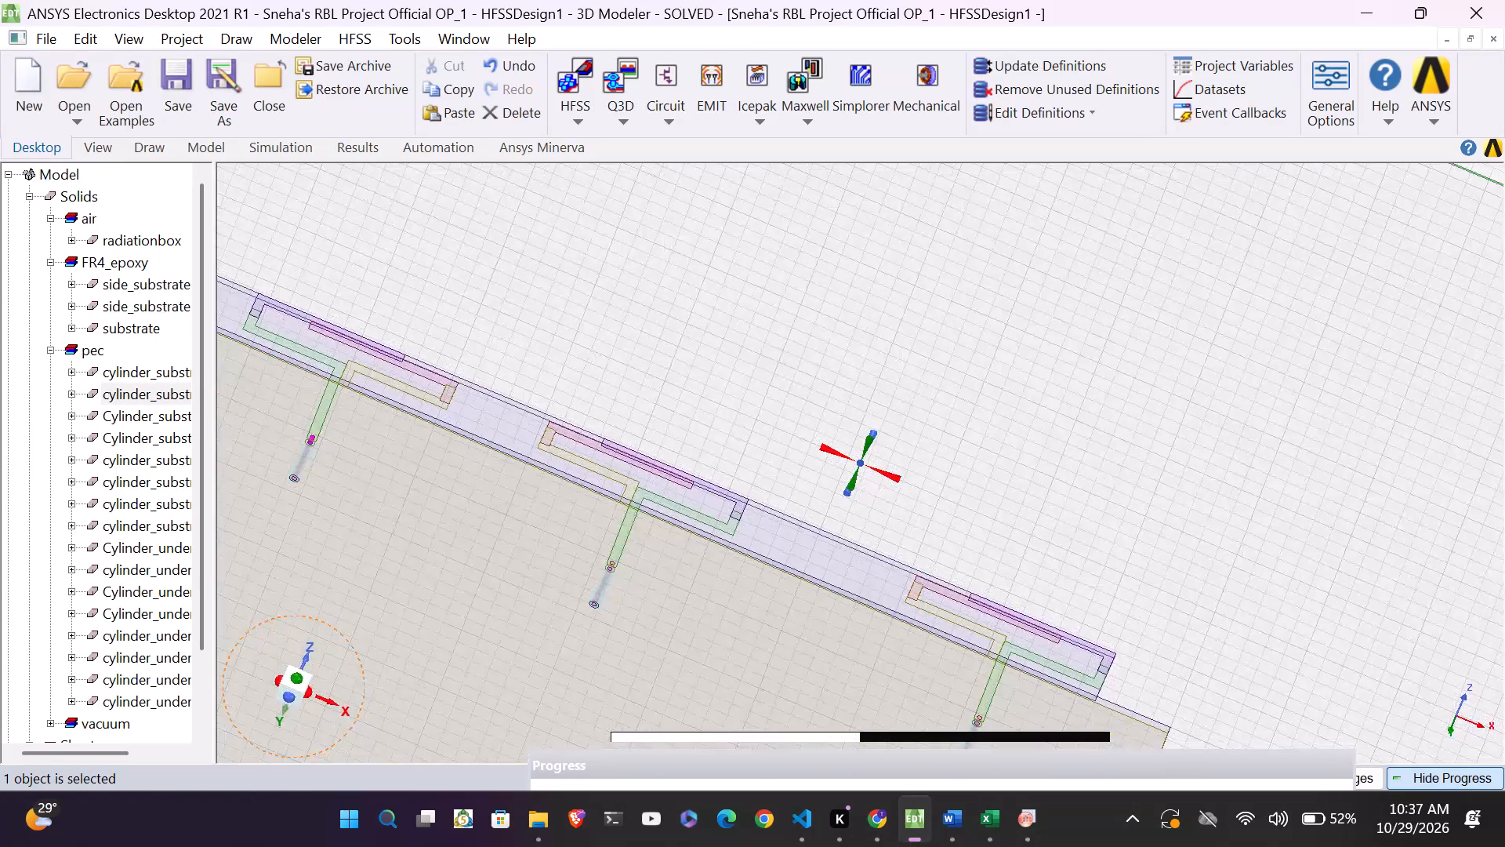
pyautogui.moveTo(332, 642); pyautogui.dragTo(336, 636)
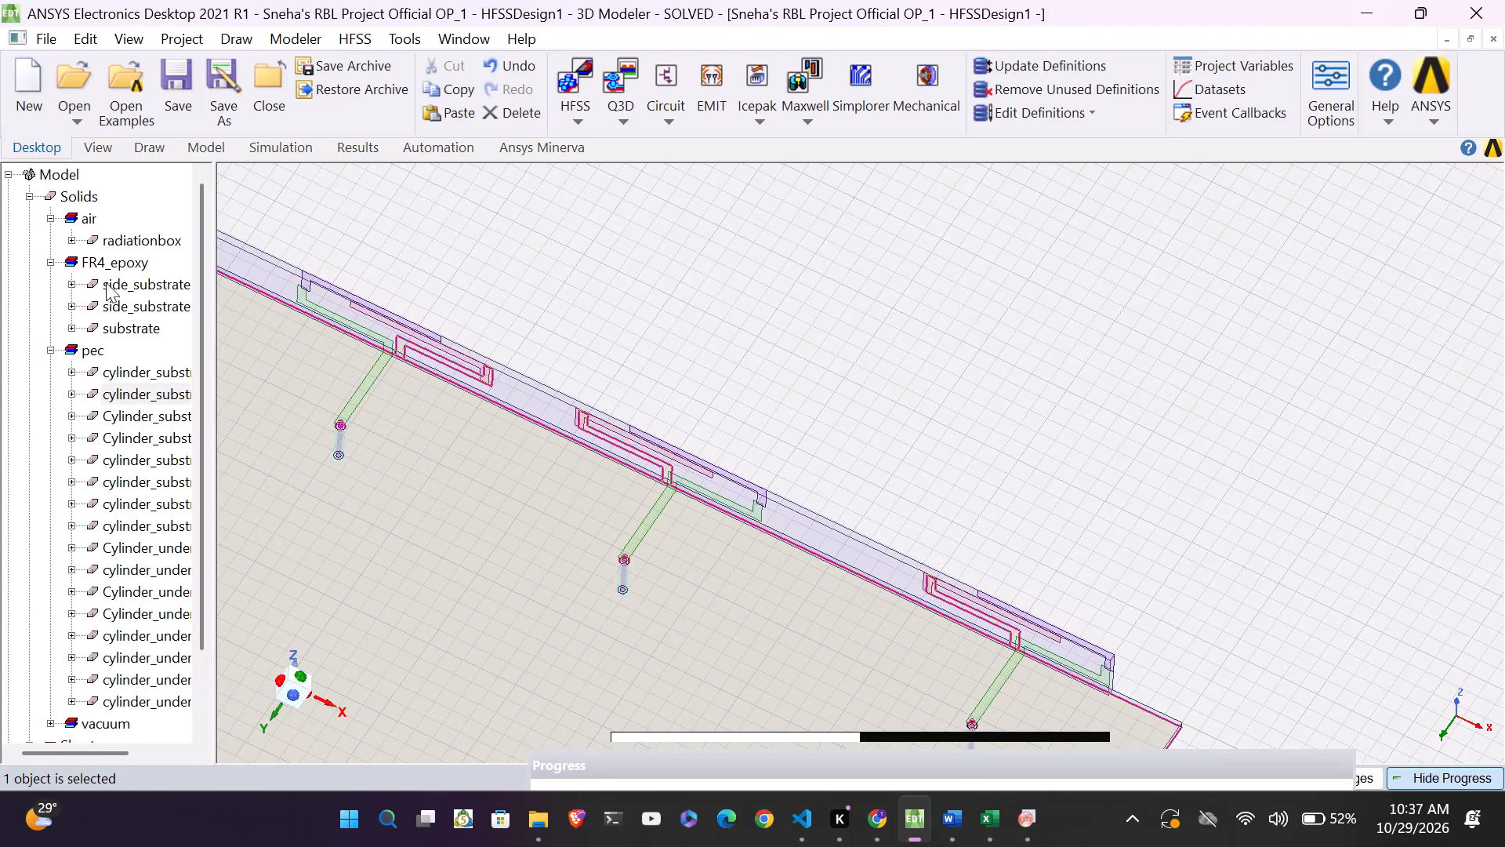
# Collapse the pec solids, expand the vacuum solids and examine the first listed vacuum cylinder from several angles.
pyautogui.click(52, 351)
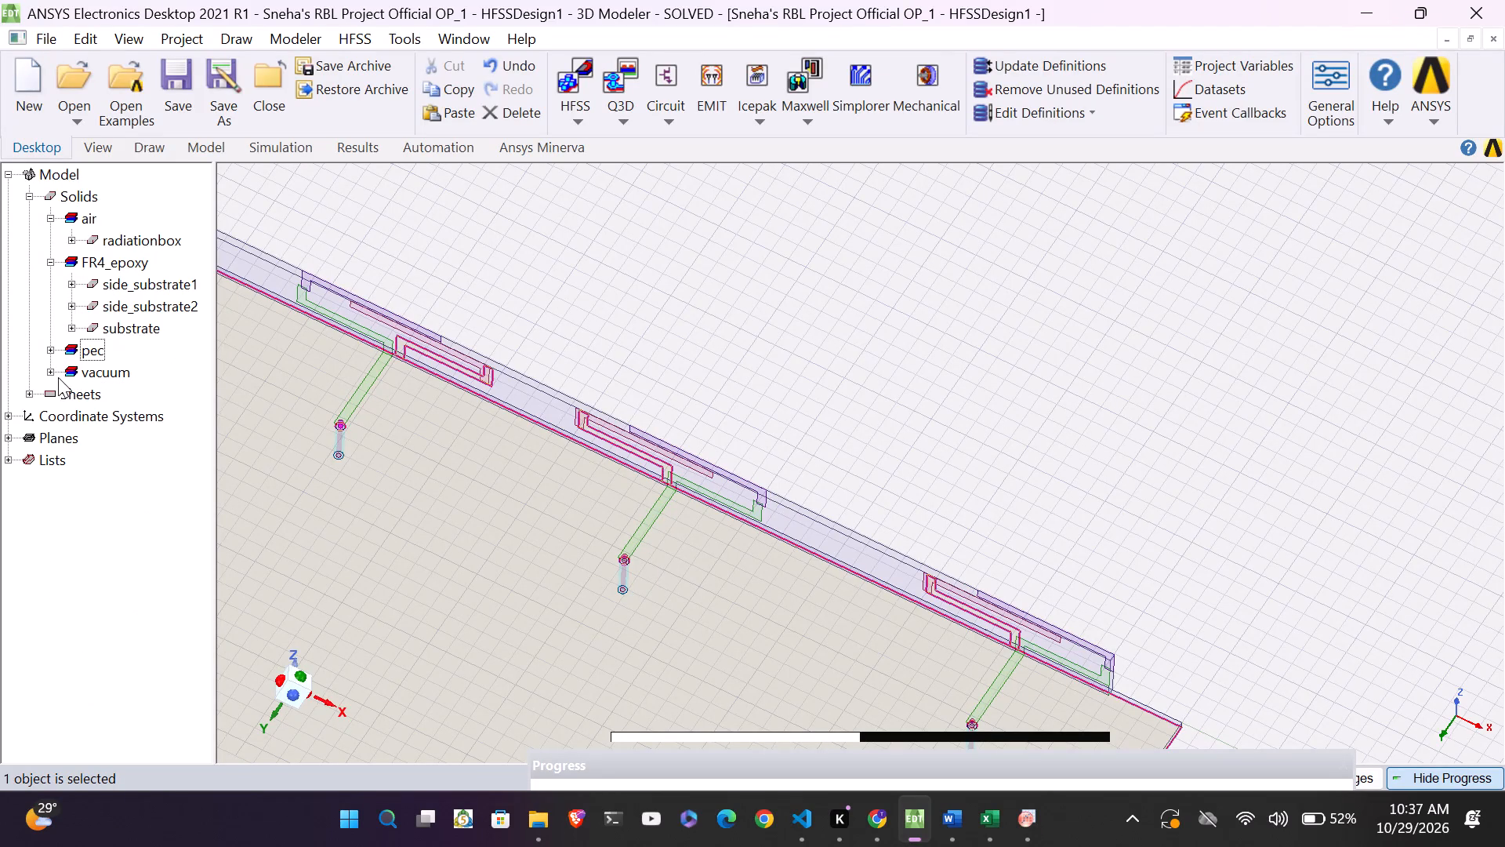
pyautogui.click(50, 369)
pyautogui.click(140, 398)
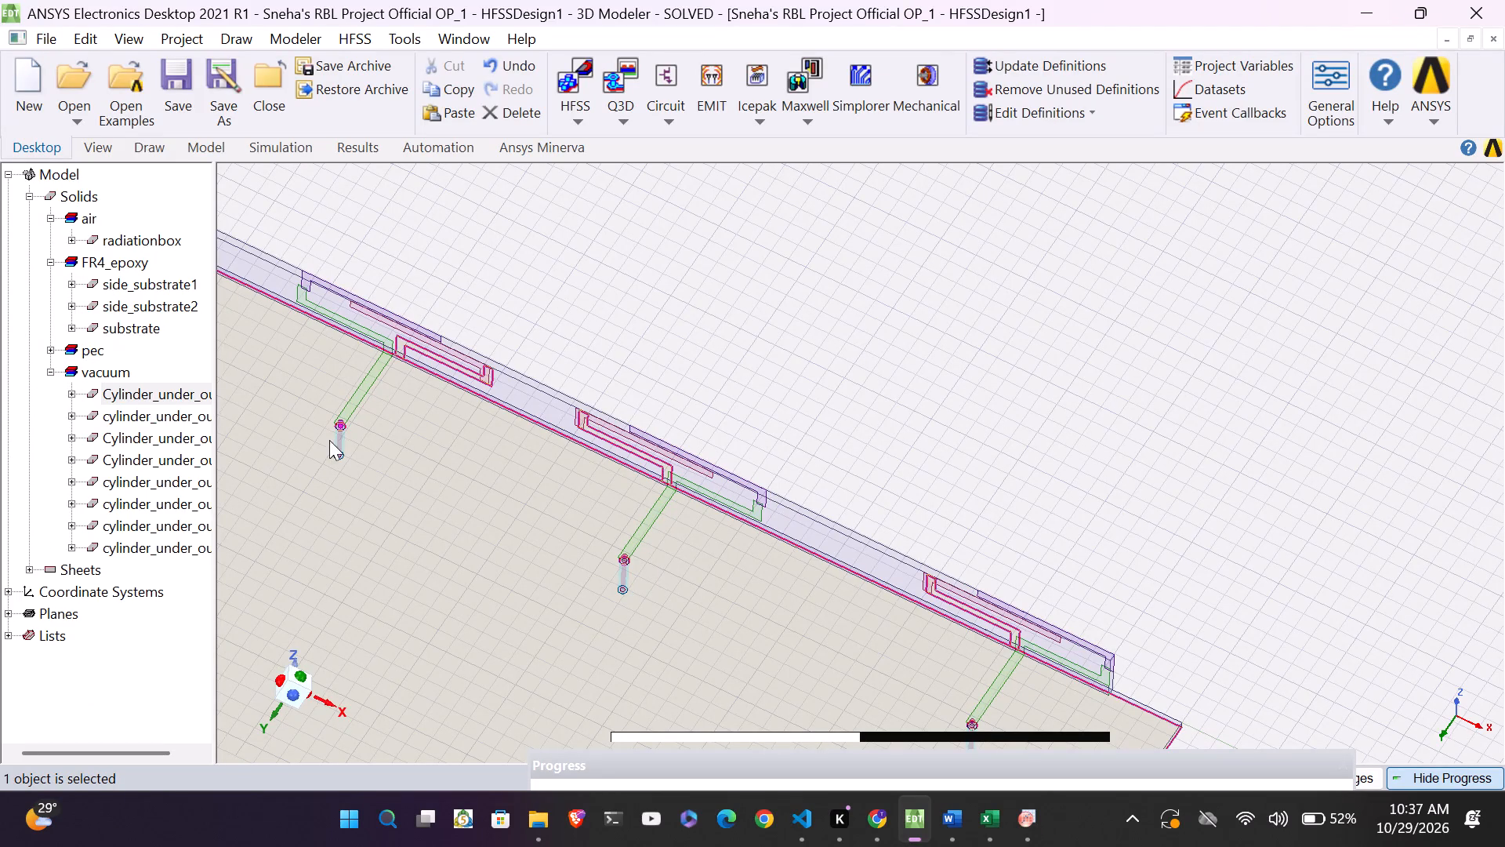
pyautogui.moveTo(300, 694); pyautogui.dragTo(278, 676)
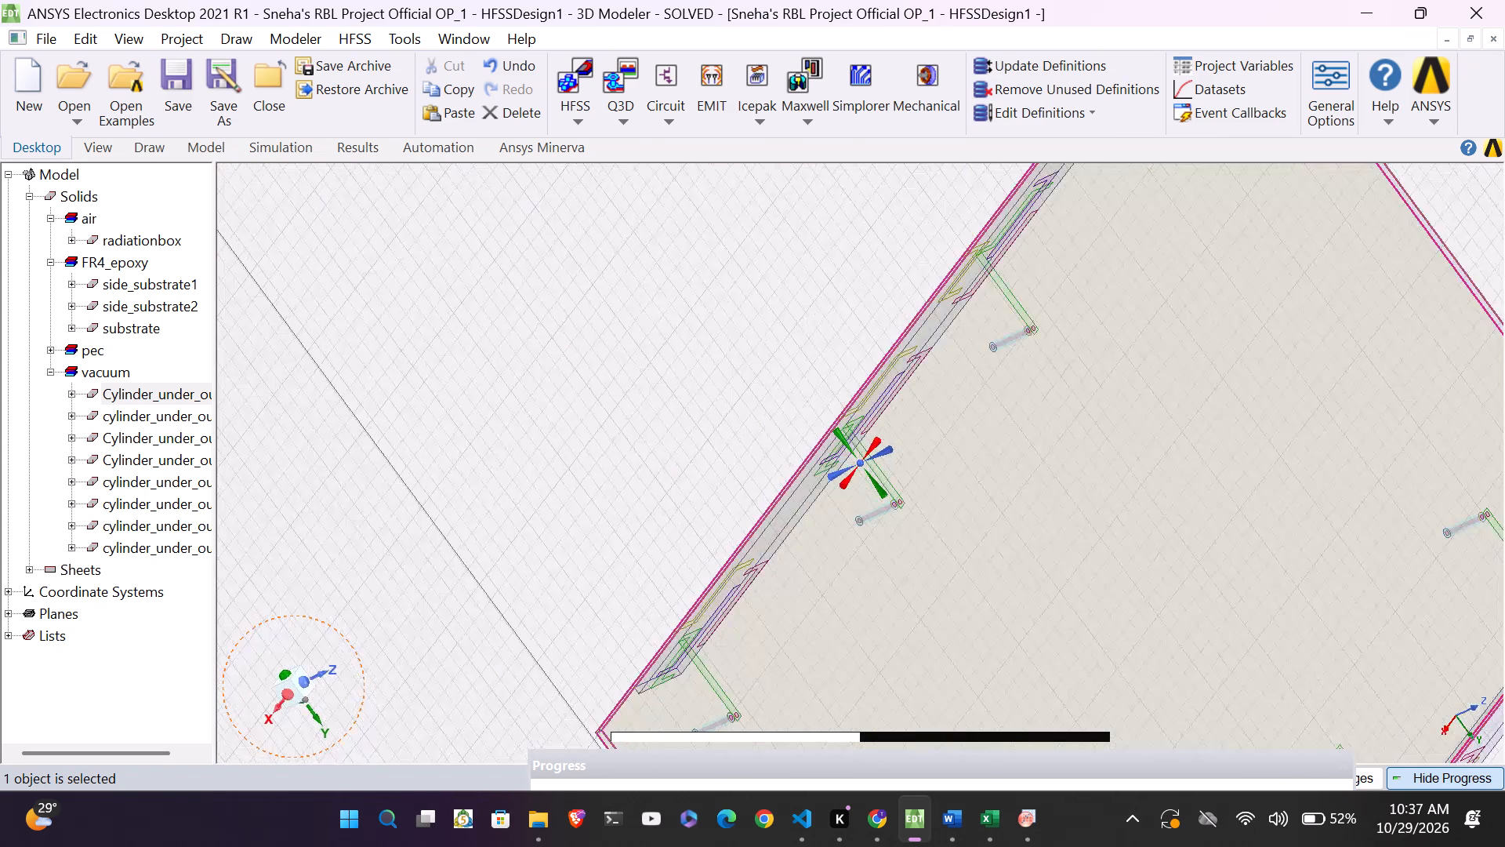
pyautogui.moveTo(278, 676); pyautogui.dragTo(273, 674)
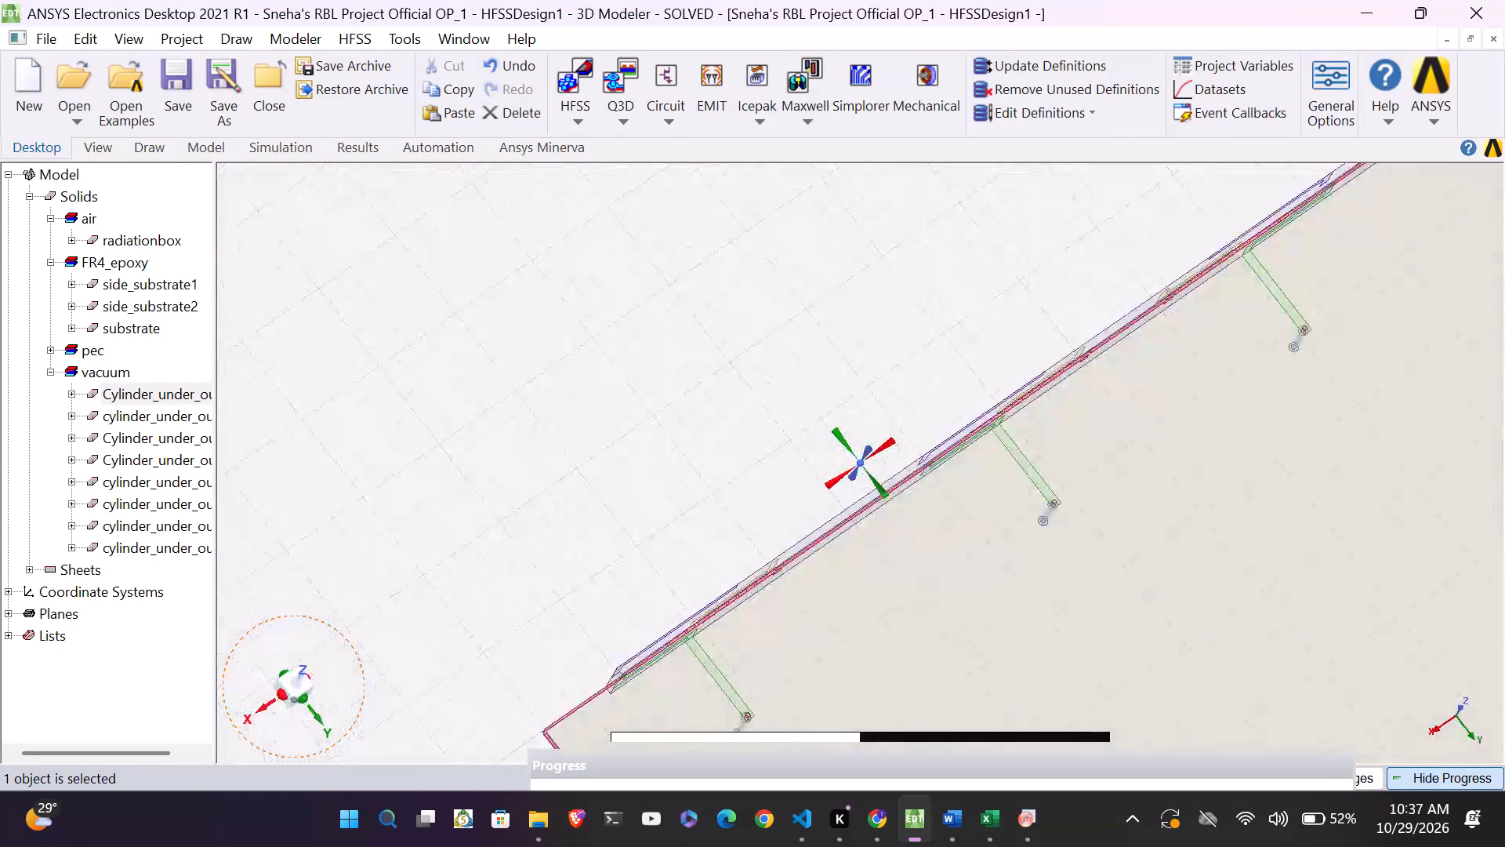
pyautogui.moveTo(273, 674); pyautogui.dragTo(274, 674)
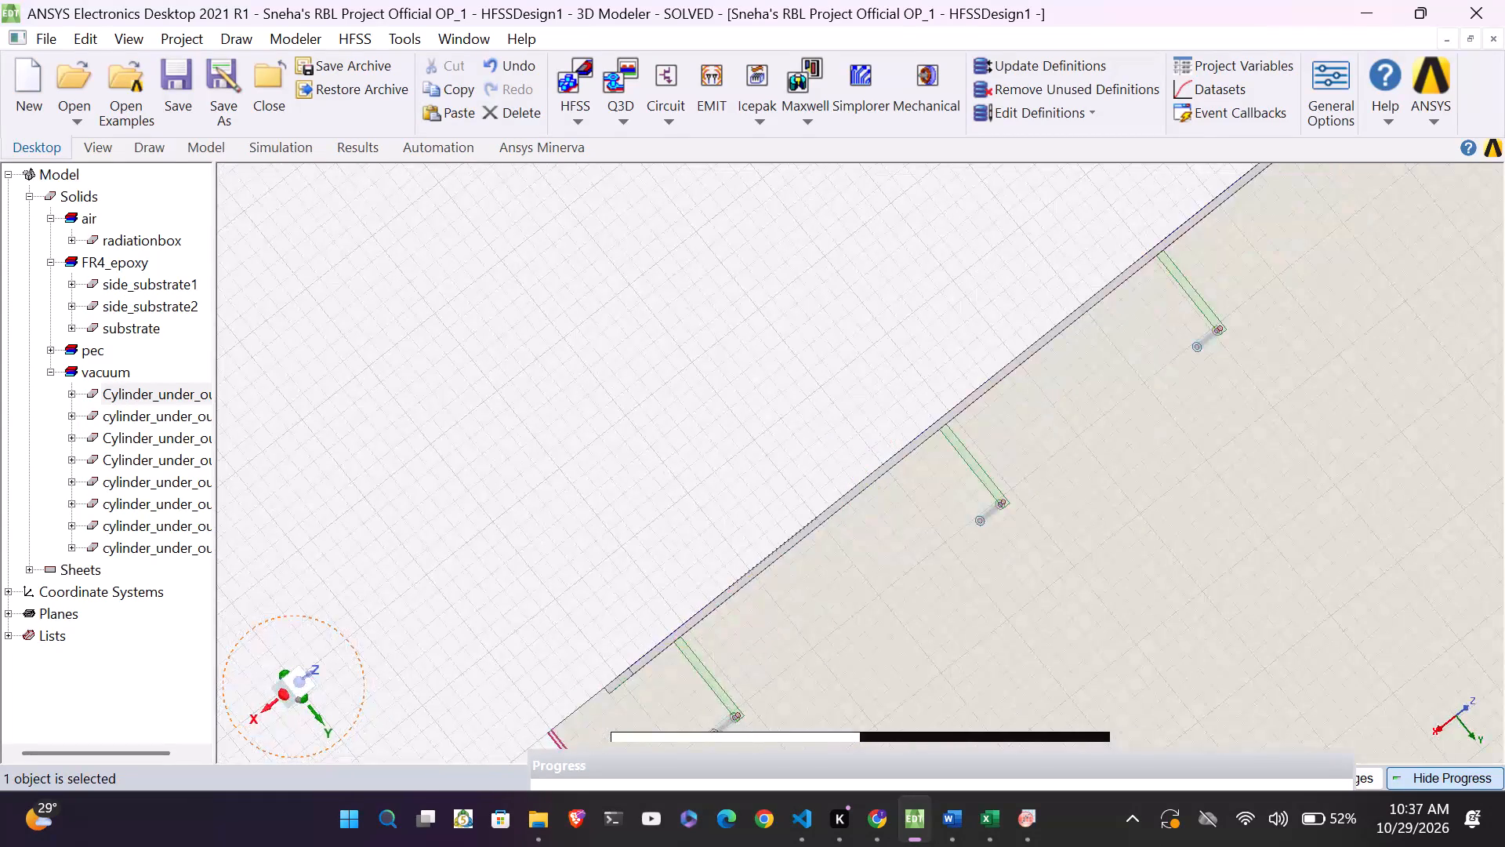
# Expand the Sheets group in the model history and select the radiationbox in the 3D view.
pyautogui.click(31, 568)
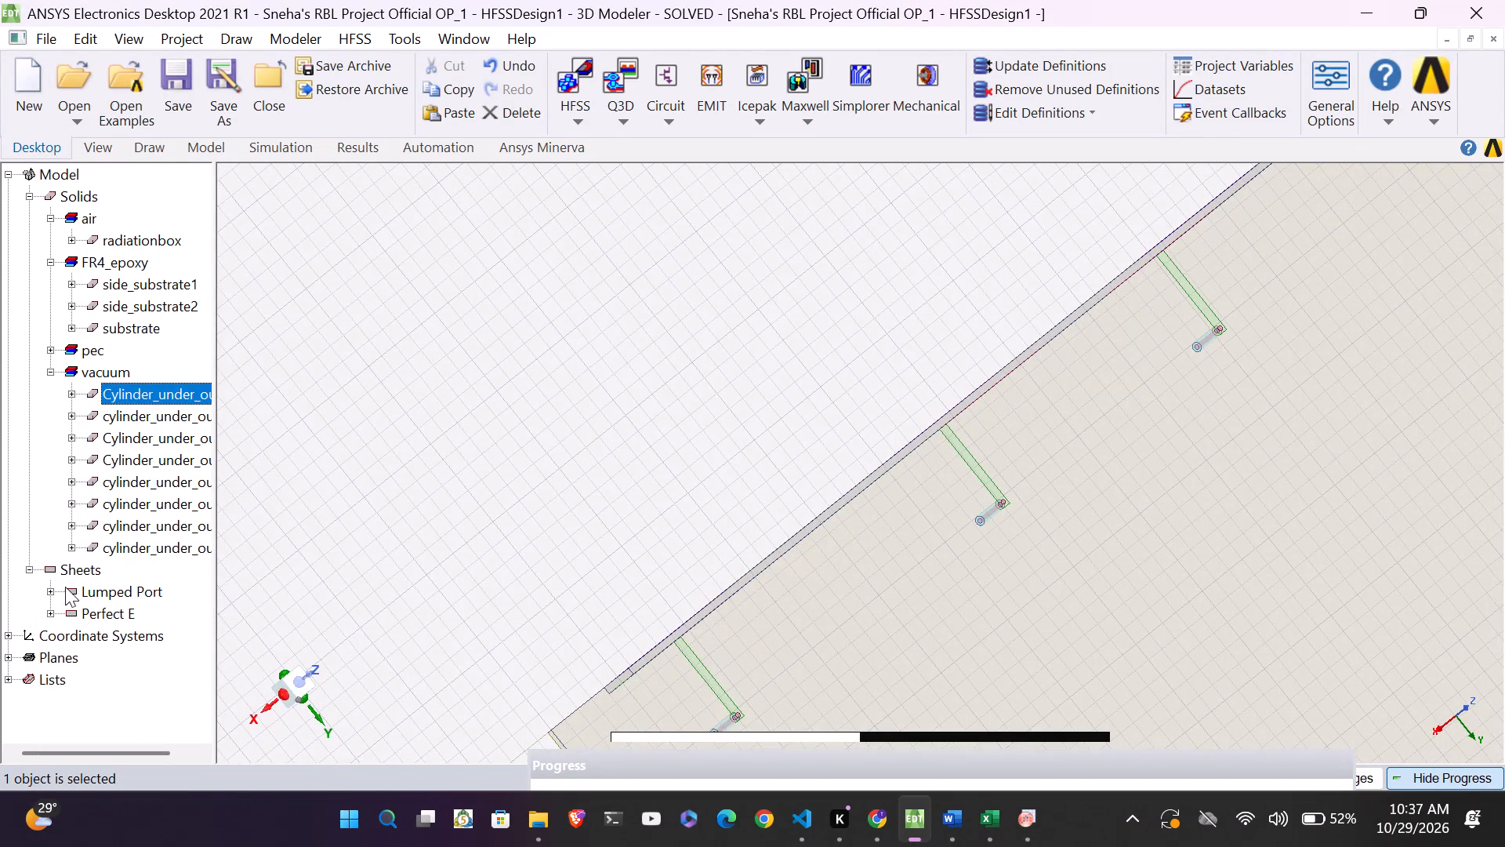
pyautogui.click(438, 529)
pyautogui.keyDown('ctrl'); pyautogui.scroll(-3, 438, 529); pyautogui.keyUp('ctrl')
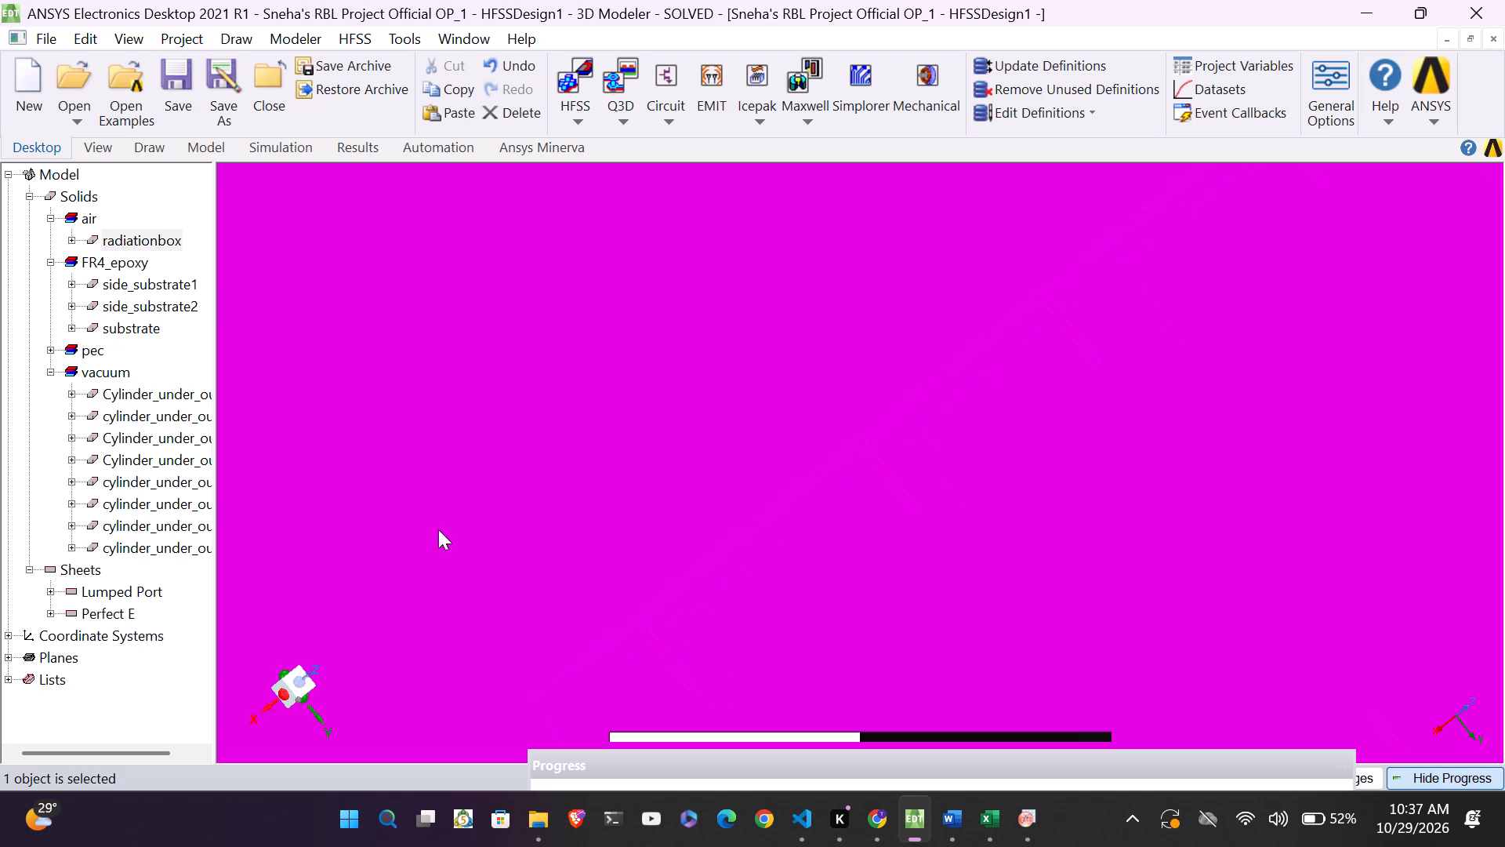
# Close ANSYS Electronics Desktop, discarding the unsaved changes of all projects.
pyautogui.click(1493, 1)
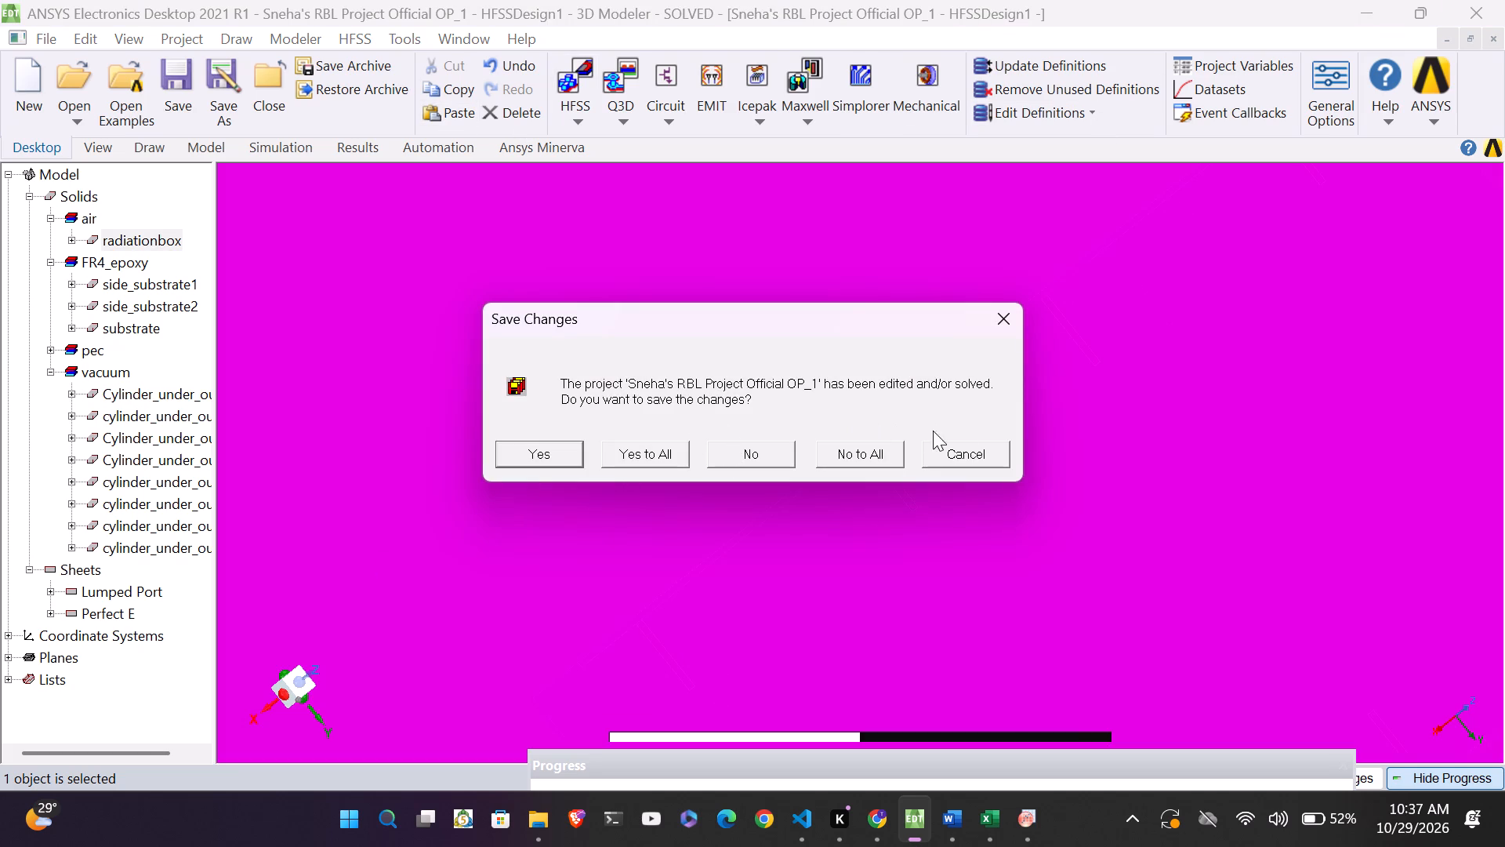
pyautogui.click(855, 455)
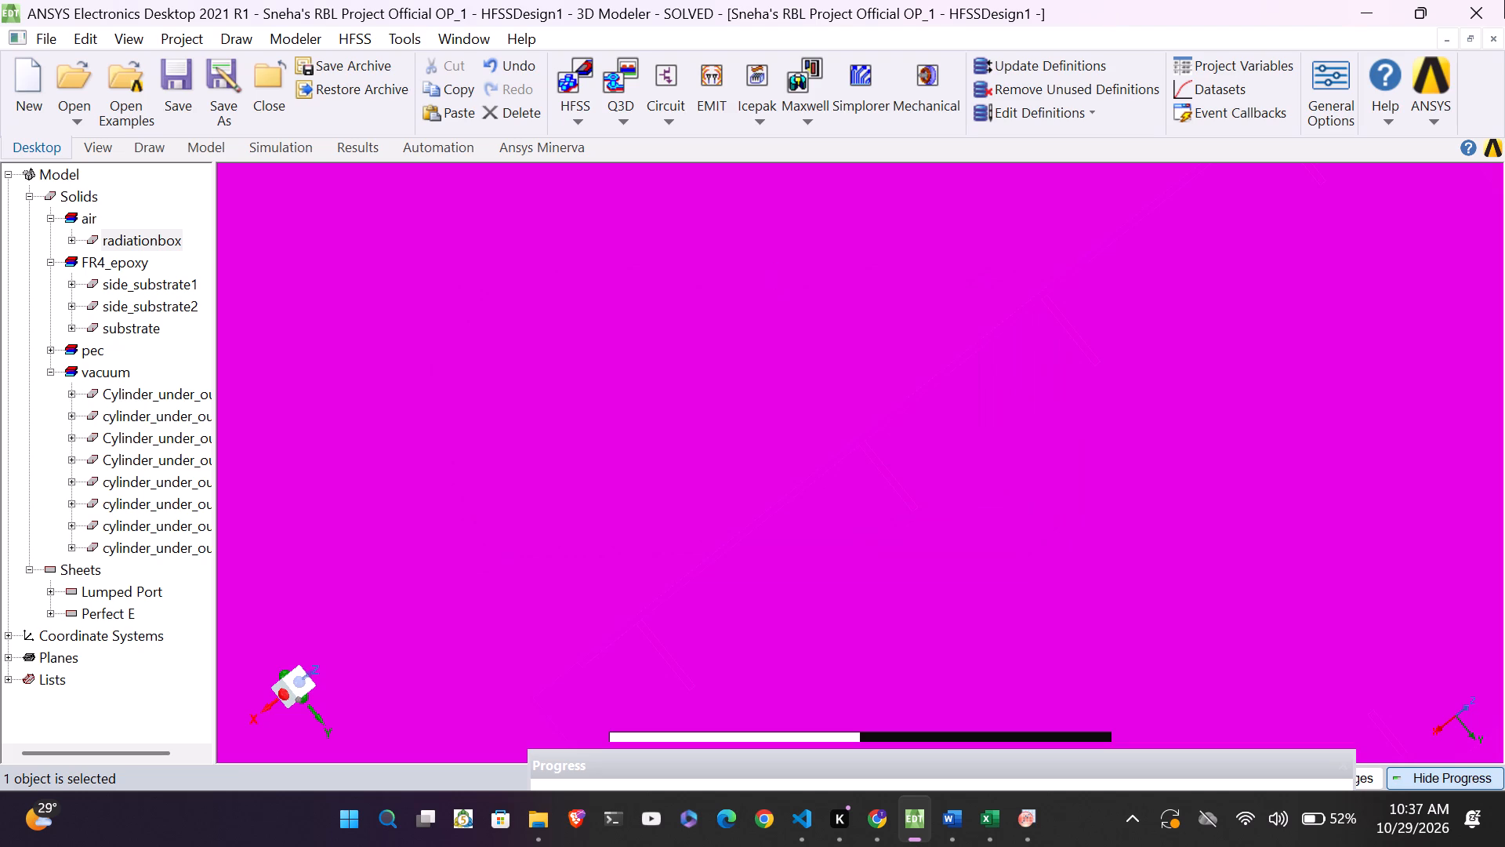
pyautogui.click(1504, 0)
pyautogui.doubleClick(1495, 1)
pyautogui.tripleClick(1504, 0)
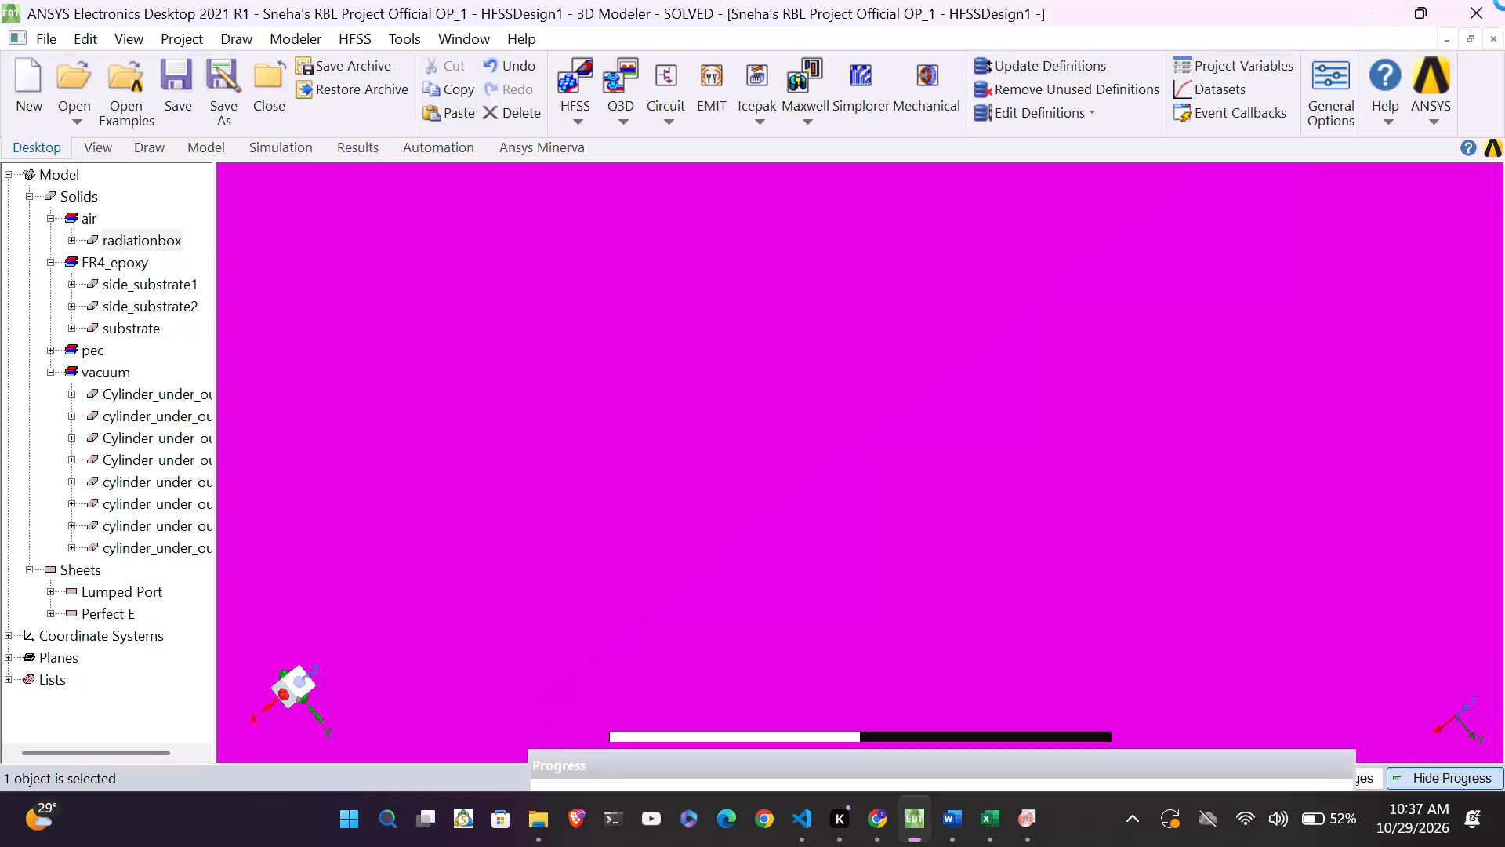
pyautogui.hotkey('alt', 'x')
# Switch to Origin and save the project in the Downloads folder under the name rf1.
pyautogui.click(1031, 833)
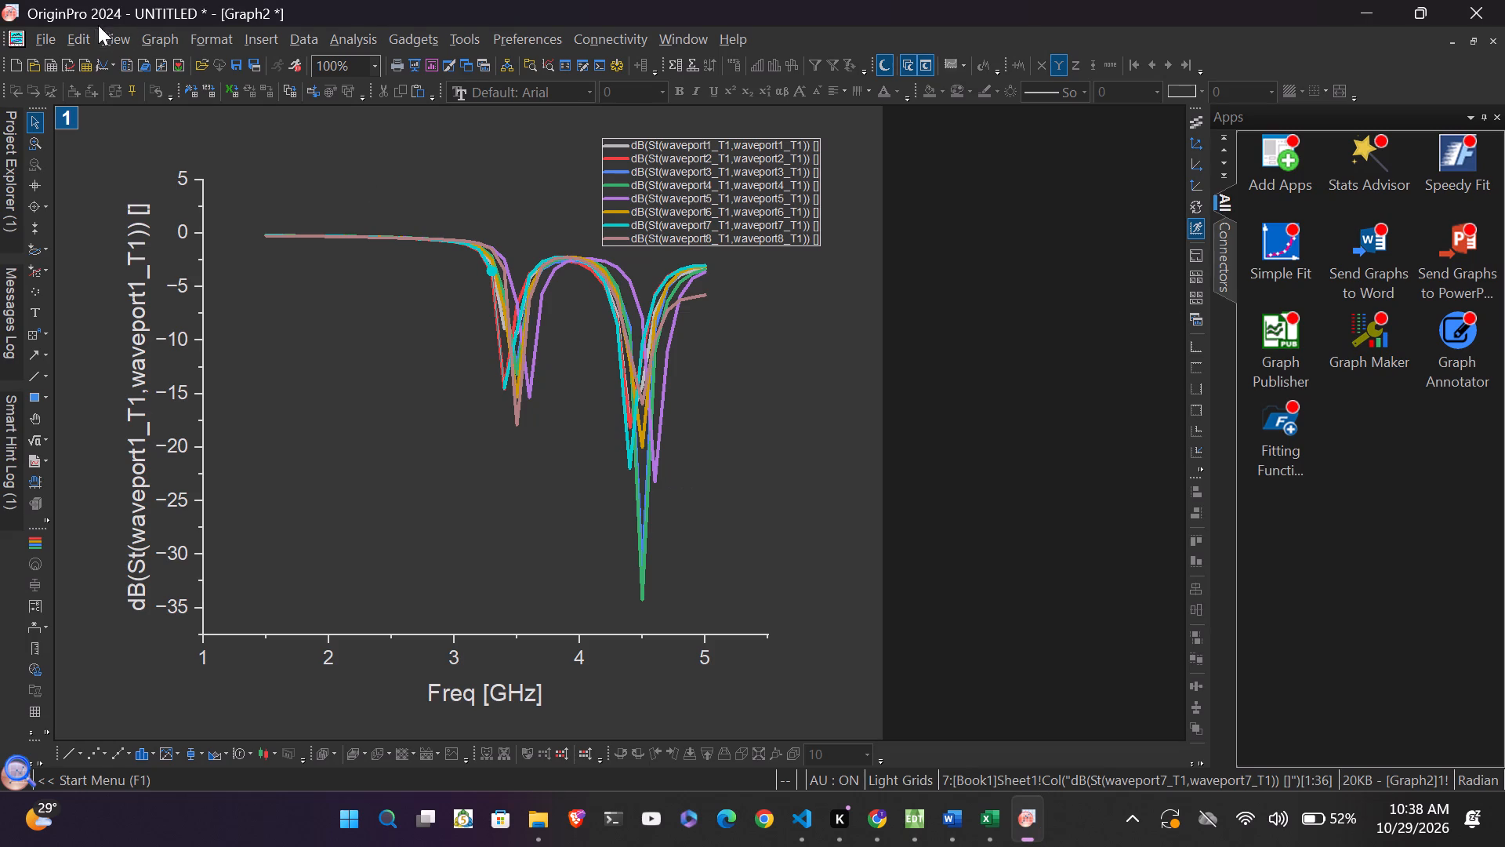
pyautogui.click(37, 35)
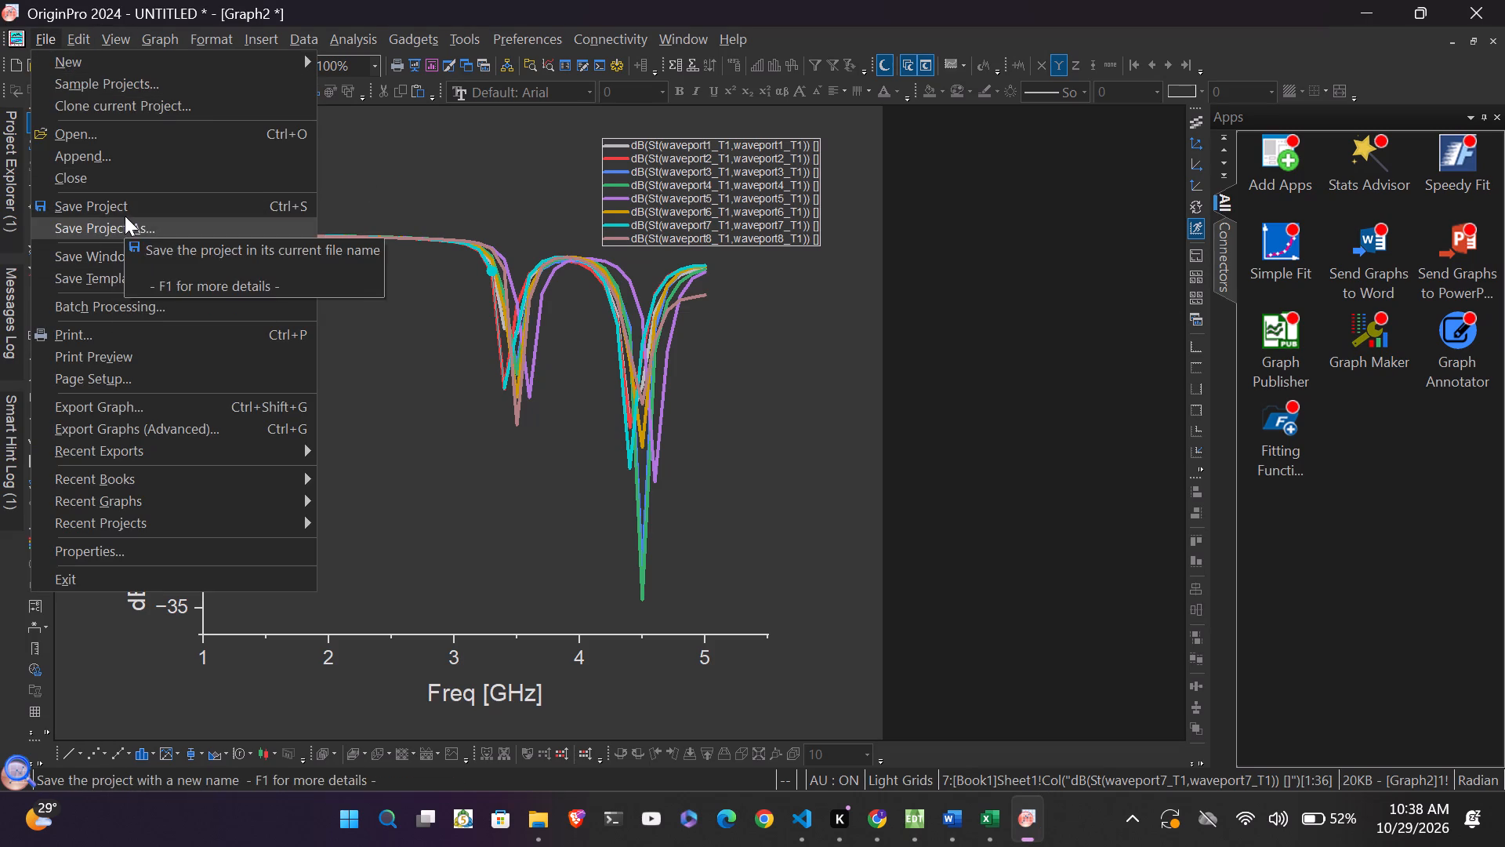
pyautogui.hotkey('ctrl', 's')
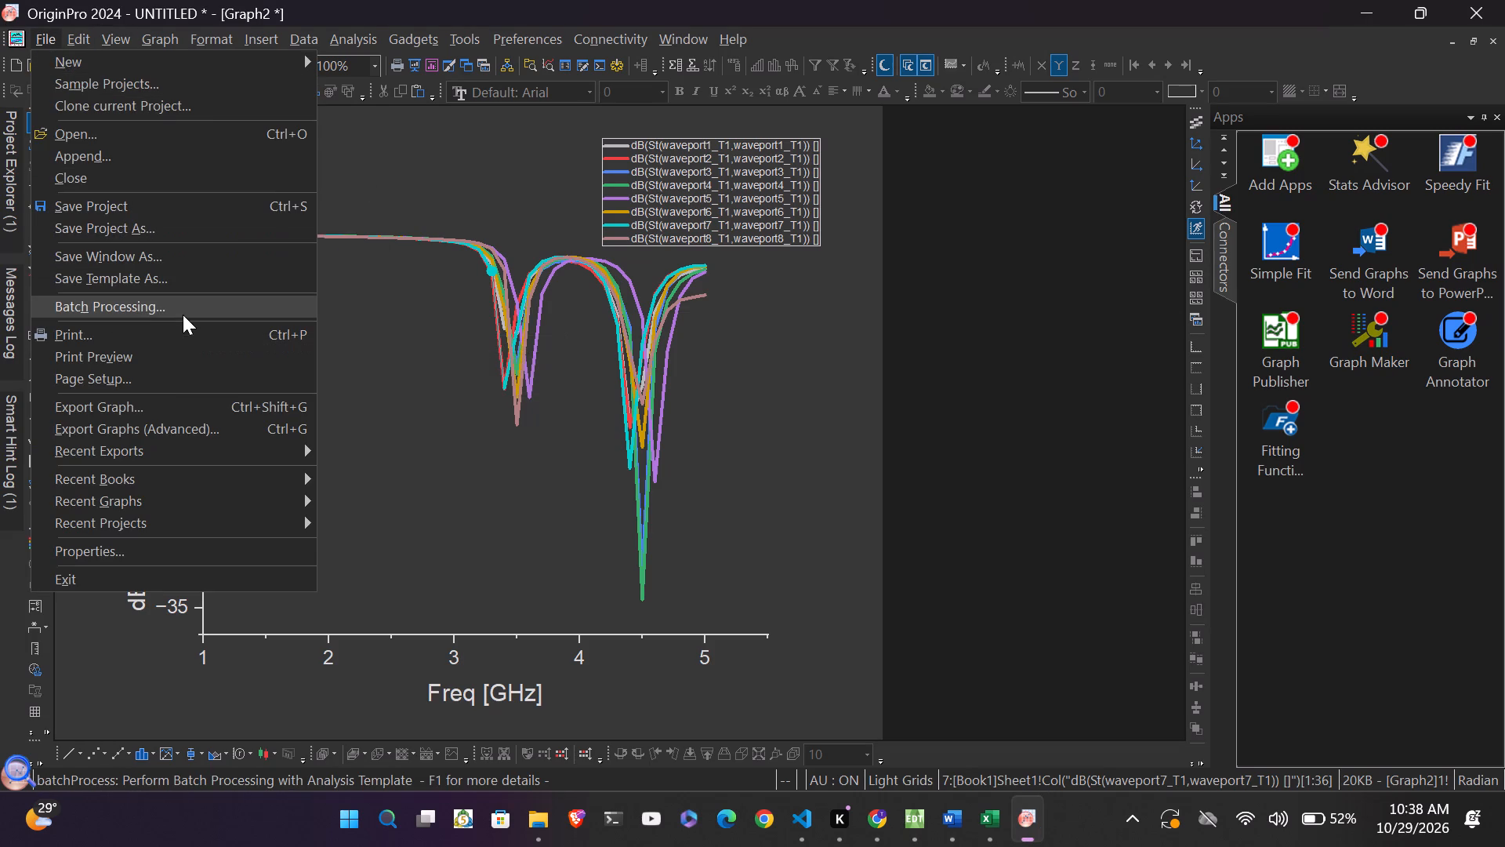
pyautogui.click(329, 312)
pyautogui.hotkey('ctrl', 's')
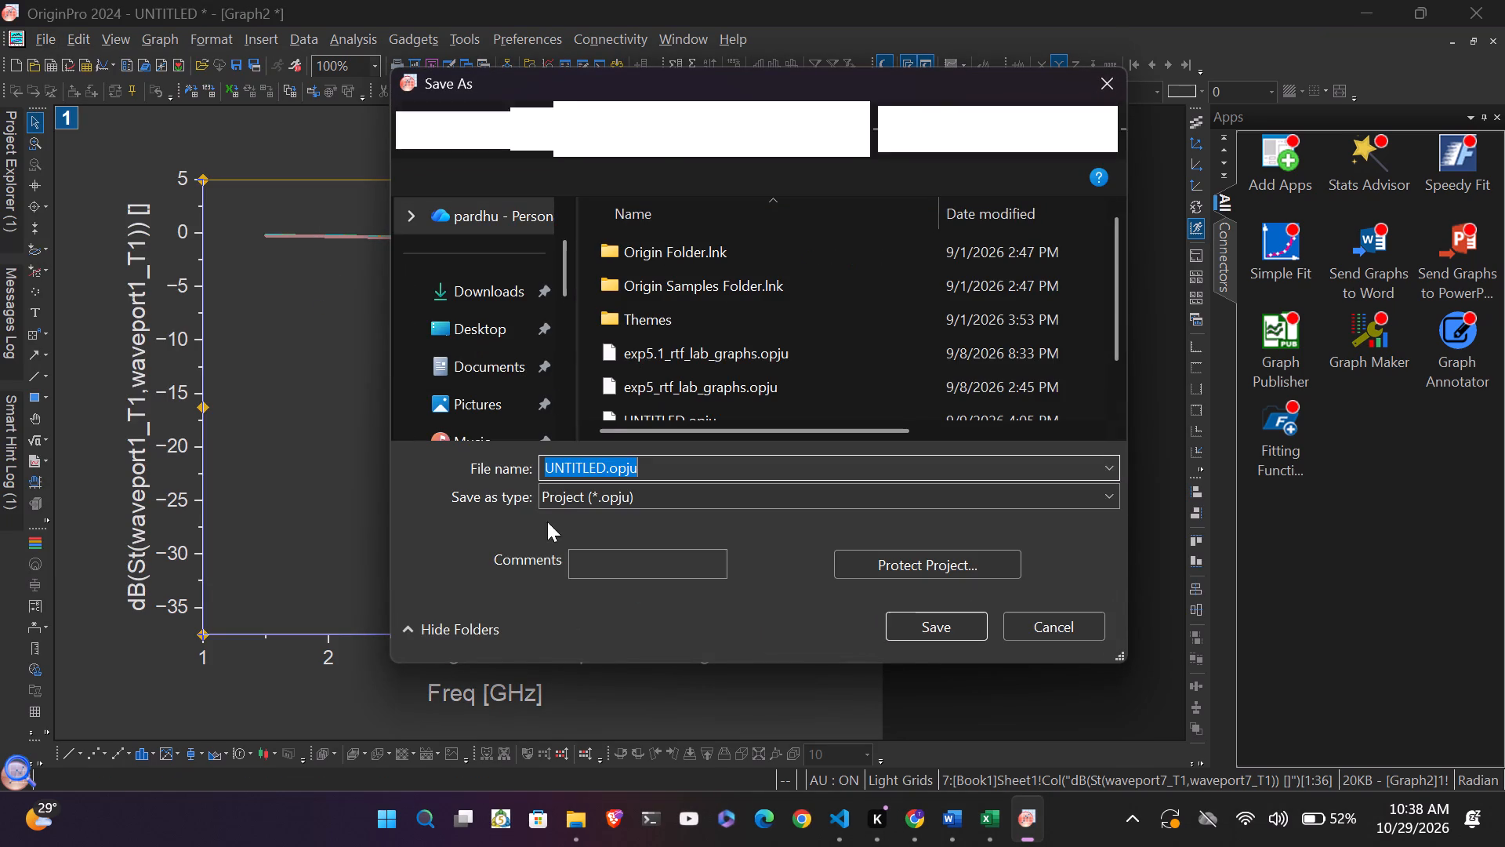
pyautogui.click(488, 304)
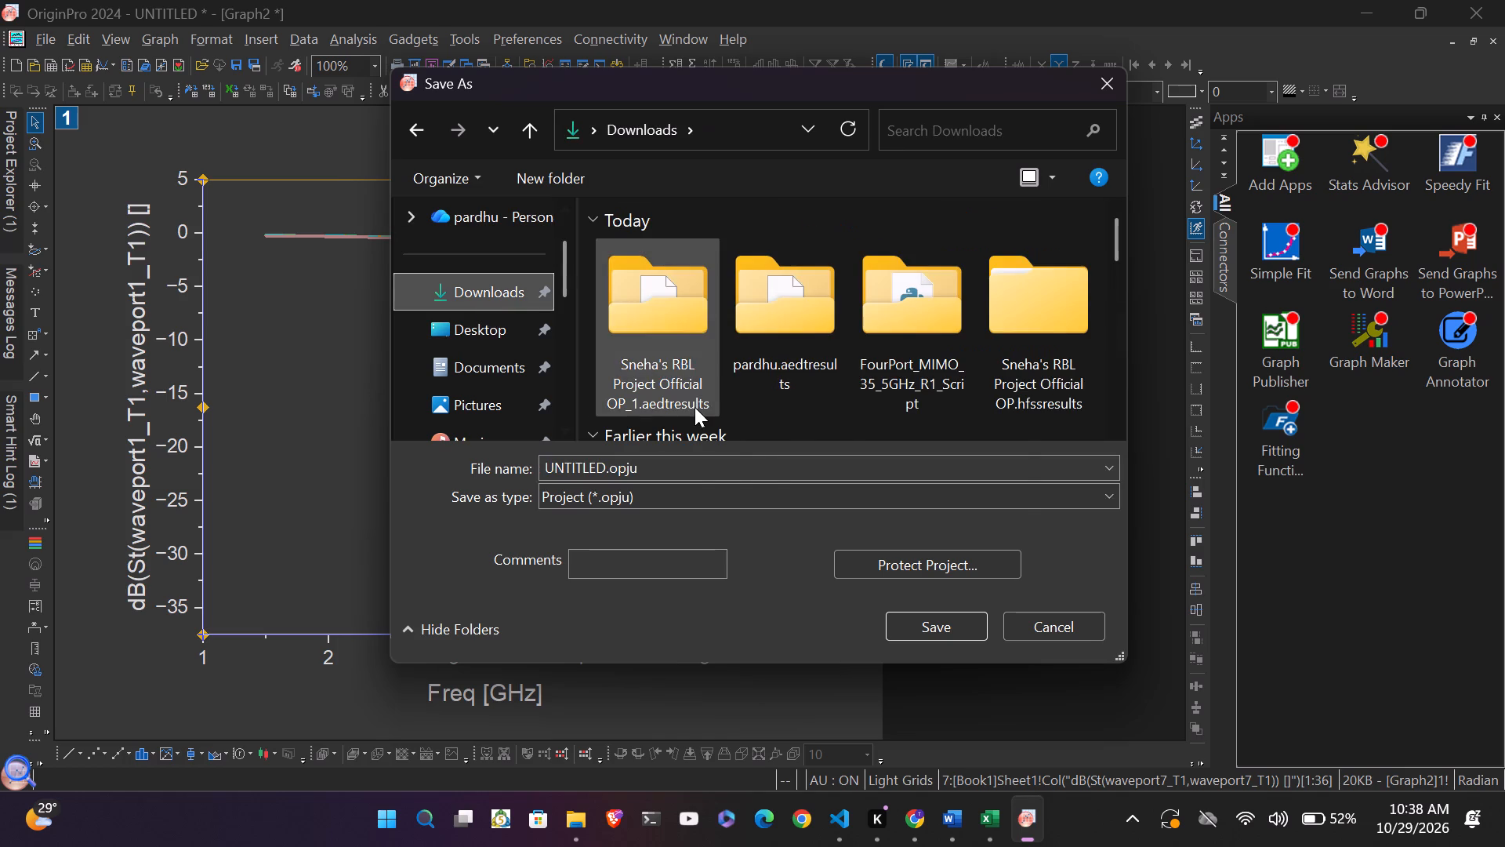
pyautogui.click(692, 450)
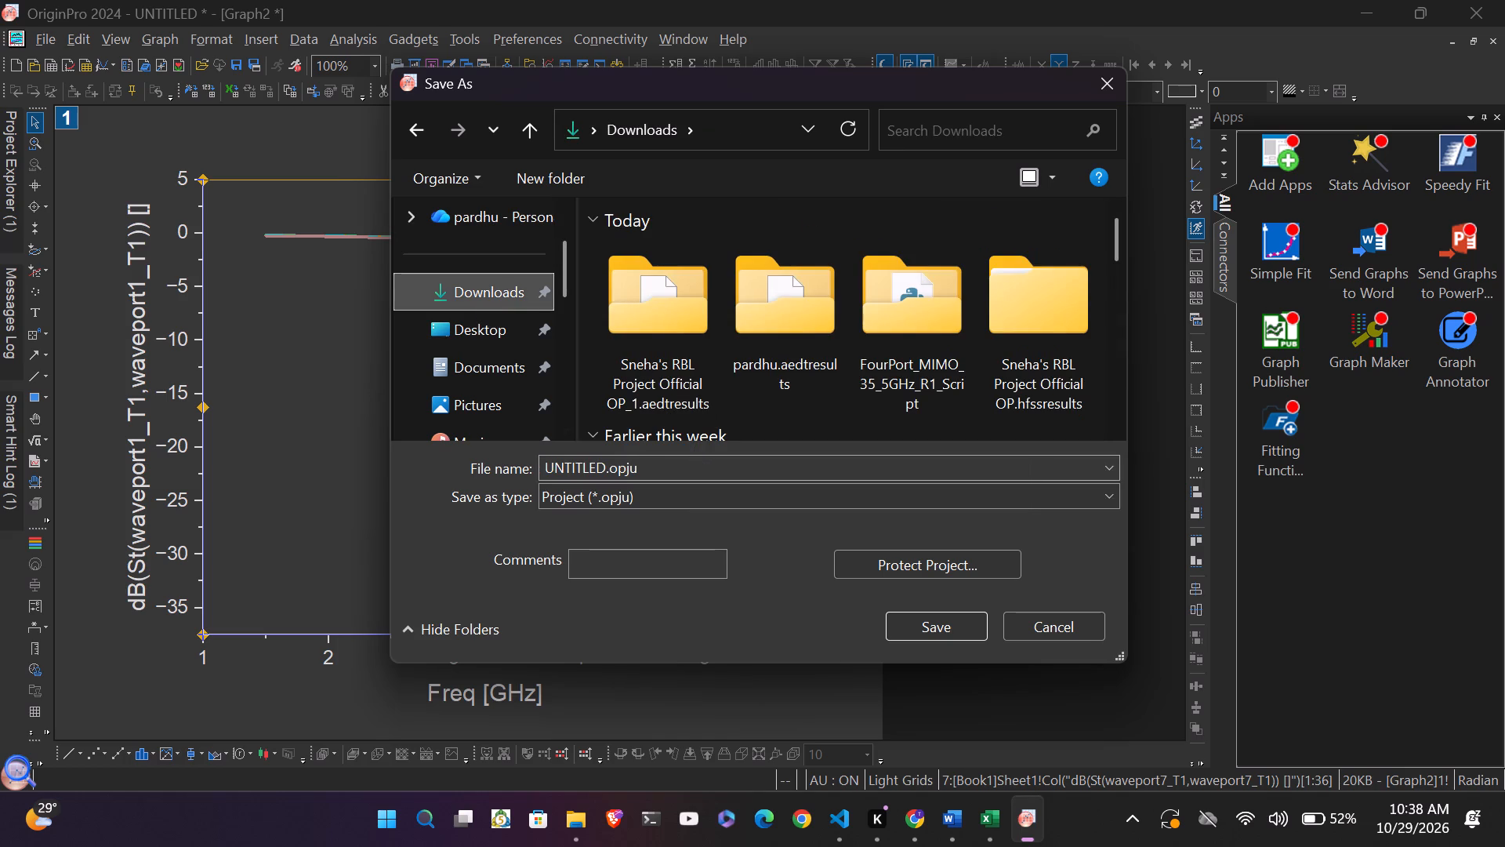
pyautogui.doubleClick(693, 465)
pyautogui.press('BackSpace')
pyautogui.press('BackSpace')
pyautogui.press('BackSpace')
pyautogui.press('BackSpace')
pyautogui.press('BackSpace')
pyautogui.press('BackSpace')
pyautogui.press('BackSpace')
pyautogui.press('BackSpace')
pyautogui.press('BackSpace')
pyautogui.press('BackSpace')
pyautogui.press('BackSpace')
pyautogui.press('BackSpace')
pyautogui.press('BackSpace')
pyautogui.press('BackSpace')
pyautogui.press('BackSpace')
pyautogui.press('BackSpace')
pyautogui.press('BackSpace')
pyautogui.press('BackSpace')
pyautogui.press('BackSpace')
pyautogui.press('BackSpace')
pyautogui.press('BackSpace')
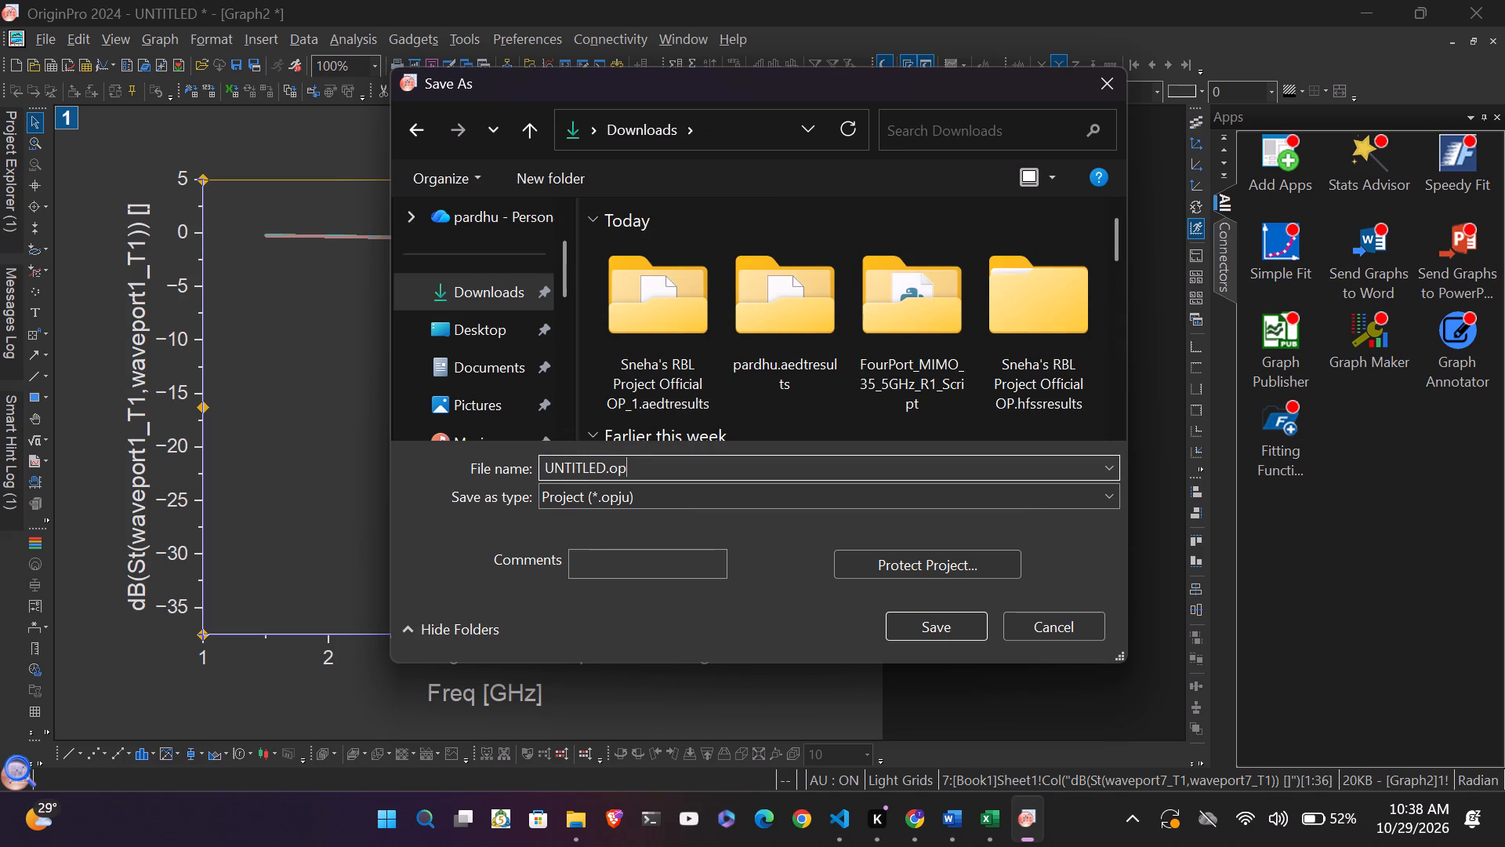
pyautogui.write('rf1')
pyautogui.press('Return')
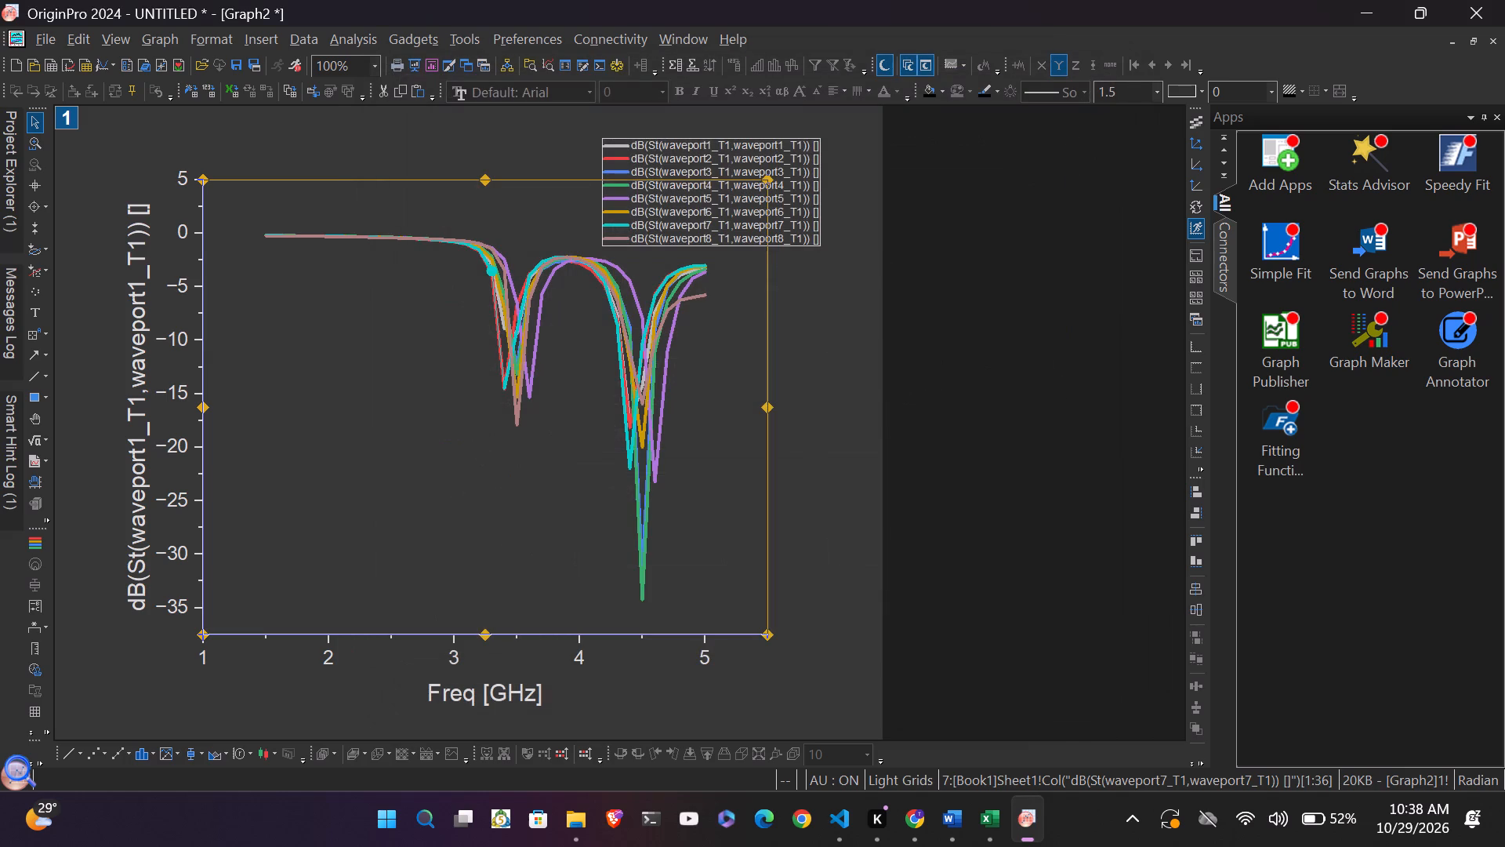
# Close Origin together with its graph window.
pyautogui.click(1489, 0)
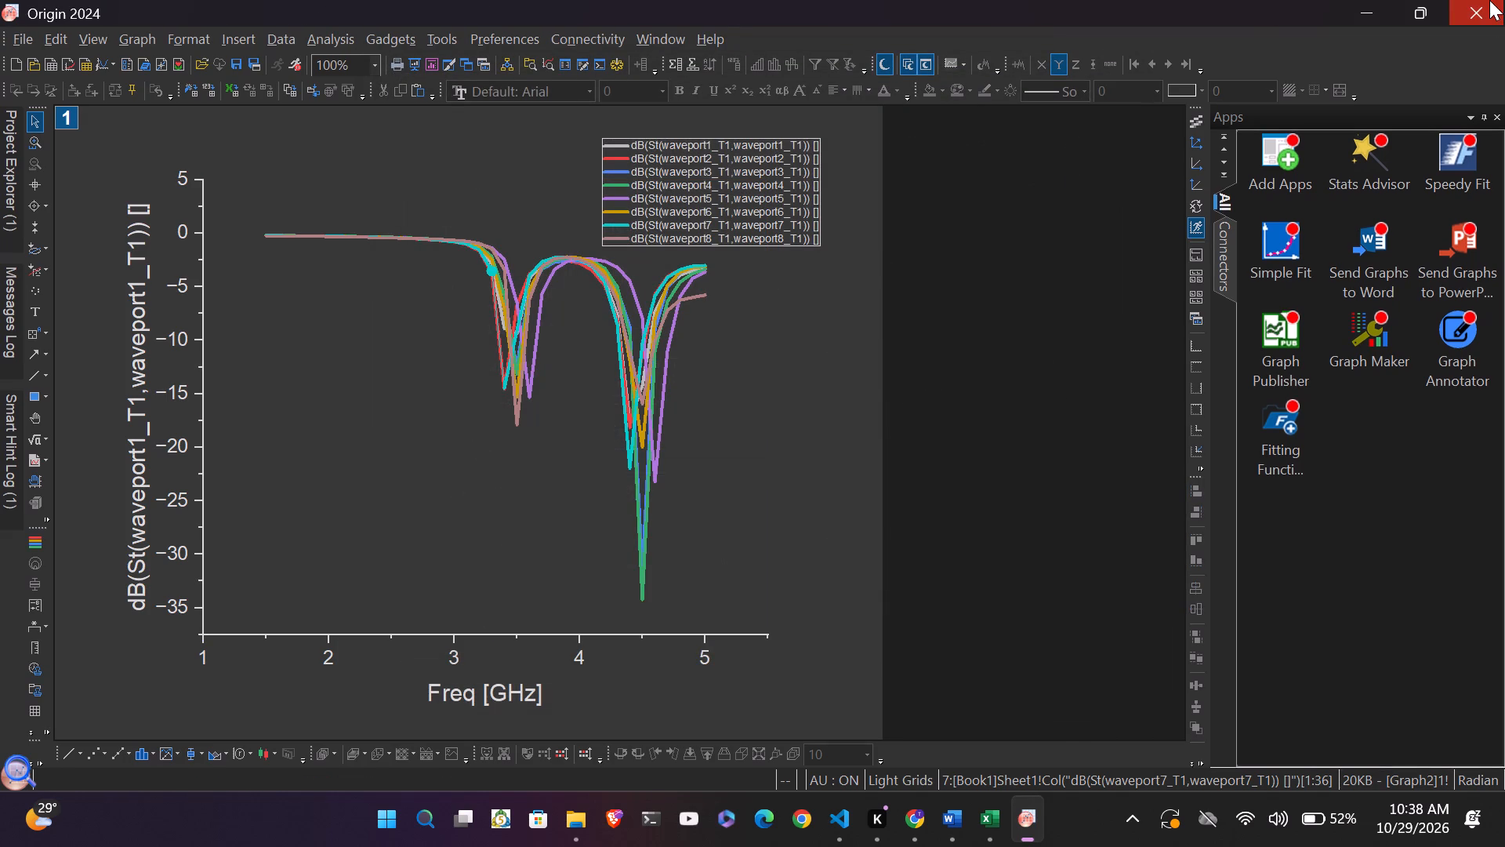
pyautogui.click(1485, 0)
pyautogui.doubleClick(1489, 0)
pyautogui.tripleClick(1489, 0)
pyautogui.click(1489, 0)
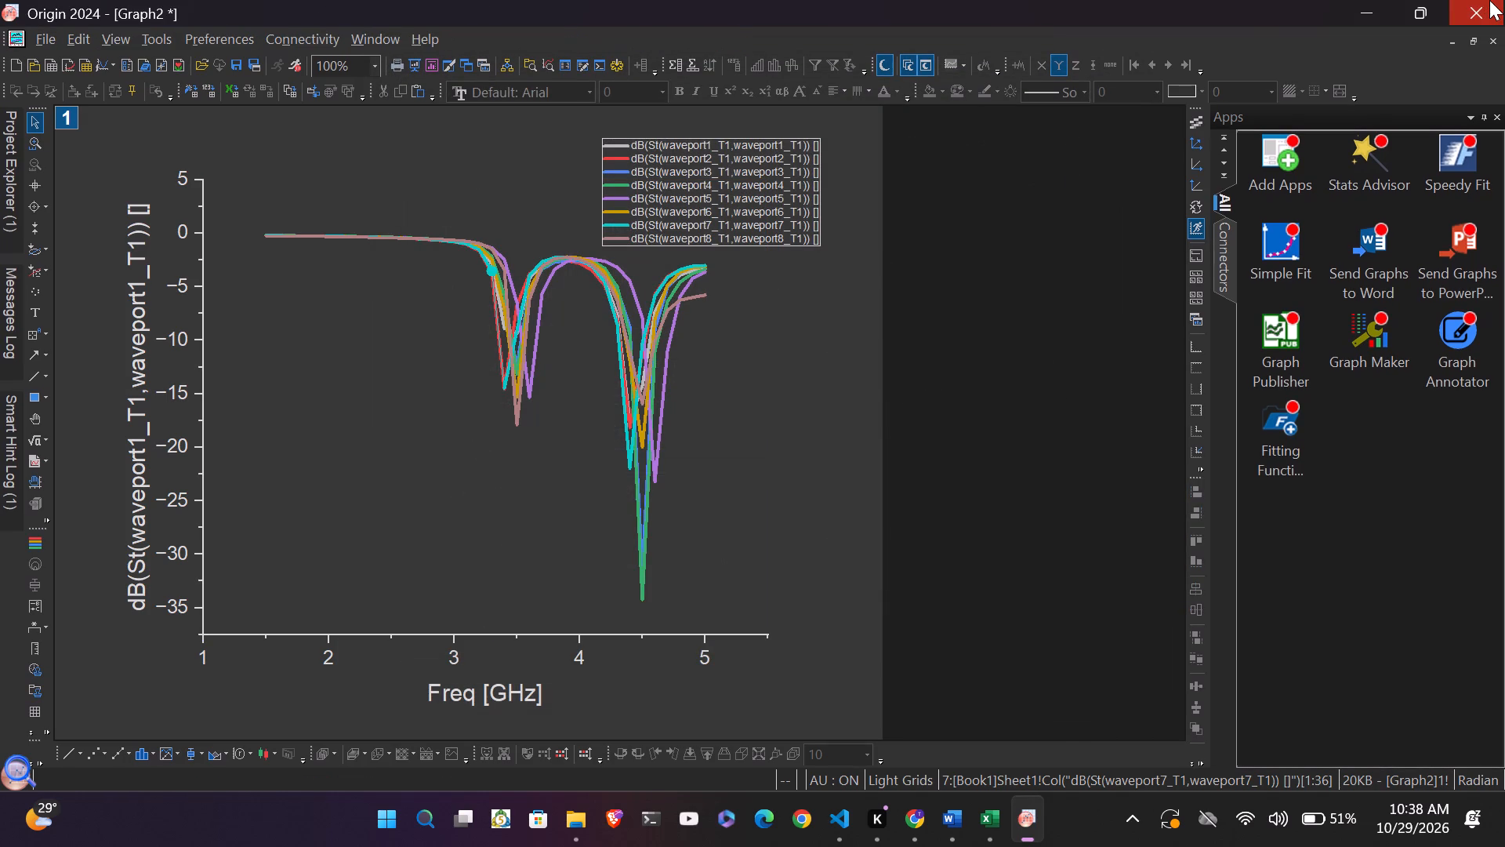
pyautogui.click(1491, 1)
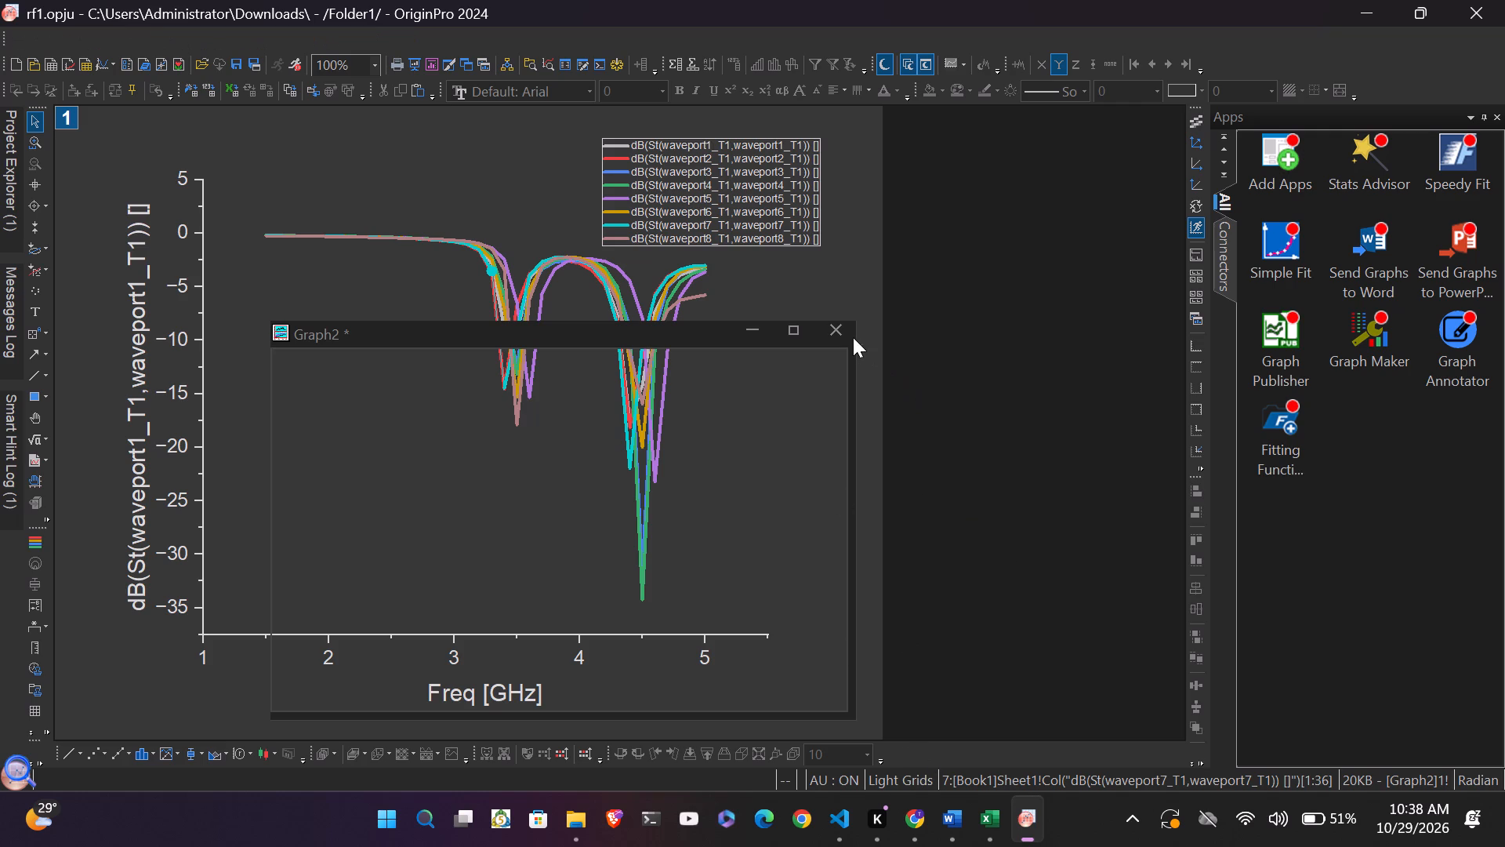
pyautogui.click(842, 331)
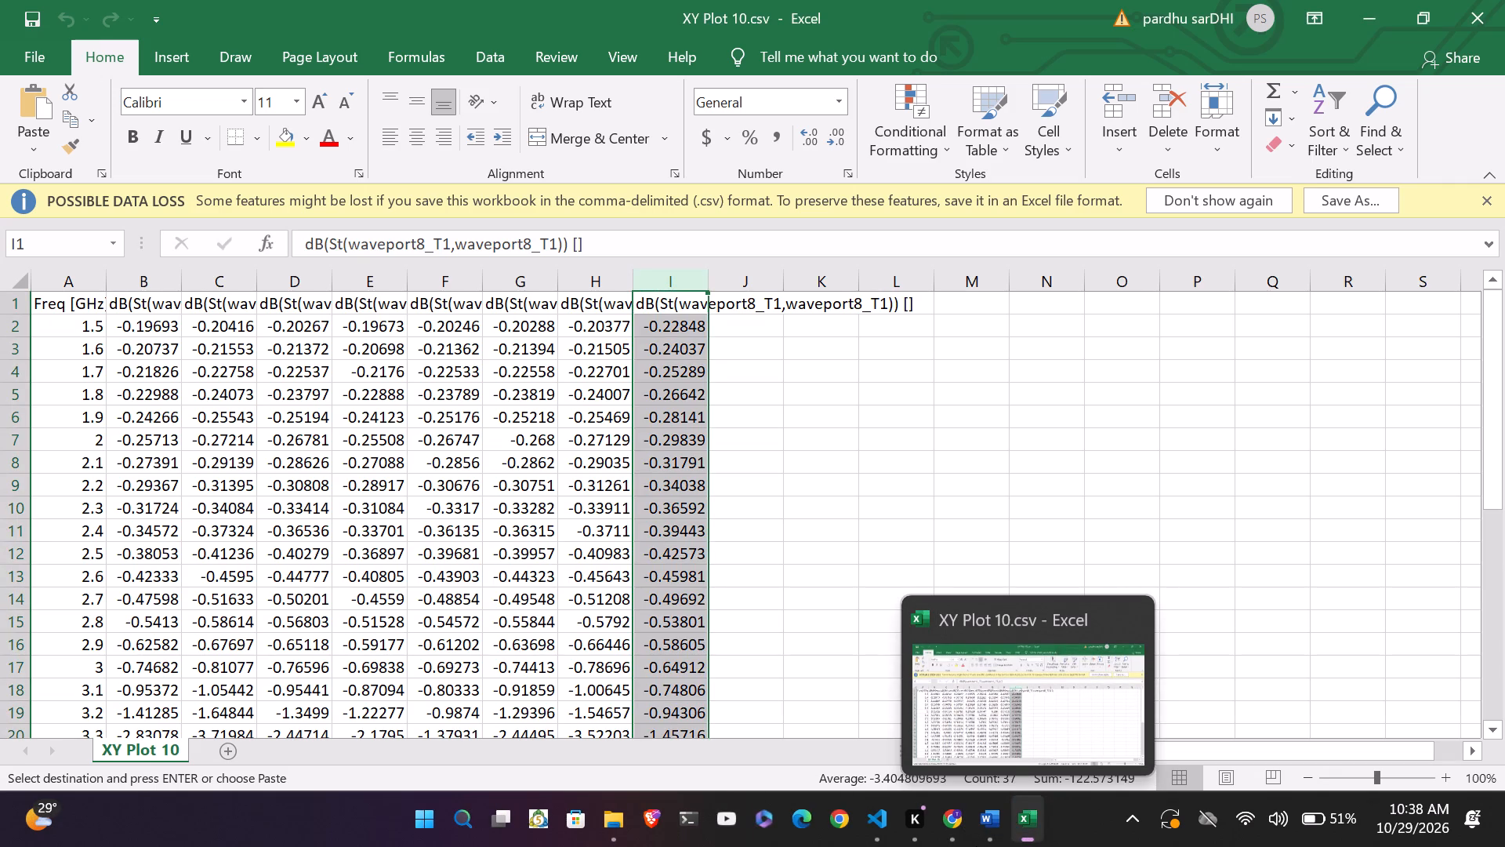
# Close the XY Plot 10.csv workbook in Excel without keeping the clipboard contents.
pyautogui.click(1504, 2)
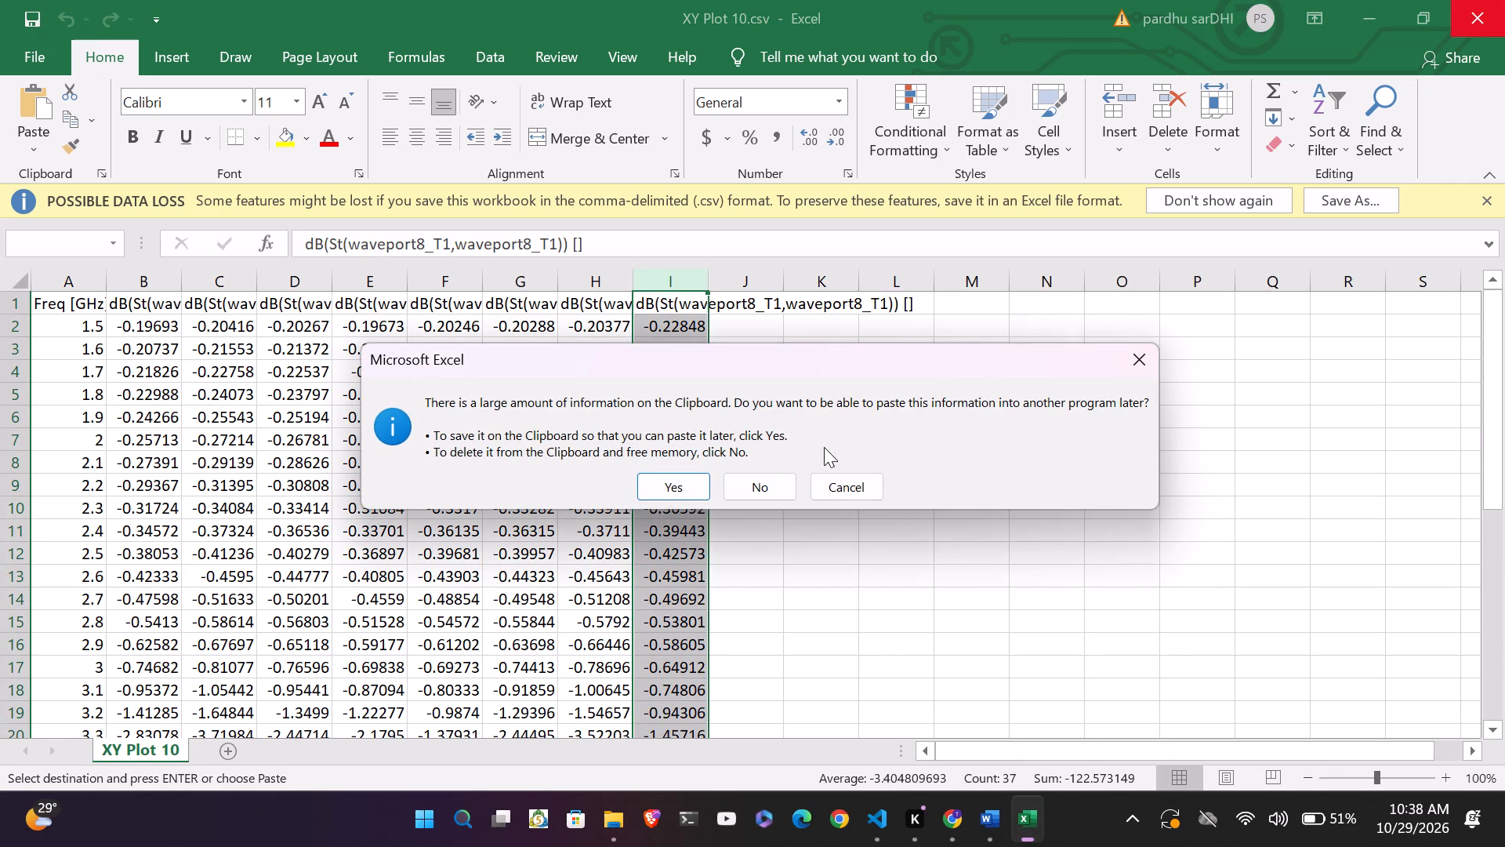
pyautogui.click(734, 505)
pyautogui.click(747, 492)
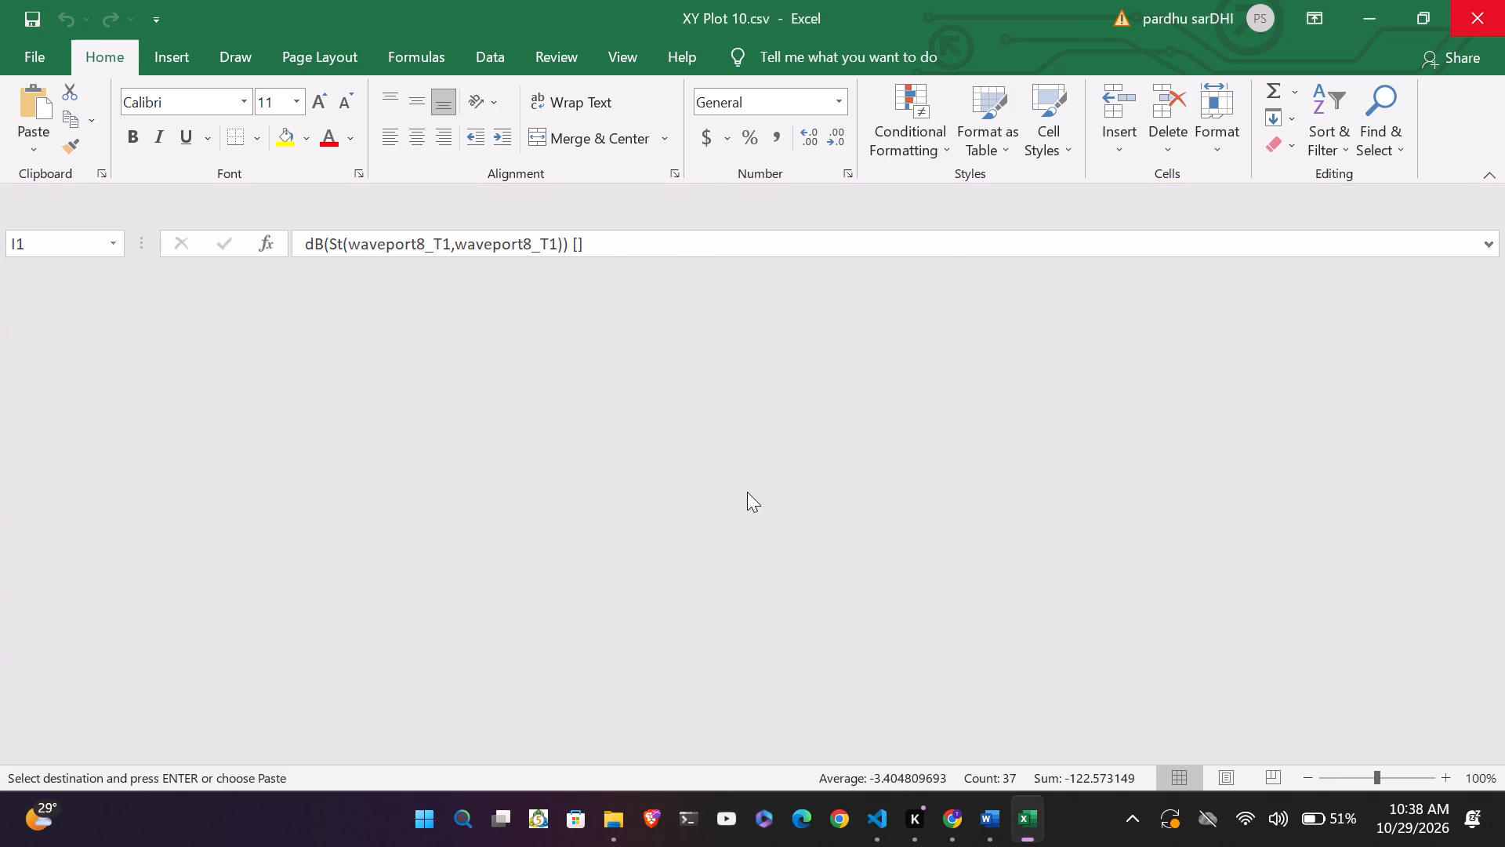
# Close the Word window and the Downloads folder window.
pyautogui.click(1504, 0)
pyautogui.doubleClick(1504, 0)
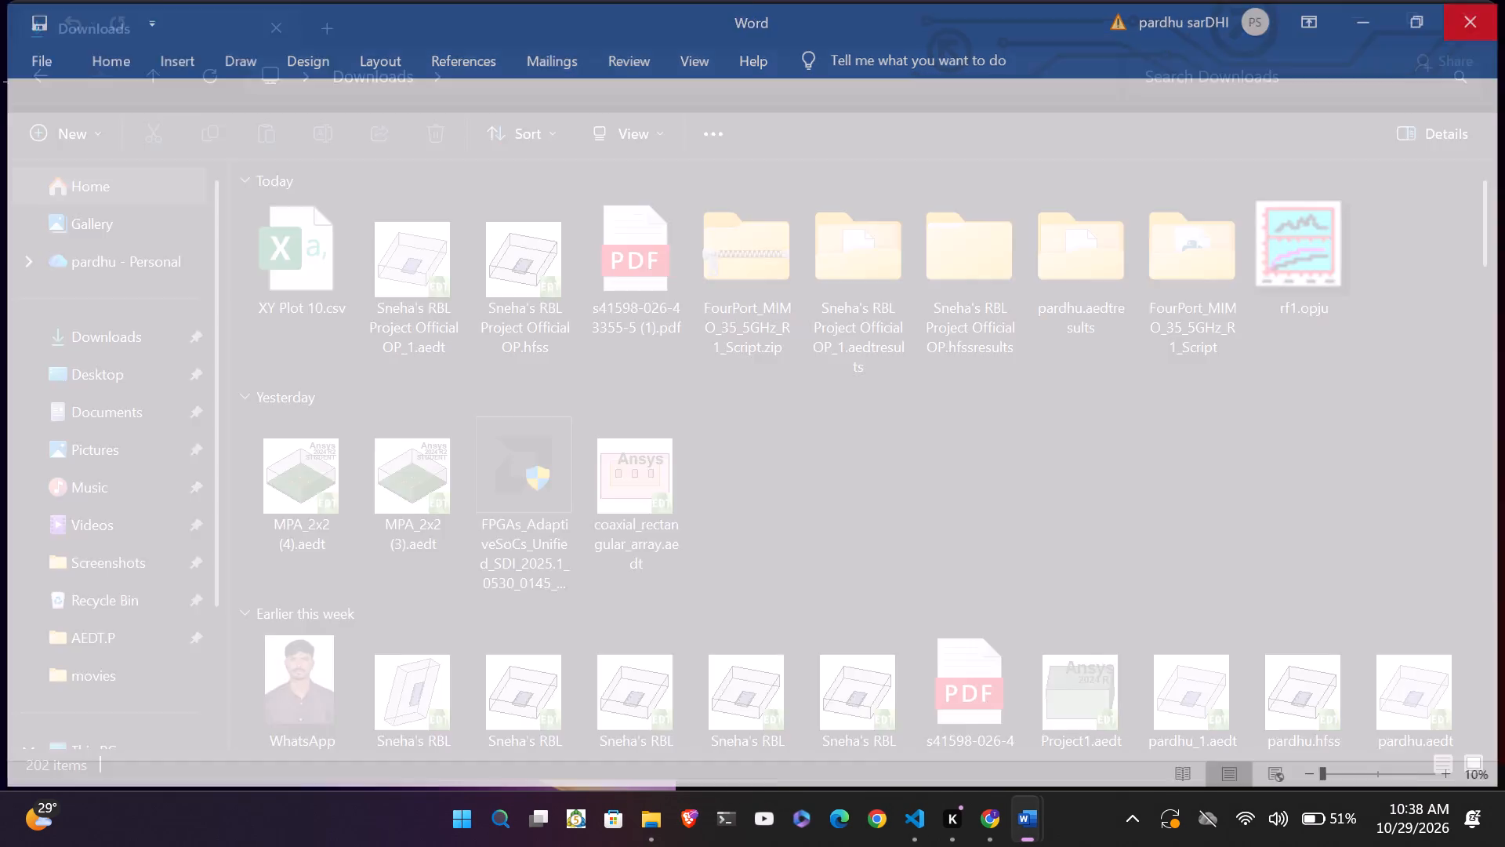
pyautogui.click(1504, 0)
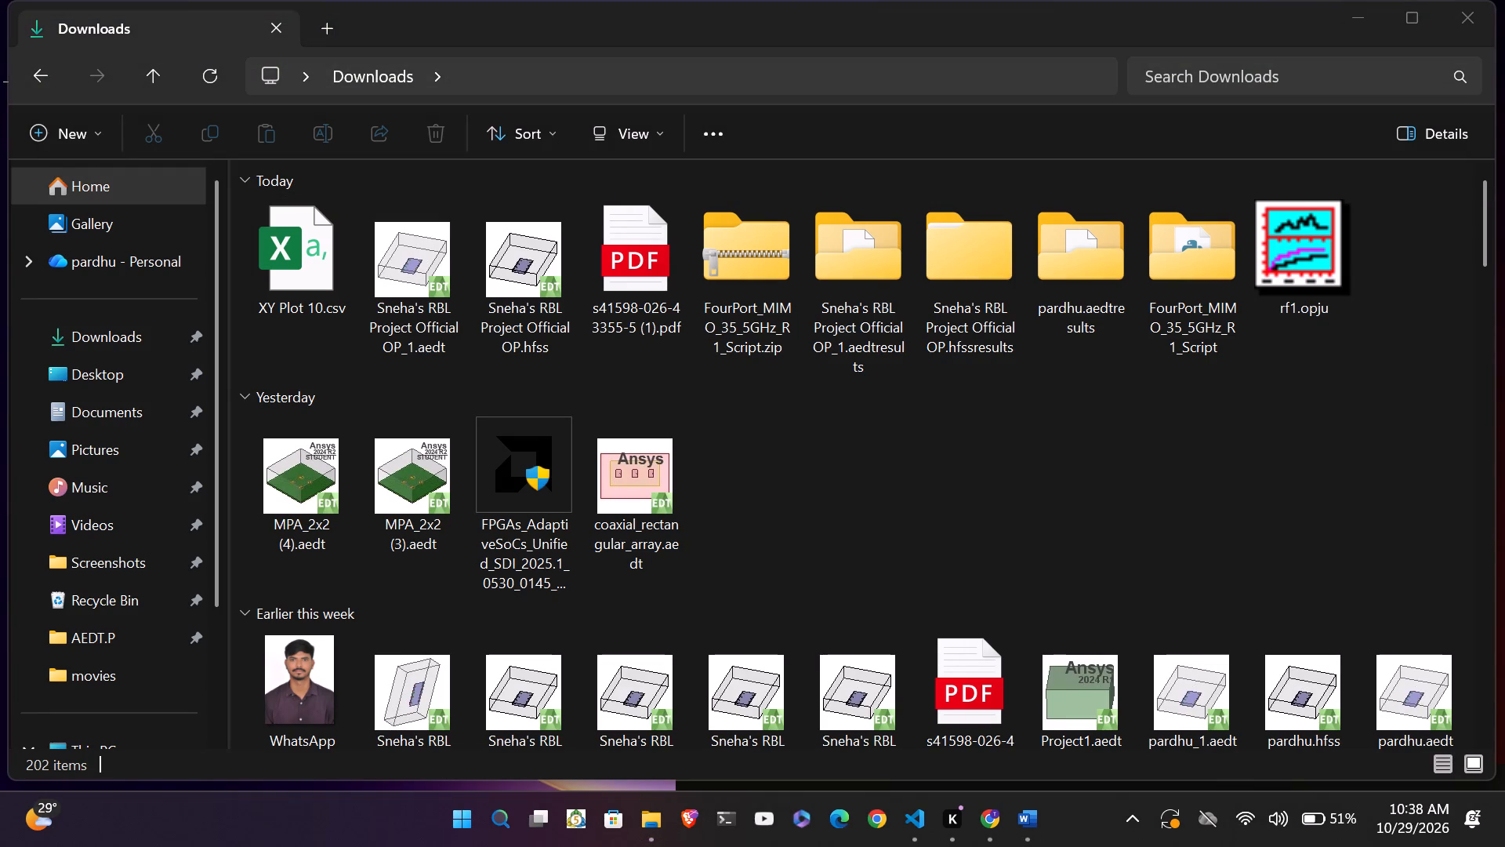
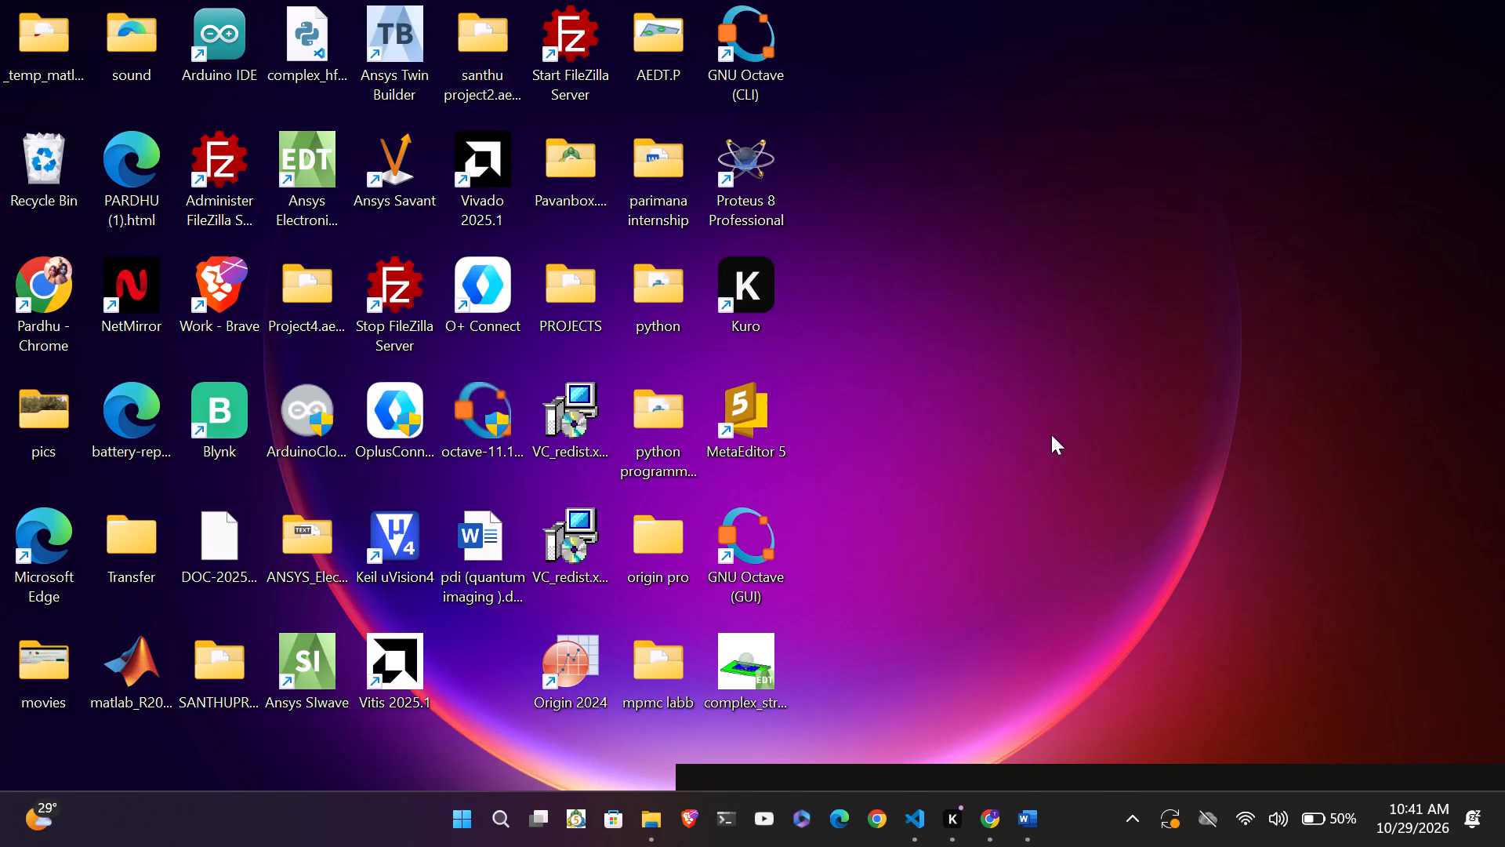
# Bring up the Shut Down Windows dialog from the desktop and select Shut down as what the computer should do.
pyautogui.hotkey('alt', 'F4')
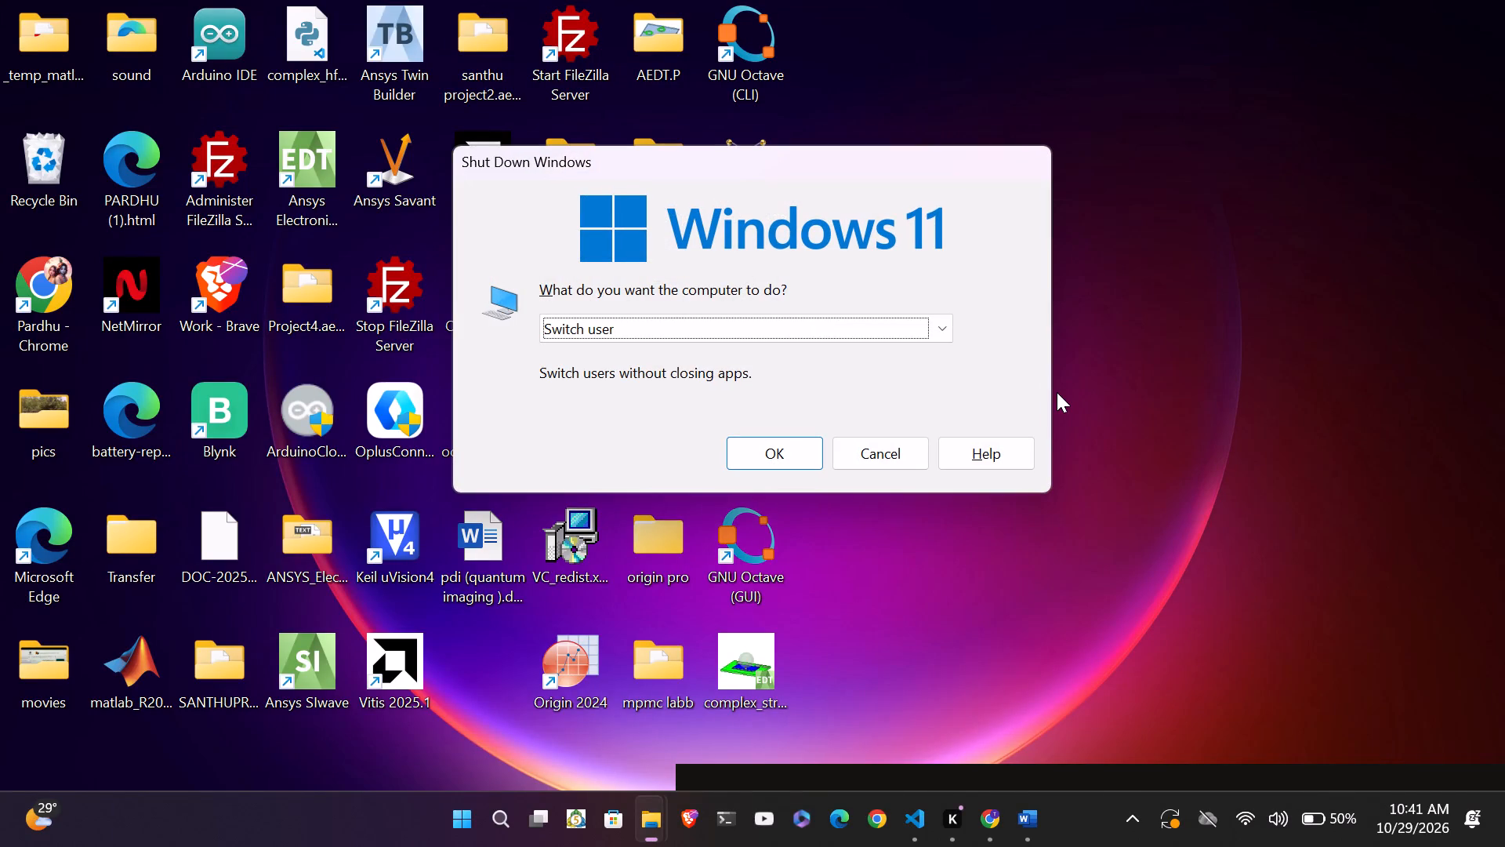
pyautogui.click(942, 334)
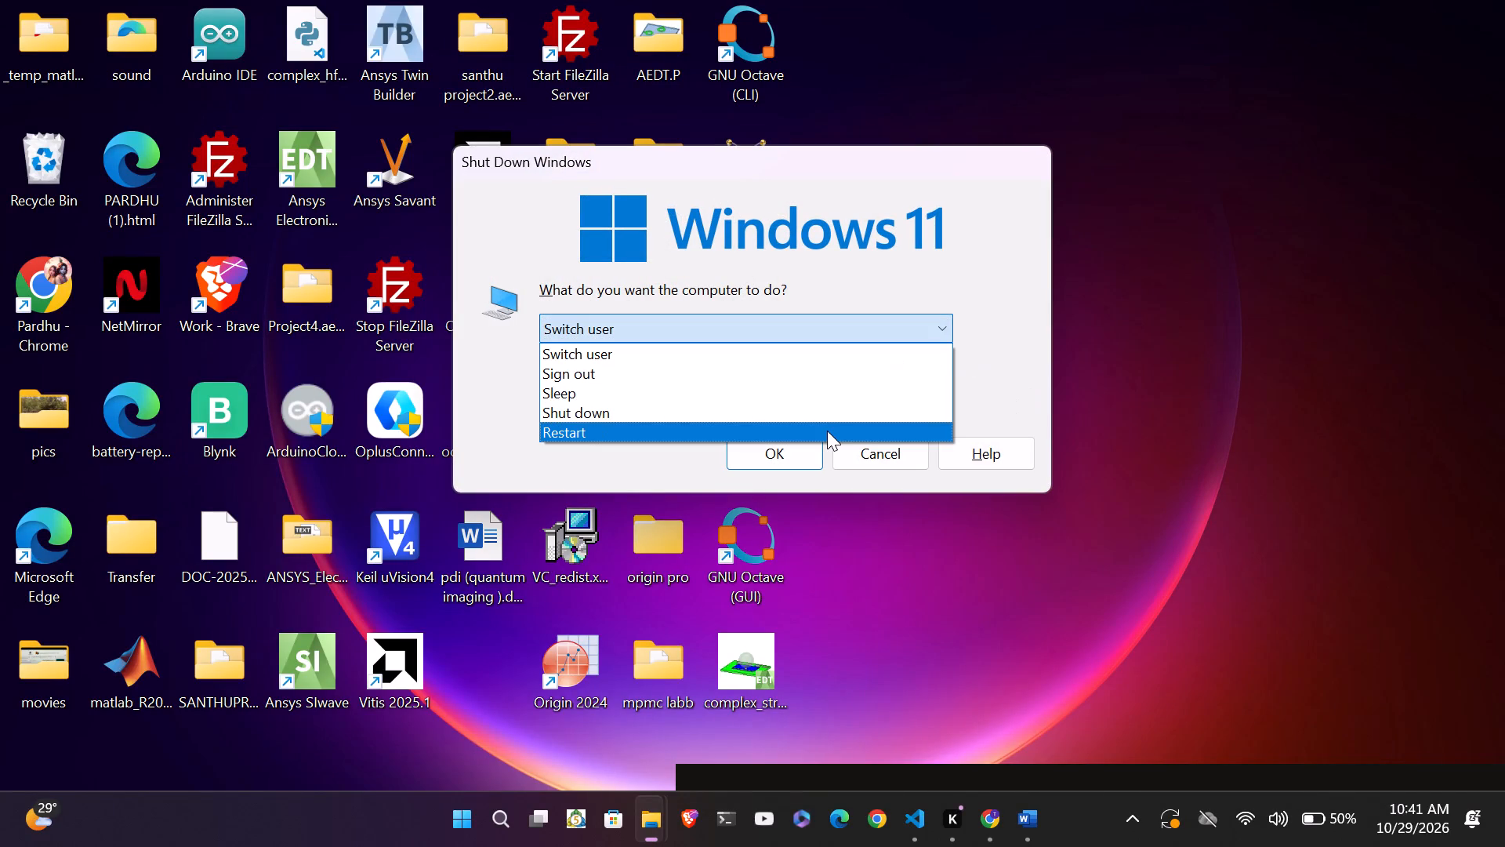
pyautogui.moveTo(804, 401); pyautogui.dragTo(825, 432)
pyautogui.moveTo(825, 432); pyautogui.dragTo(824, 427)
pyautogui.click(865, 322)
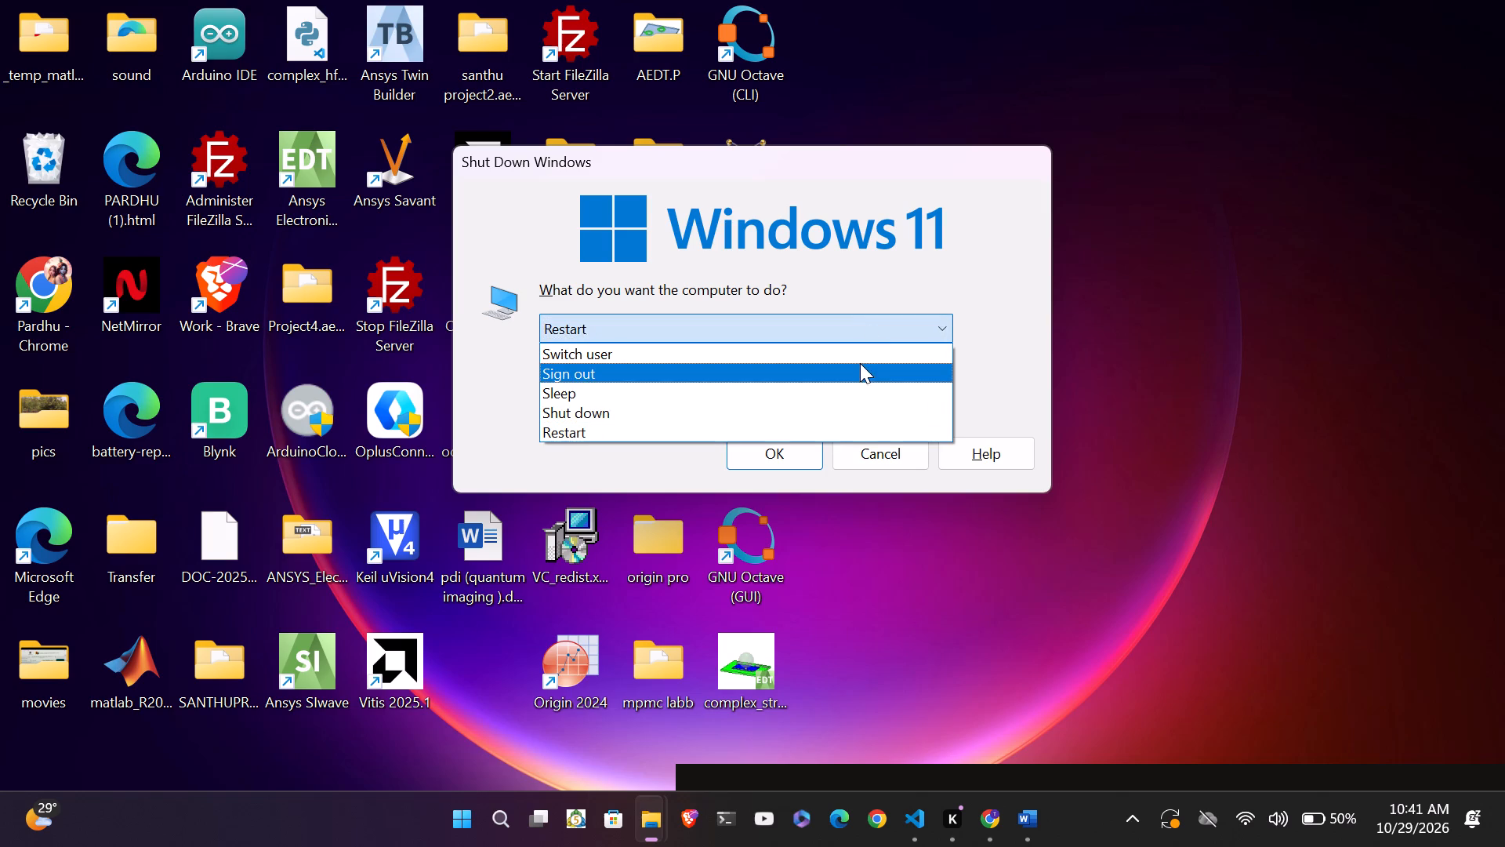
pyautogui.click(890, 409)
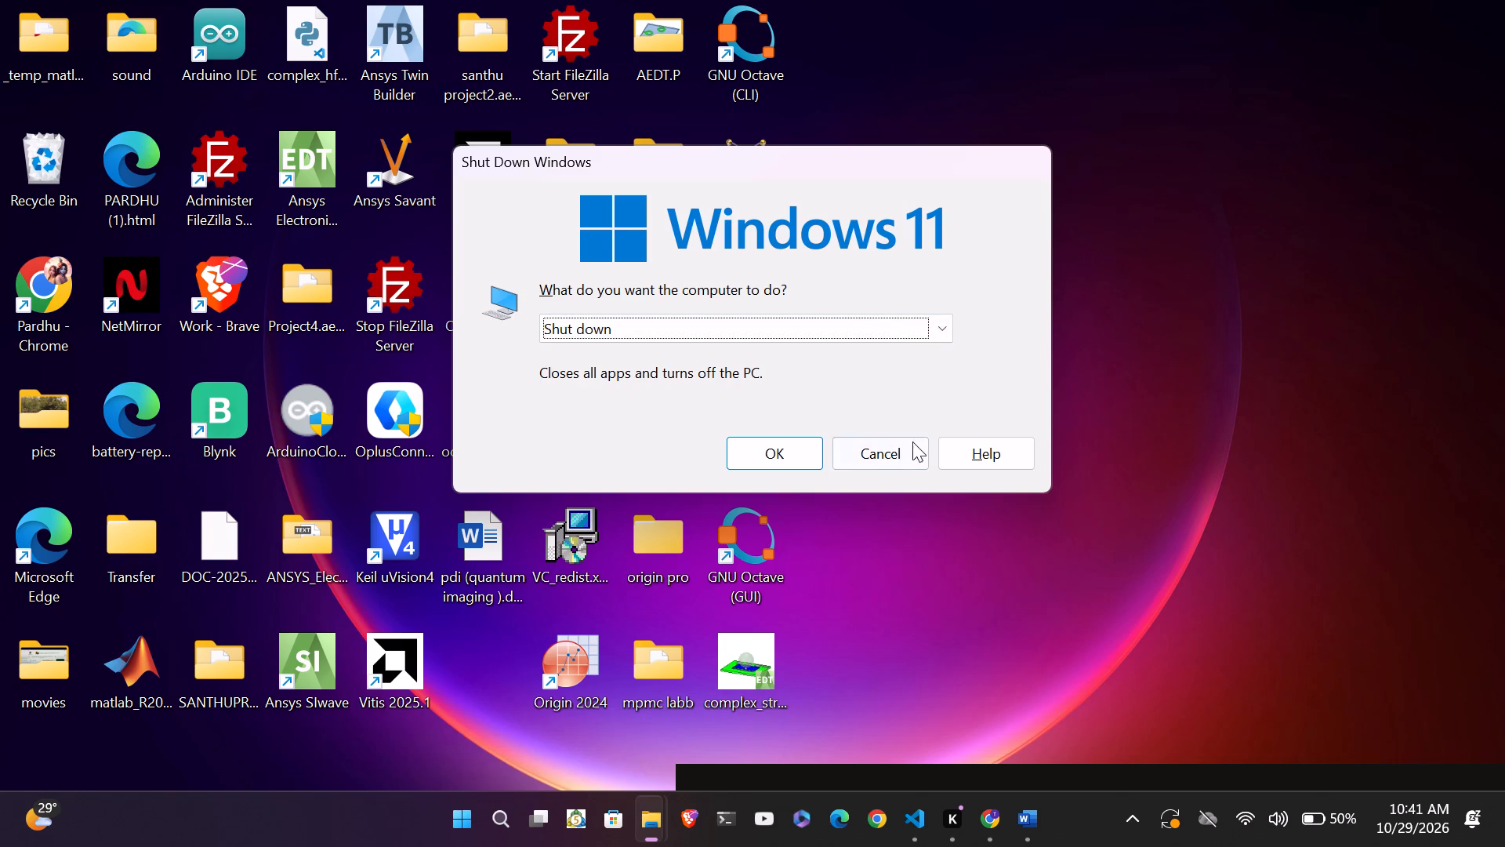
pyautogui.click(791, 422)
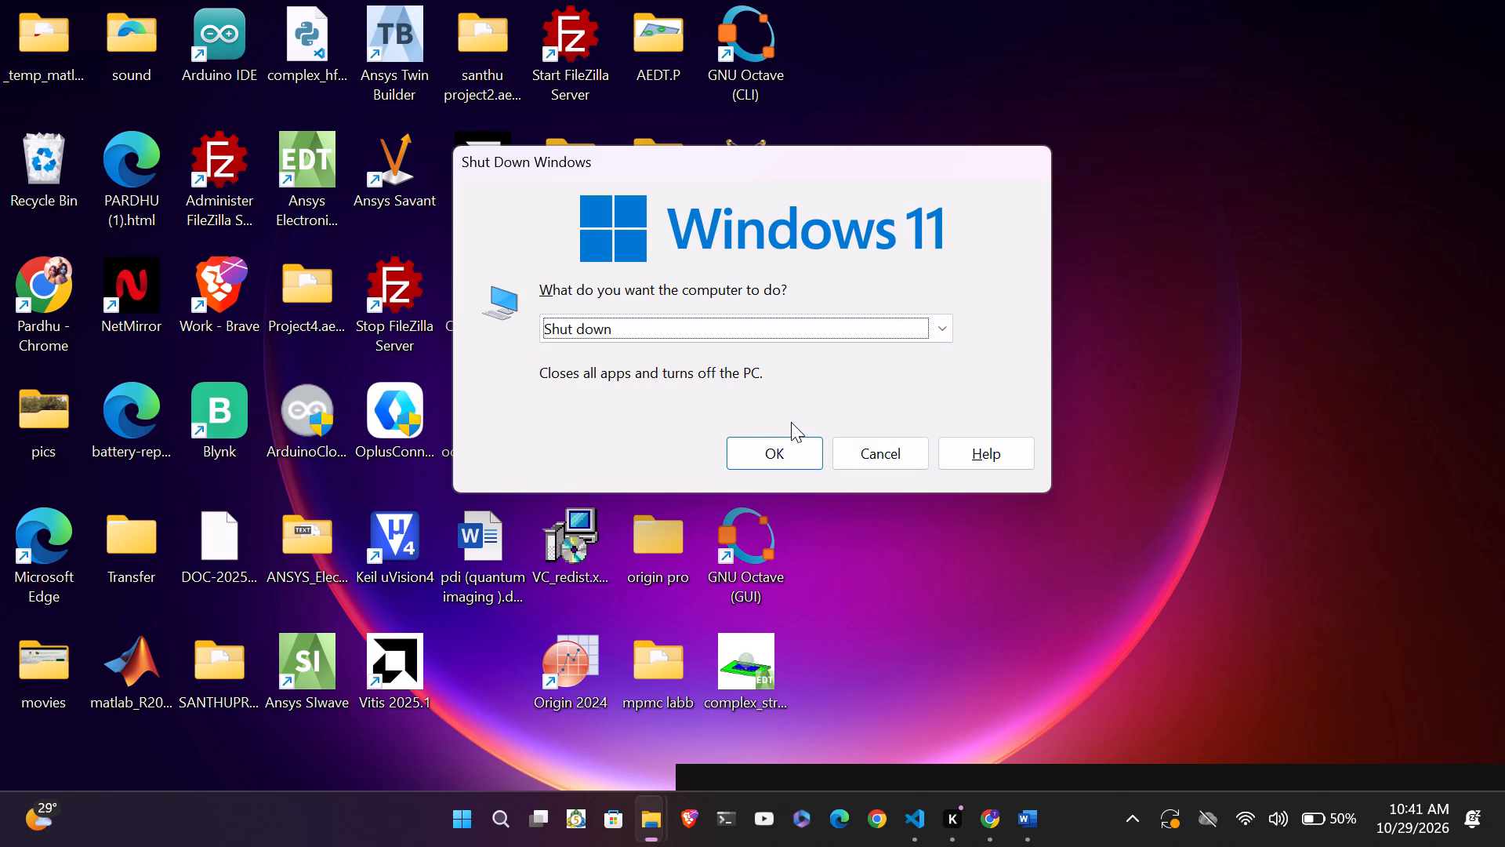